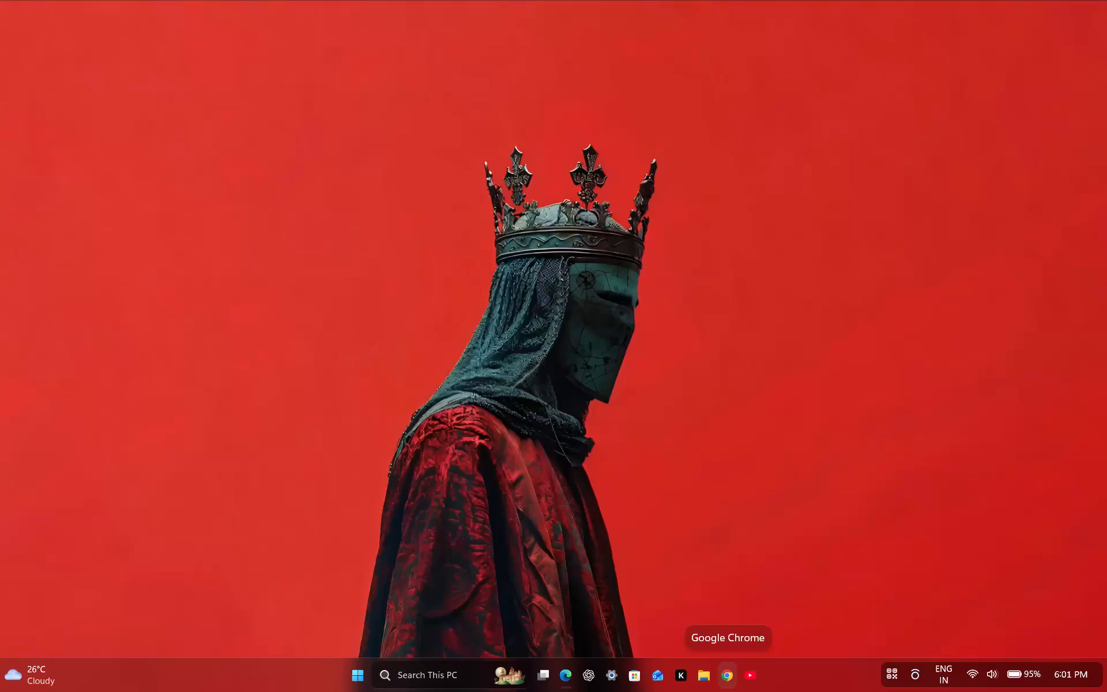
# Open the Forex Factory app showing this week's economic calendar.
pyautogui.click(355, 671)
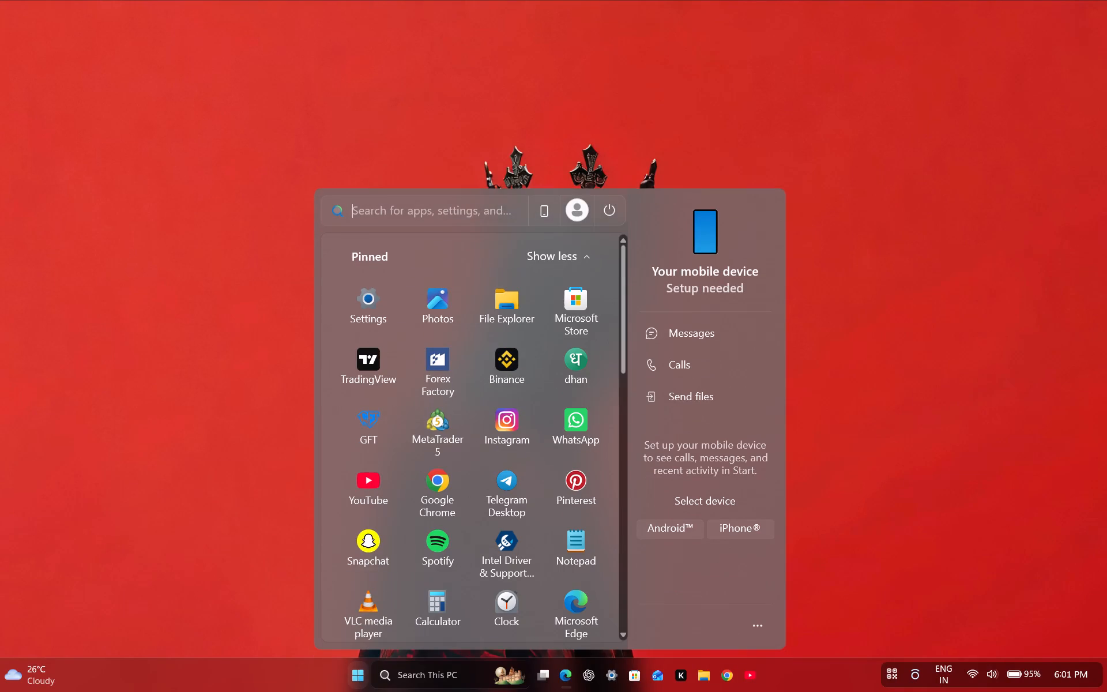
pyautogui.click(454, 384)
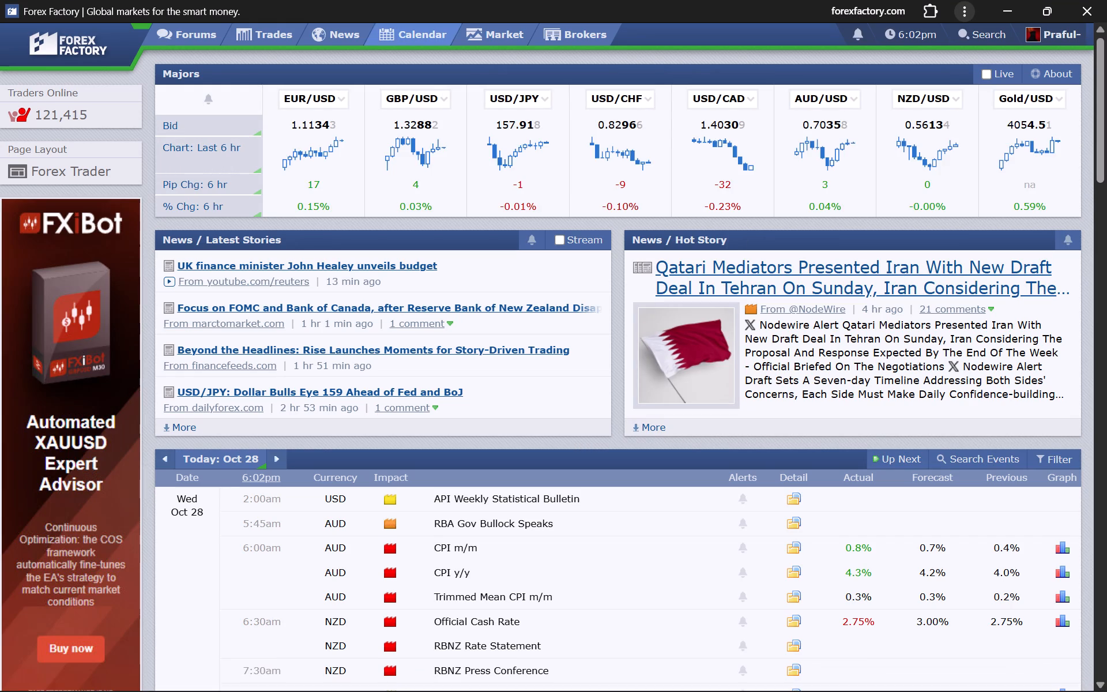
# Open the Forex Factory economic calendar for this week, Oct 25 - Oct 31.
pyautogui.click(430, 35)
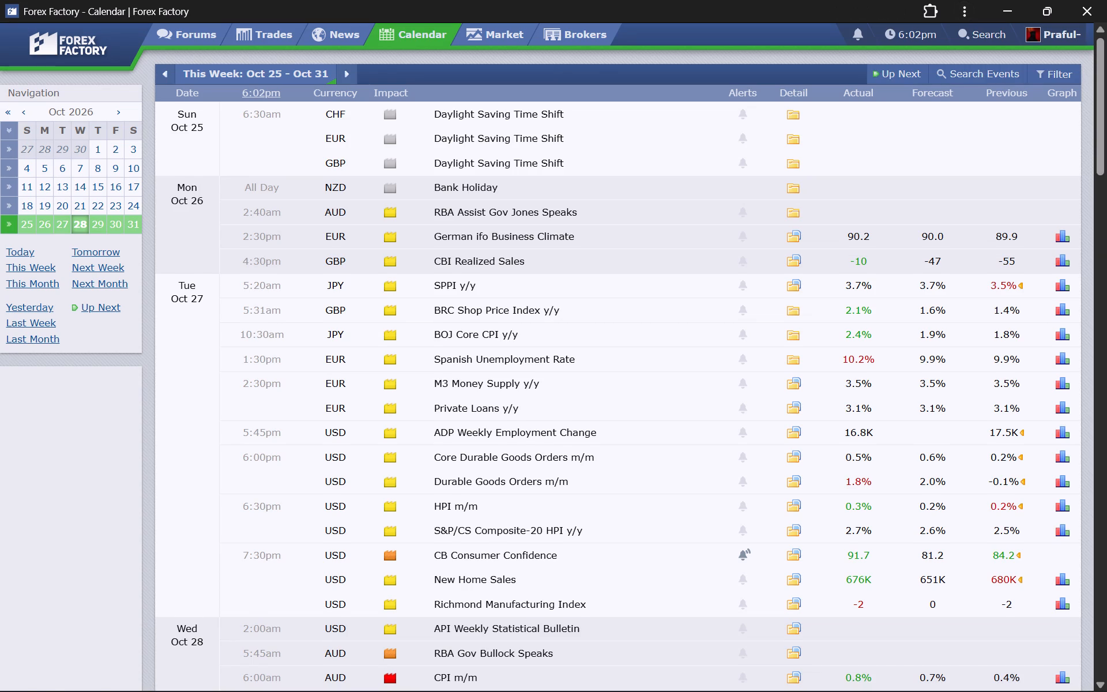
pyautogui.scroll(-2, 613, 390)
pyautogui.scroll(2, 613, 392)
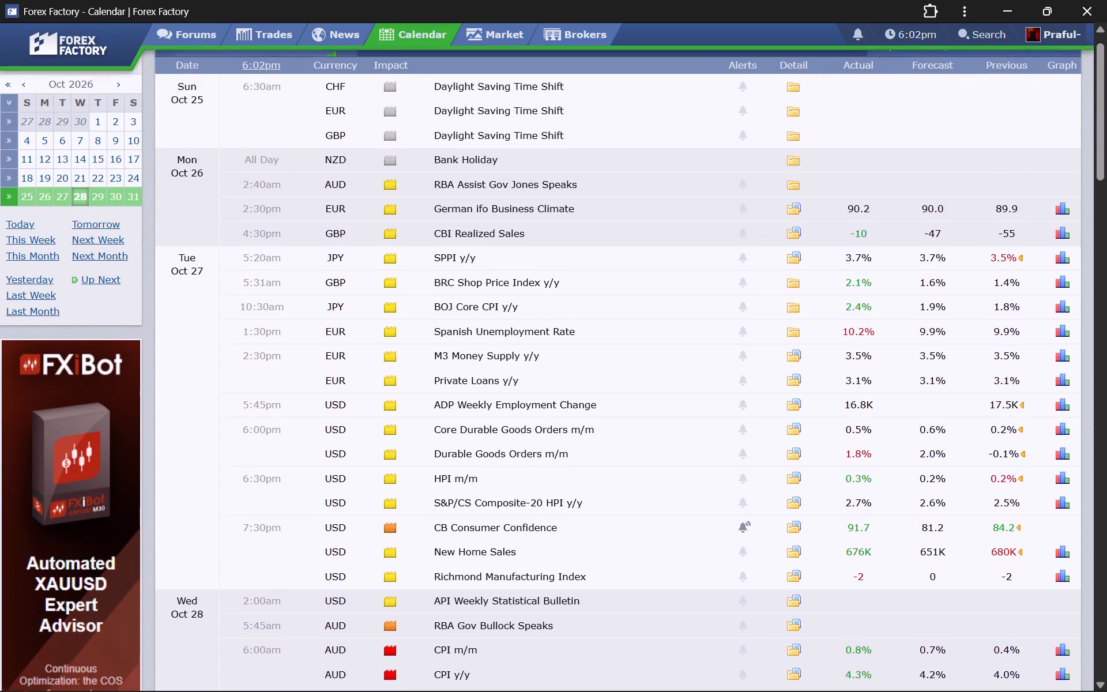
pyautogui.scroll(1, 613, 392)
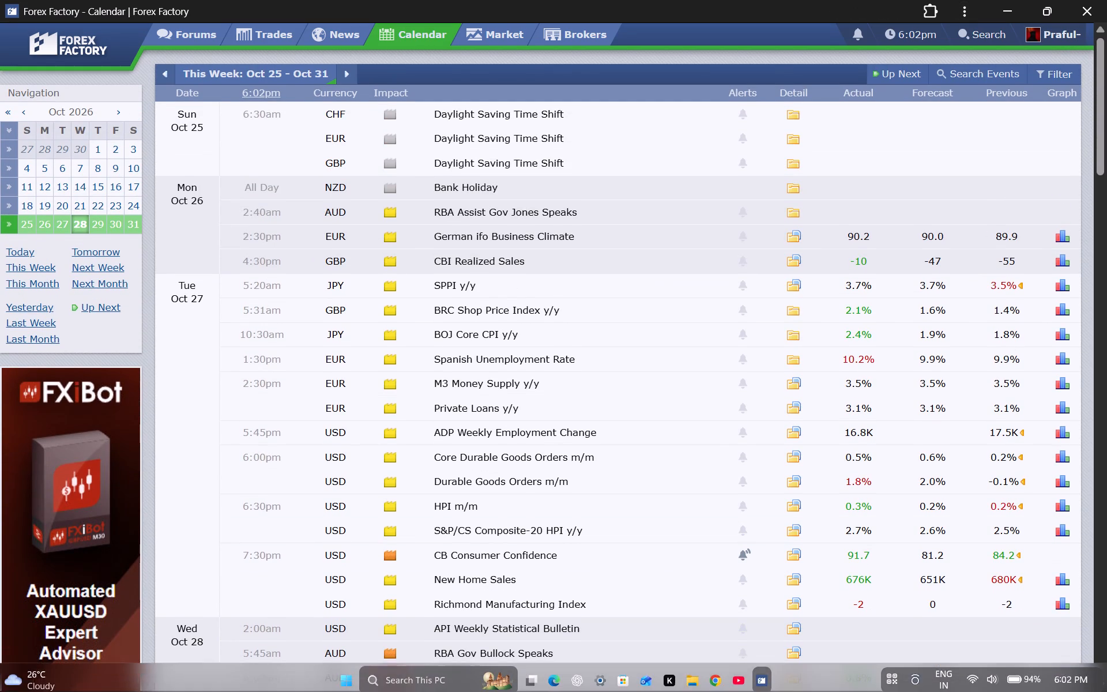
# Check today's date and the current time on the system clock, and return to the economic calendar.
pyautogui.click(1079, 661)
pyautogui.click(1076, 672)
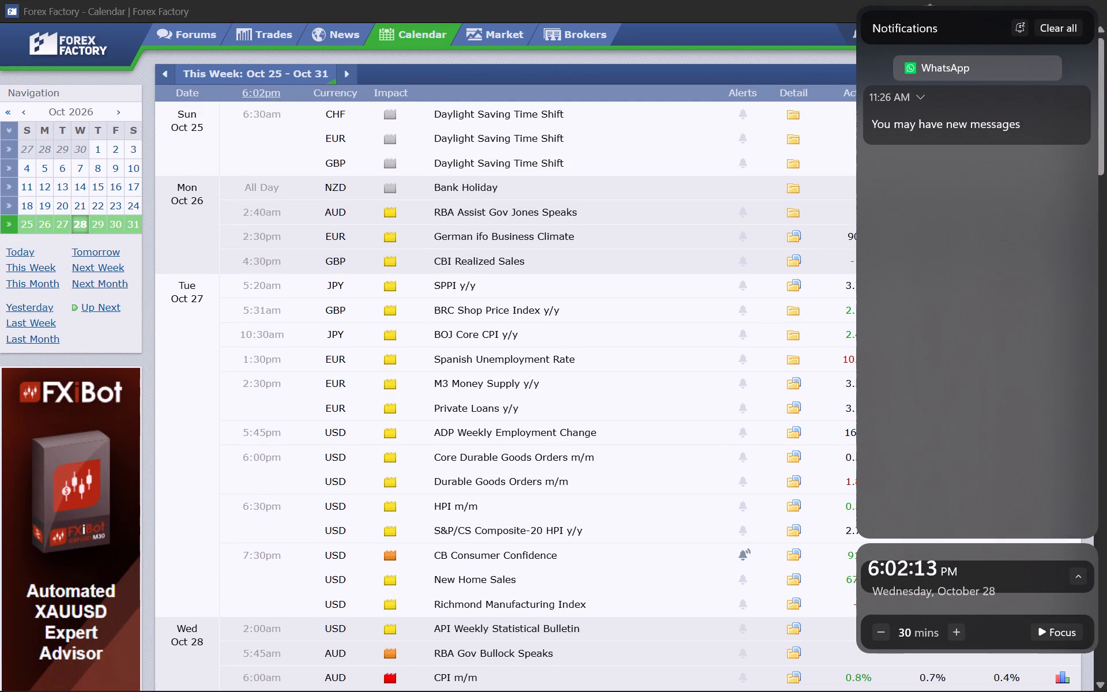
pyautogui.scroll(-1, 647, 219)
pyautogui.moveTo(647, 219); pyautogui.dragTo(682, 395)
pyautogui.click(680, 344)
pyautogui.tripleClick(673, 223)
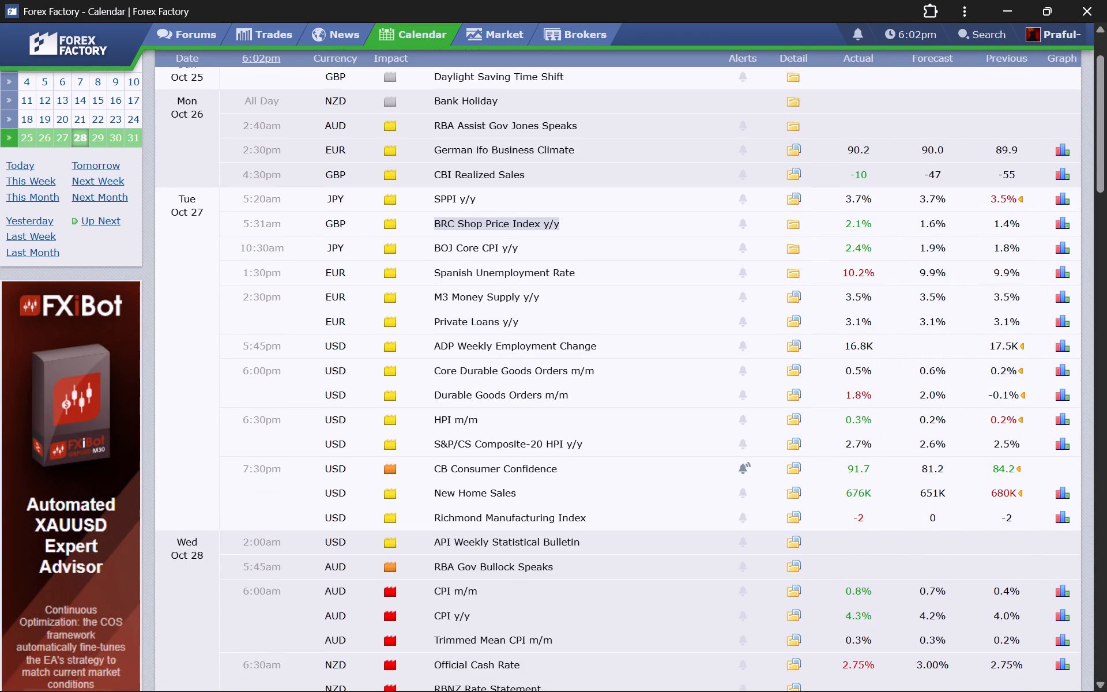
pyautogui.doubleClick(672, 215)
# Turn on the alert for the USD Federal Funds Rate event at 11:30pm on Wed Oct 28.
pyautogui.scroll(-3, 568, 210)
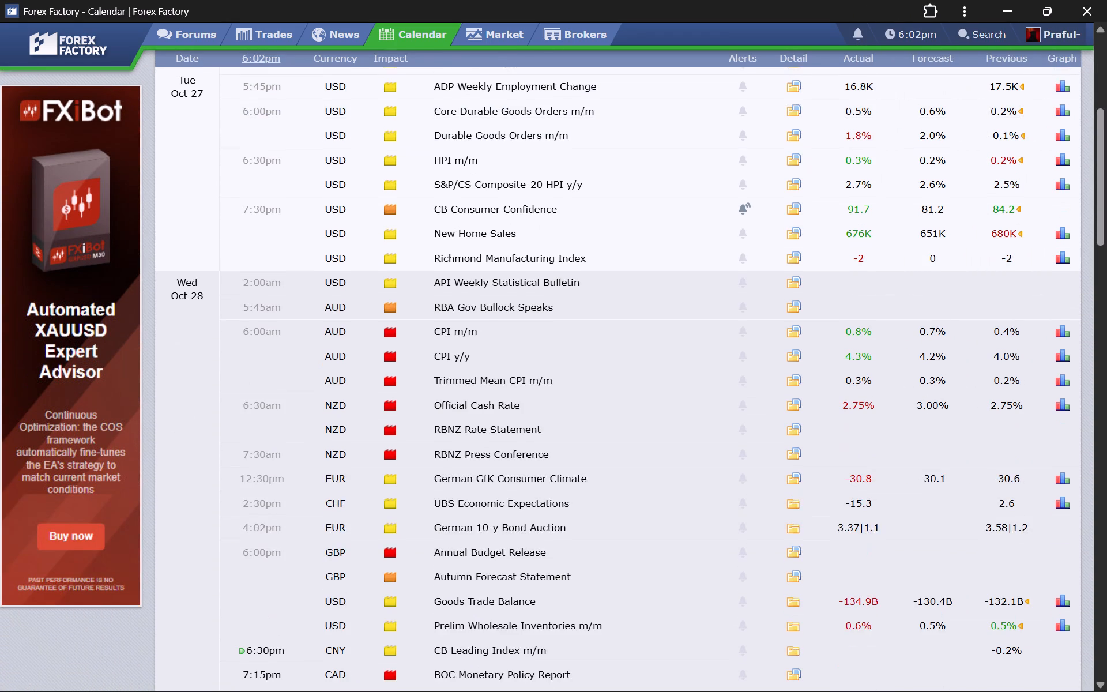
pyautogui.scroll(-3, 588, 420)
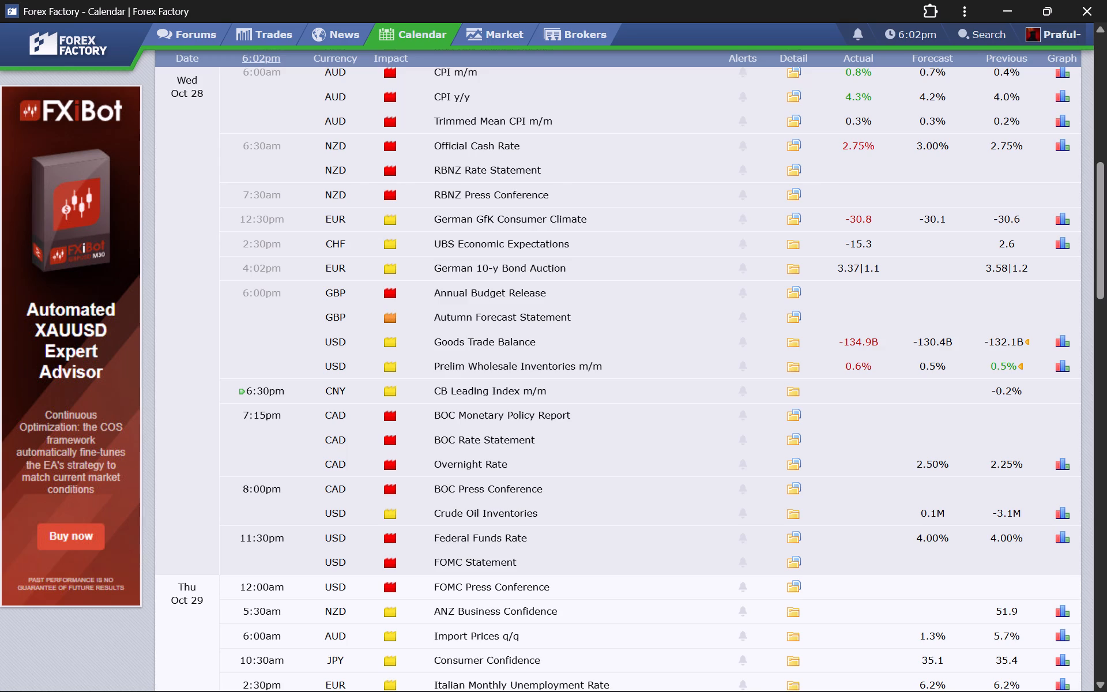
pyautogui.scroll(-1, 438, 578)
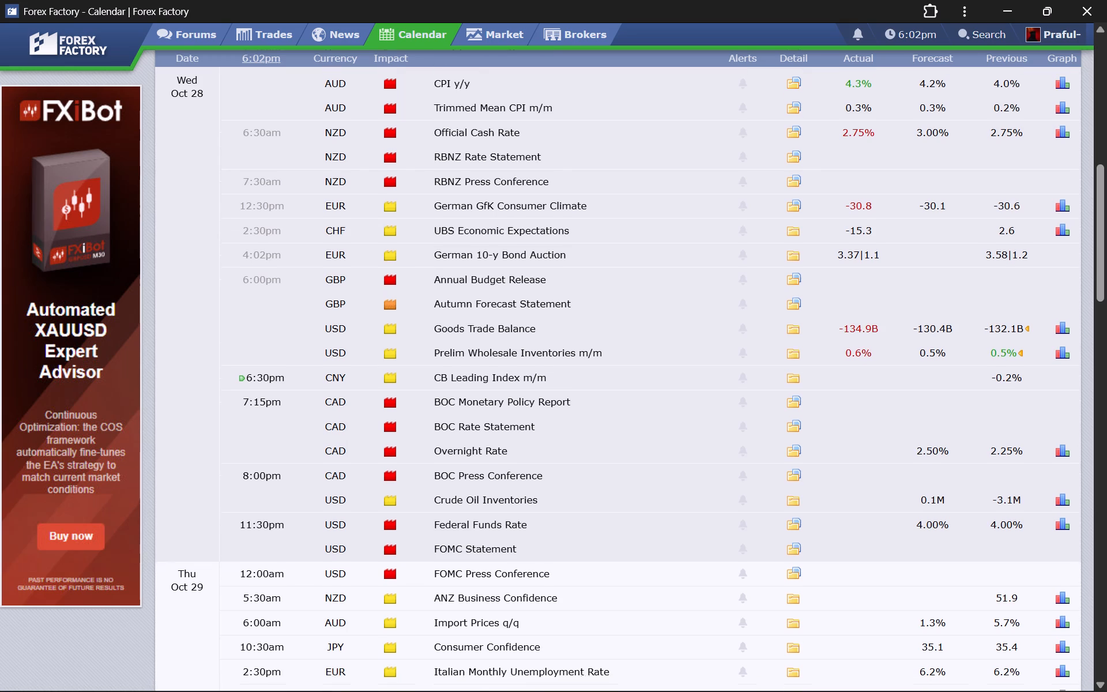
pyautogui.scroll(-1, 438, 578)
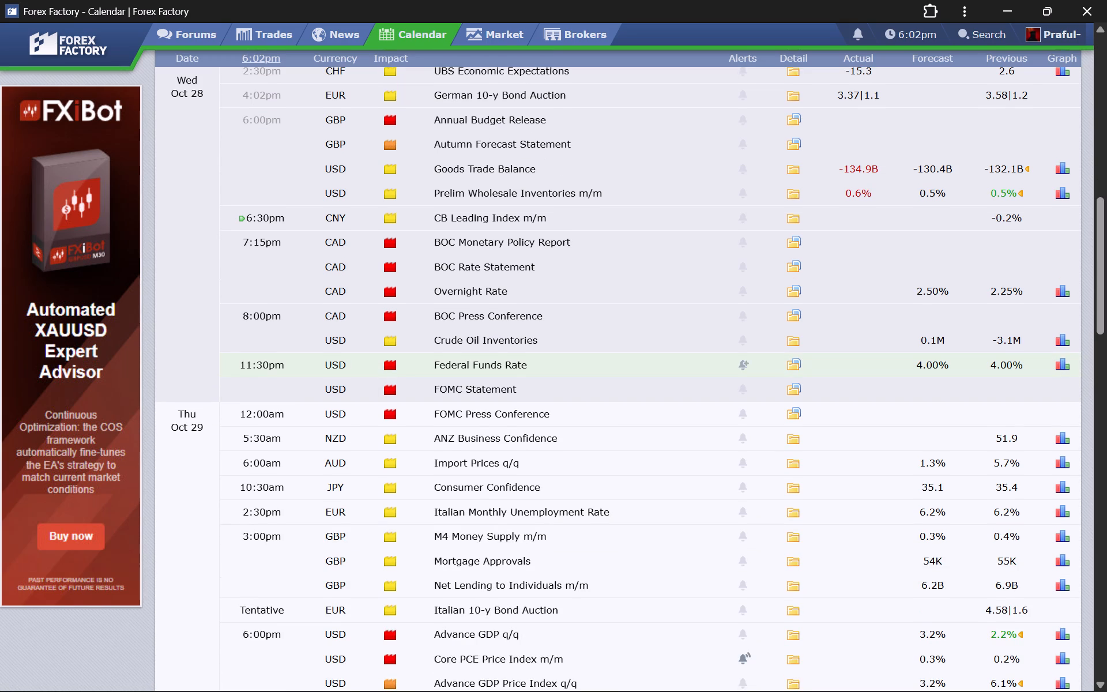
pyautogui.click(745, 364)
# Review the calendar's scheduled events for Oct 28 to Oct 30, including the high-impact USD releases.
pyautogui.scroll(-1, 351, 420)
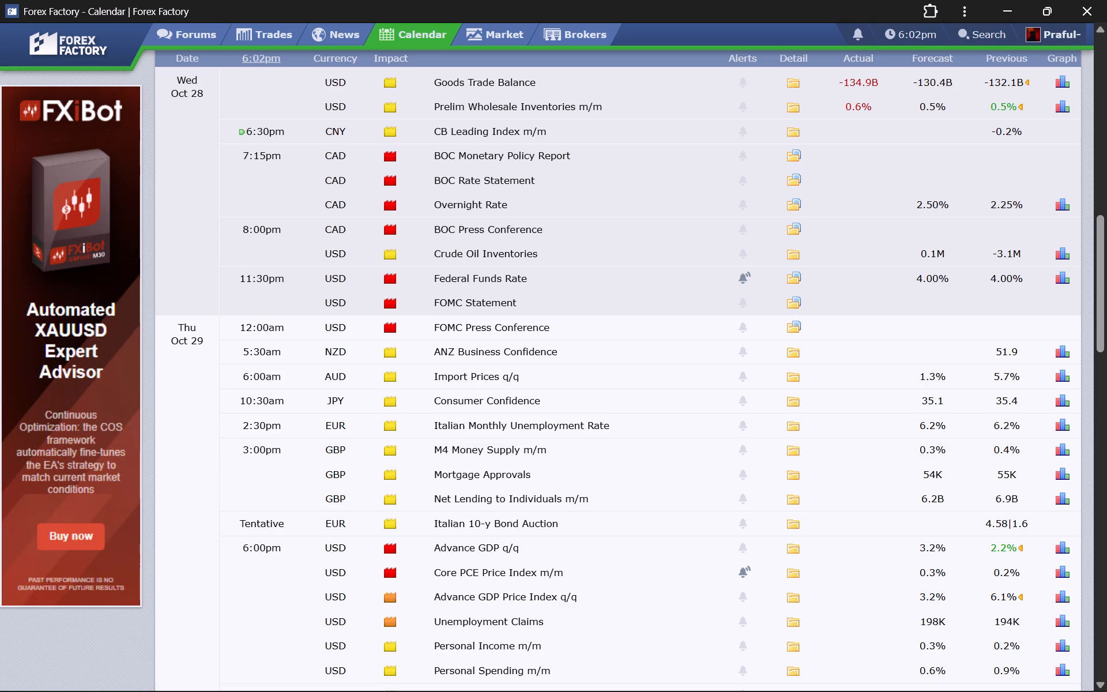
pyautogui.scroll(-2, 408, 347)
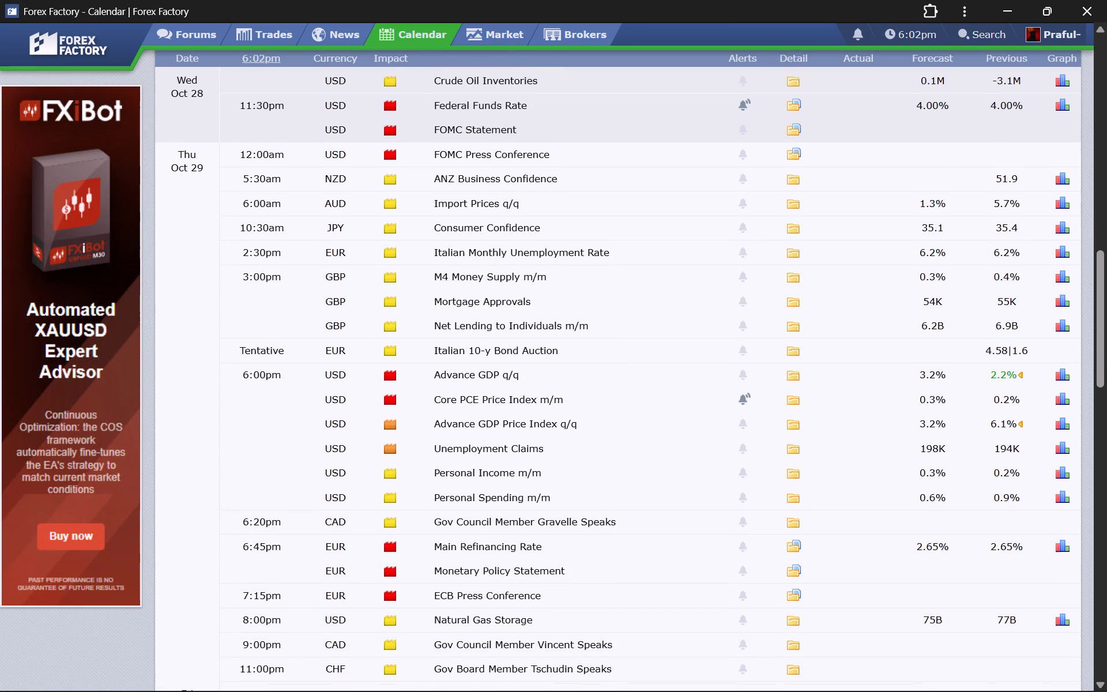
pyautogui.scroll(1, 397, 389)
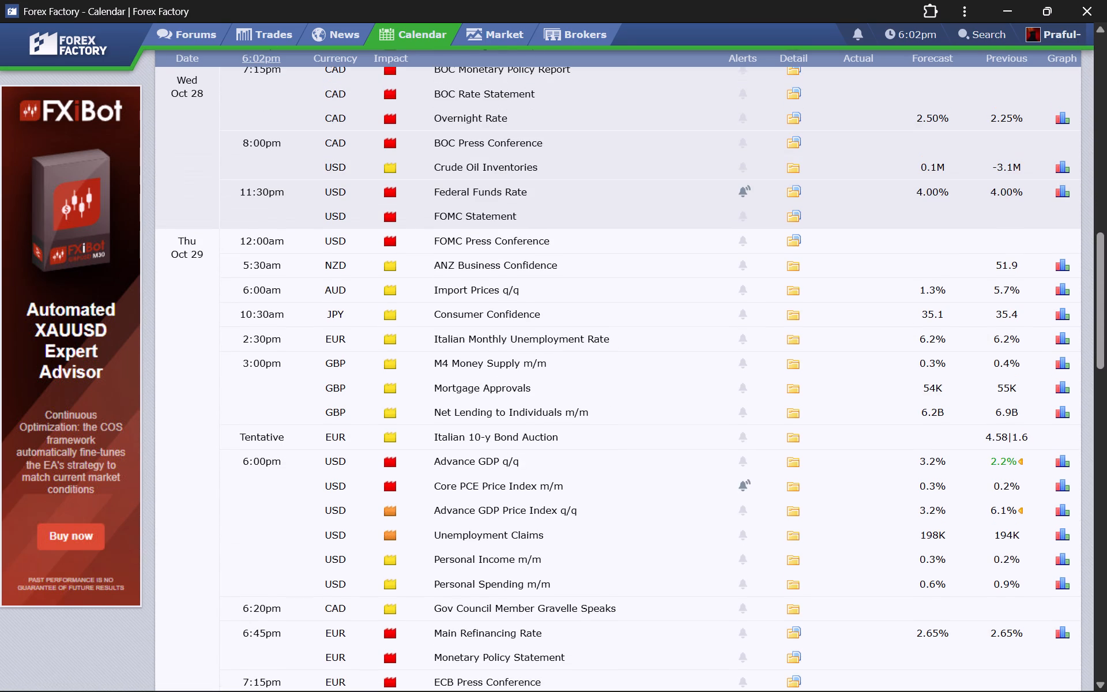
pyautogui.scroll(1, 395, 300)
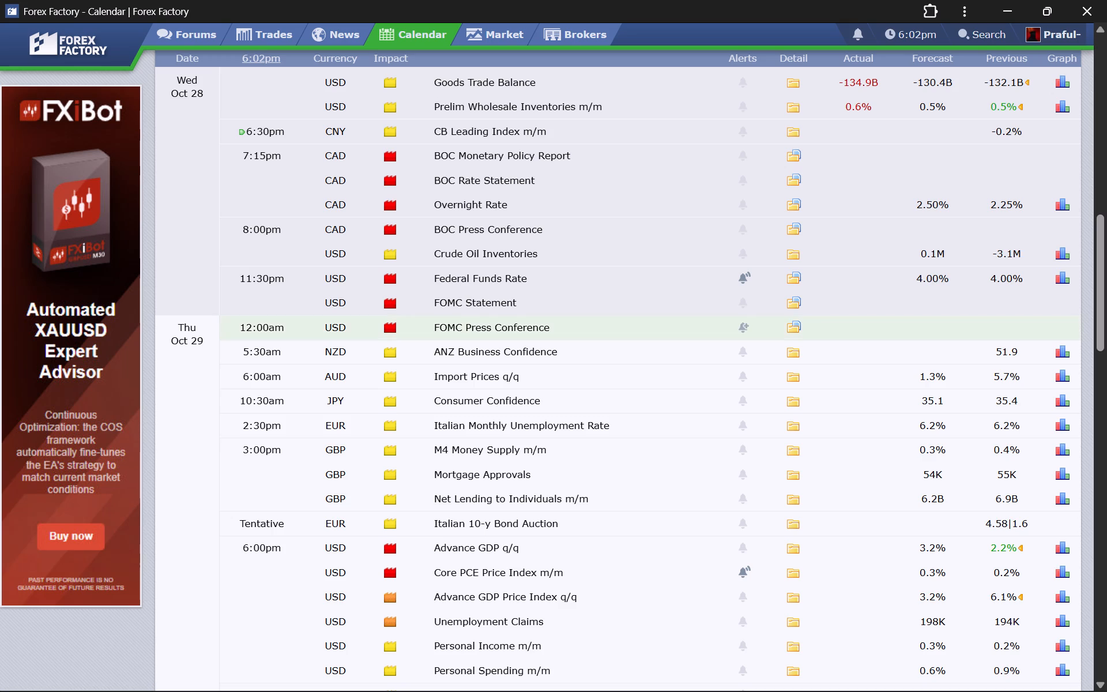
pyautogui.scroll(-3, 379, 403)
pyautogui.scroll(1, 300, 168)
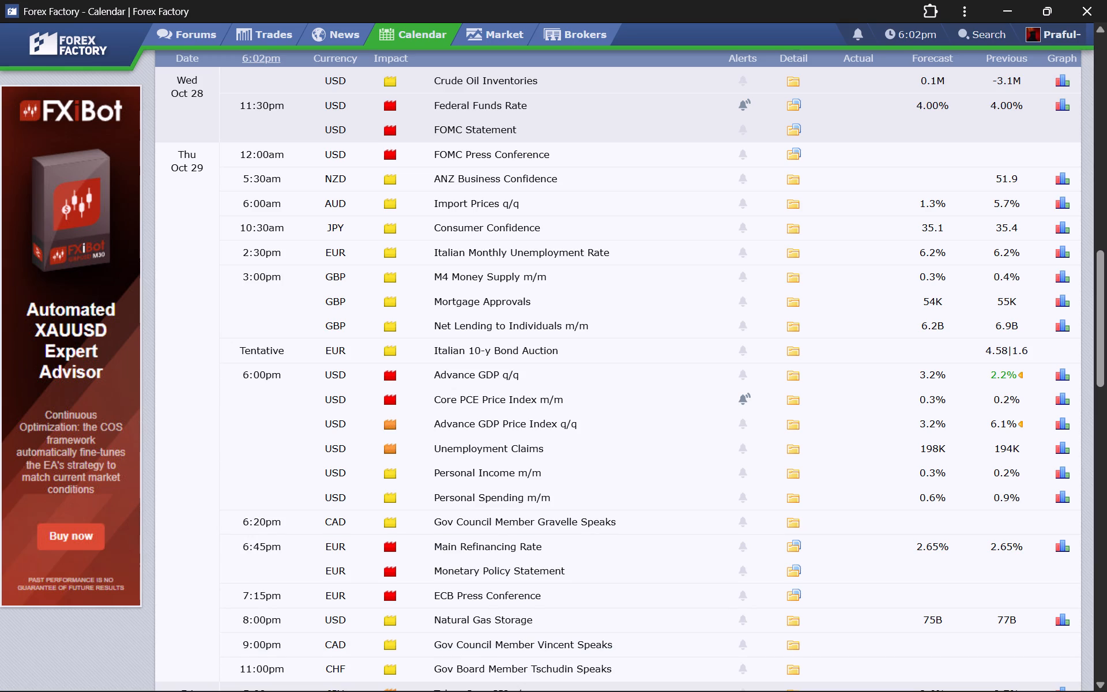
pyautogui.scroll(-1, 471, 437)
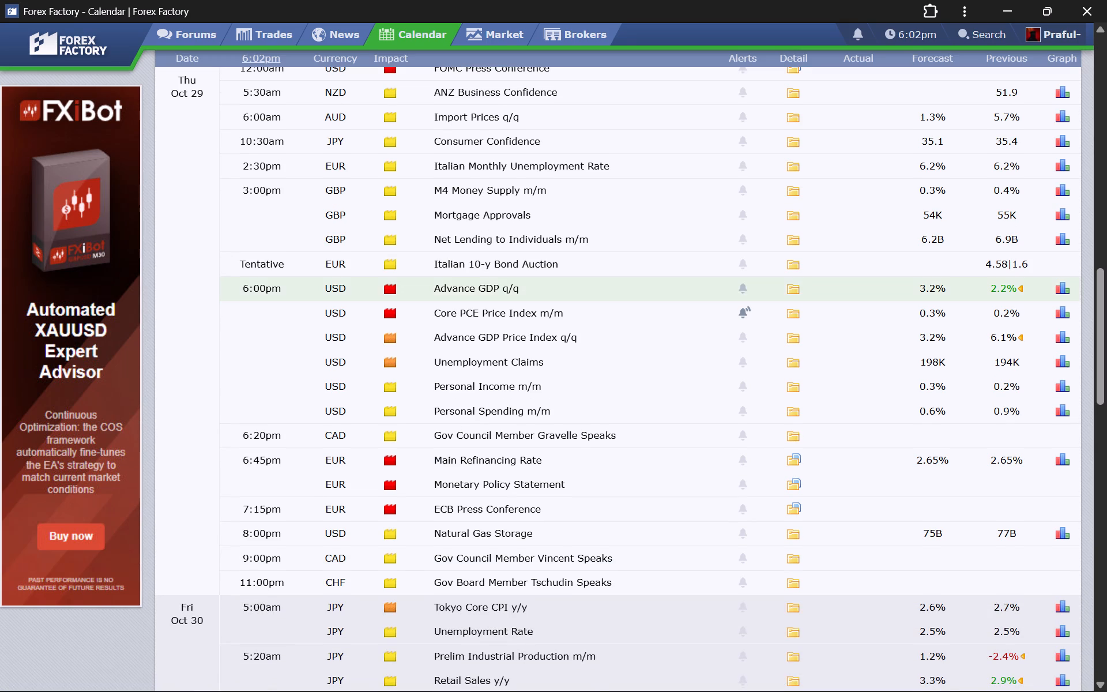
# Turn on the alert for the USD Advance GDP q/q event, and view and close the Core PCE Price Index subscription options.
pyautogui.click(744, 291)
pyautogui.click(744, 309)
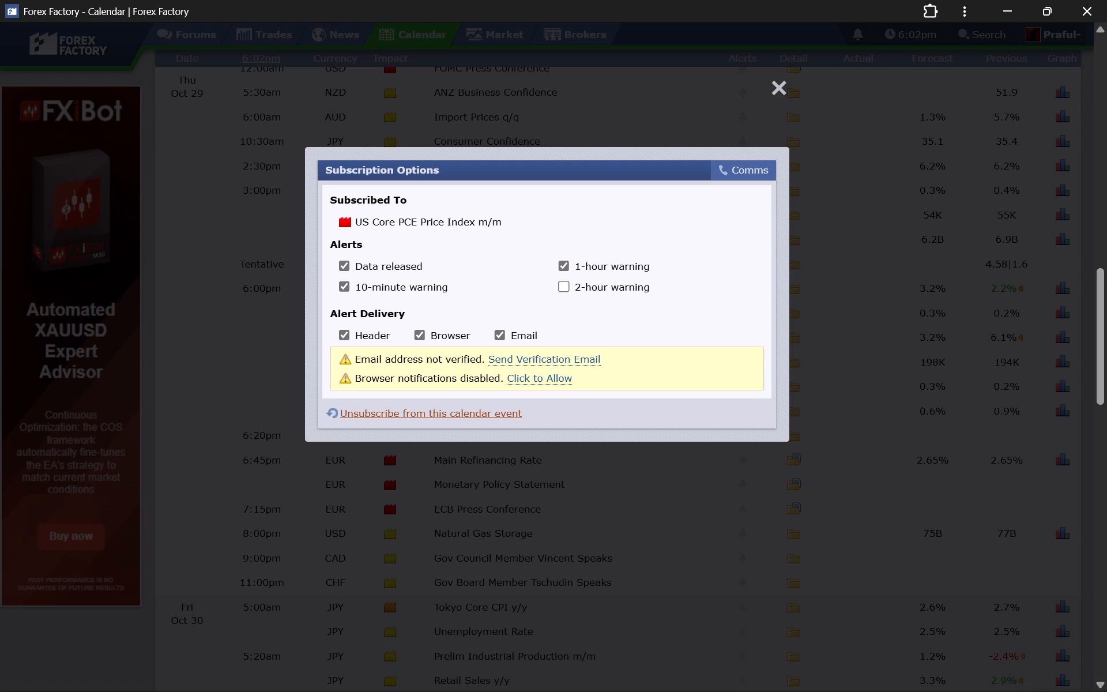
pyautogui.click(786, 90)
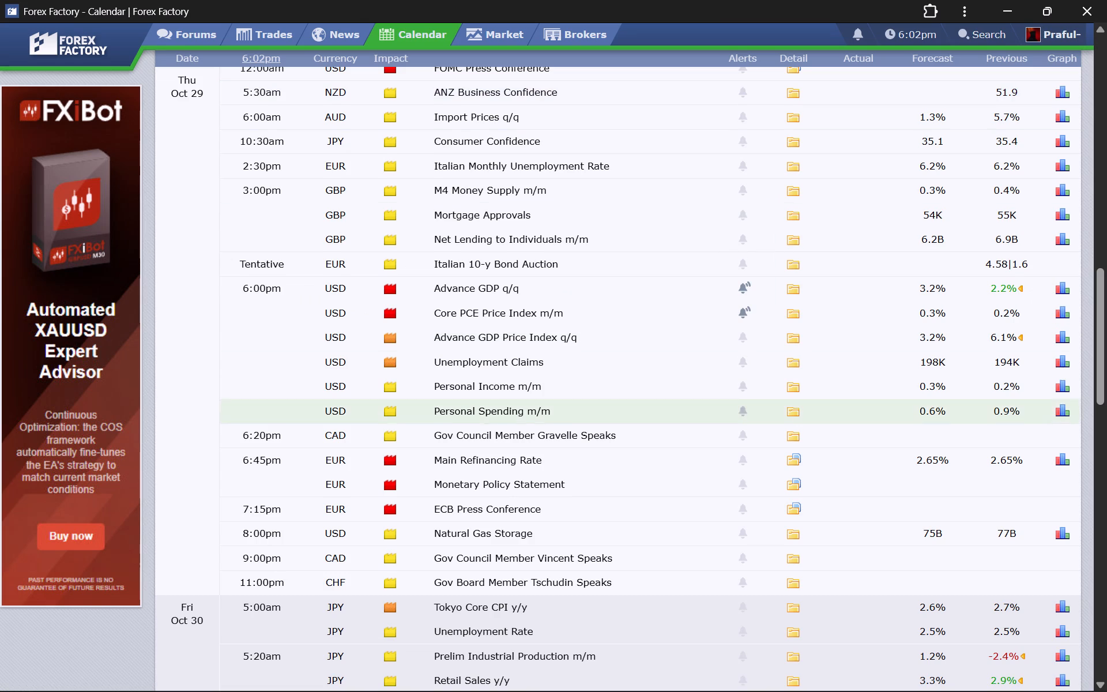
# Look back through this week's calendar events to the start of the week, and minimise the calendar window.
pyautogui.scroll(-1, 760, 462)
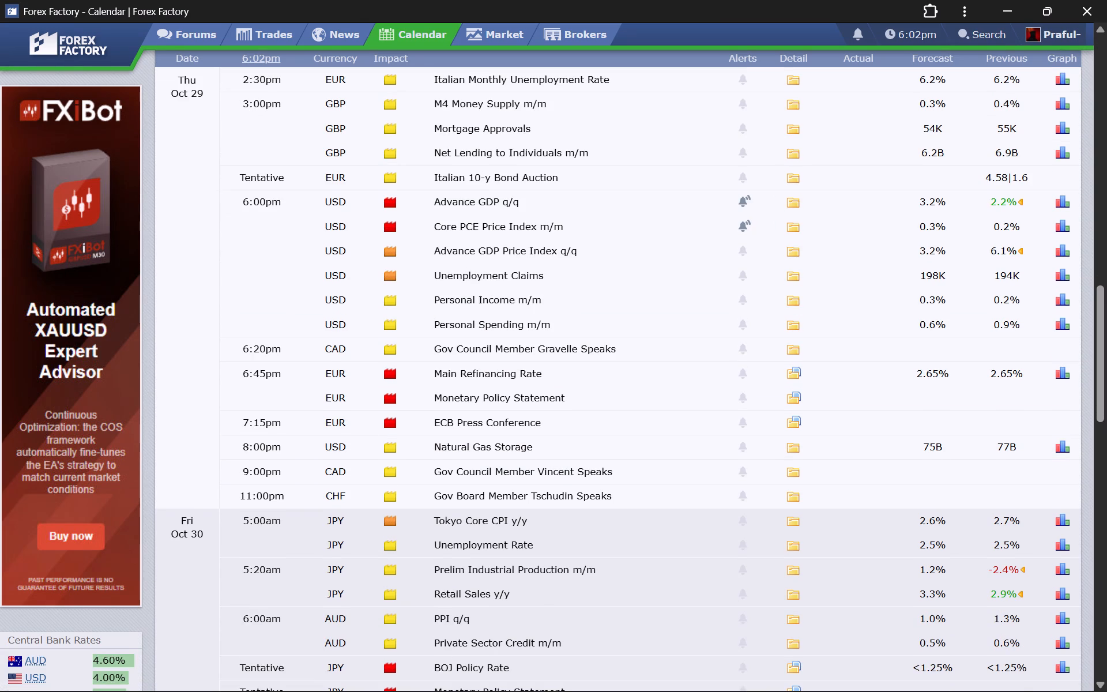
pyautogui.scroll(2, 661, 352)
pyautogui.scroll(3, 769, 288)
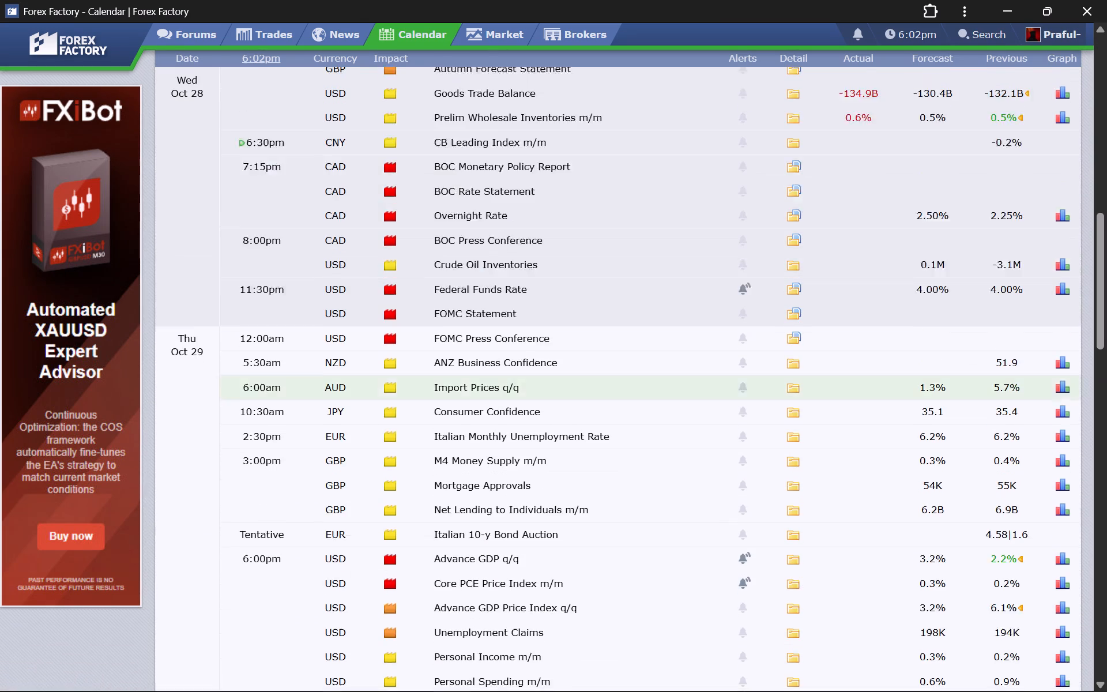
pyautogui.scroll(2, 813, 246)
pyautogui.scroll(4, 454, 252)
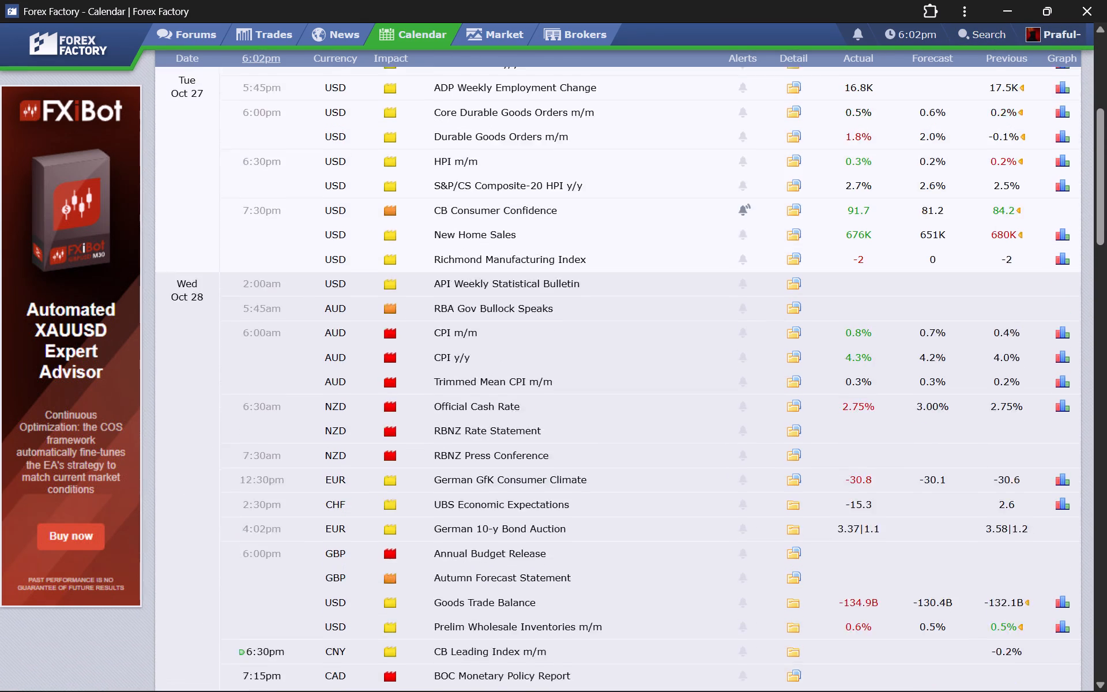
pyautogui.scroll(4, 458, 250)
pyautogui.click(1011, 5)
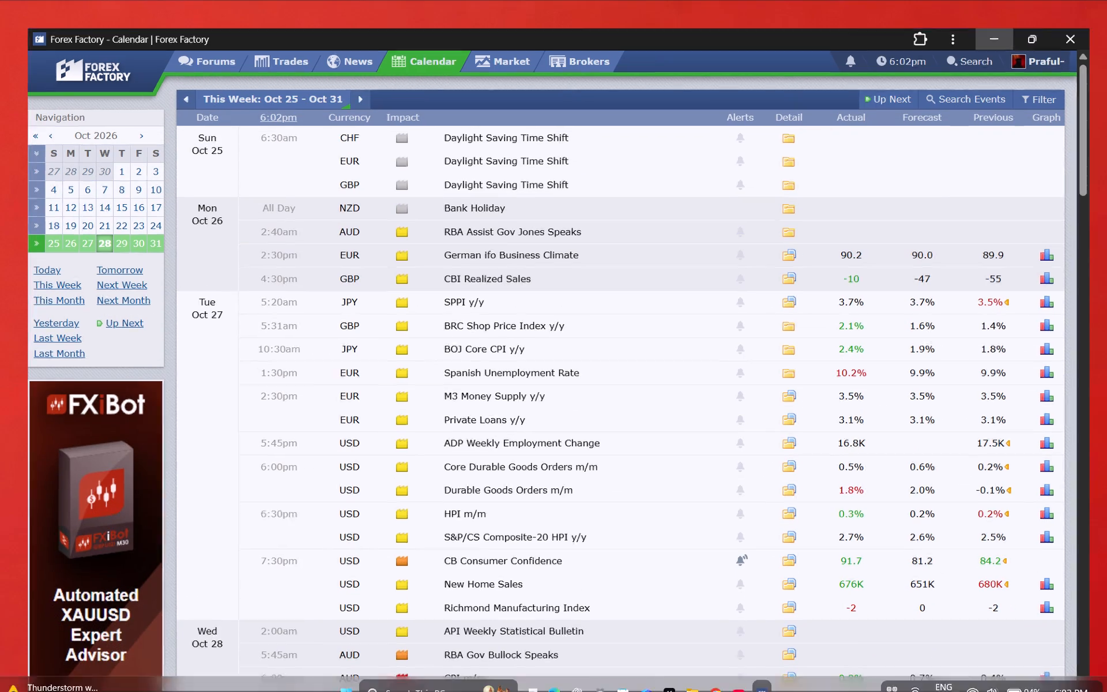
# Open TradingView with the XAUUSD chart.
pyautogui.click(351, 687)
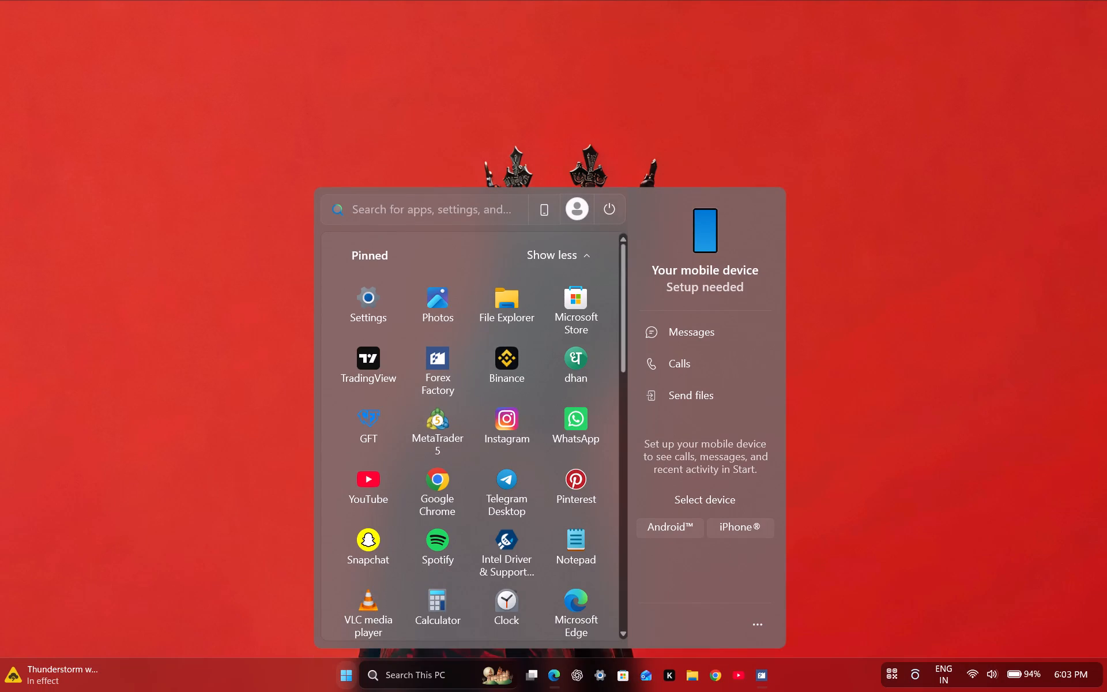
pyautogui.click(368, 370)
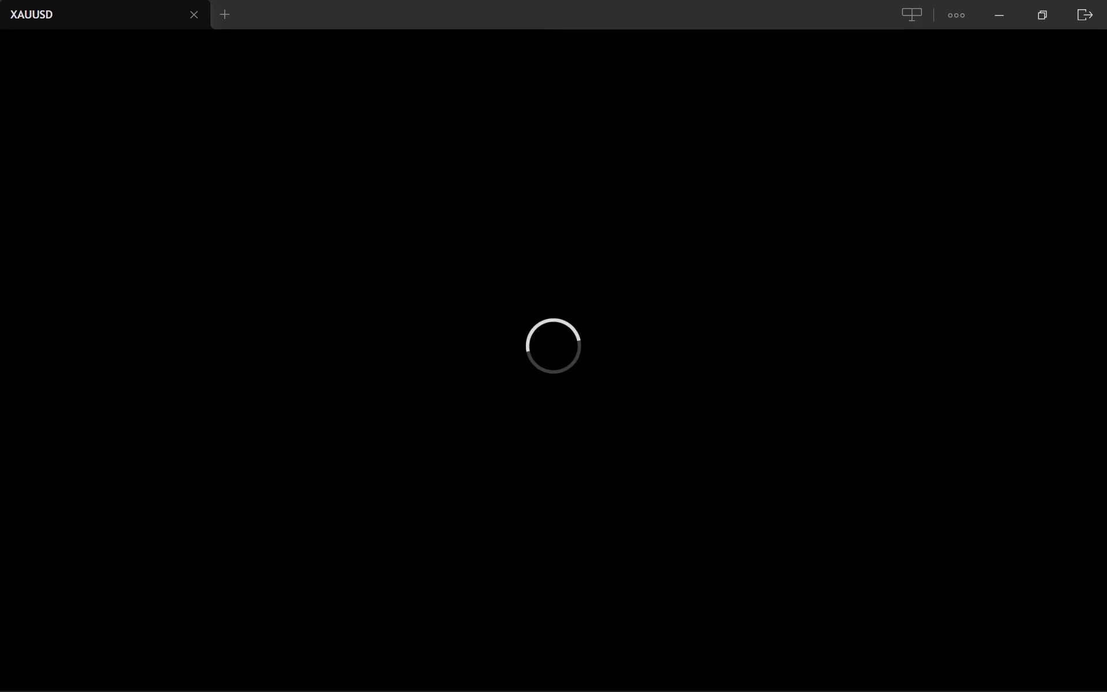
# Delete the short position drawing at the 4,029.852 entry from the XAUUSD 5-minute chart.
pyautogui.scroll(3, 868, 370)
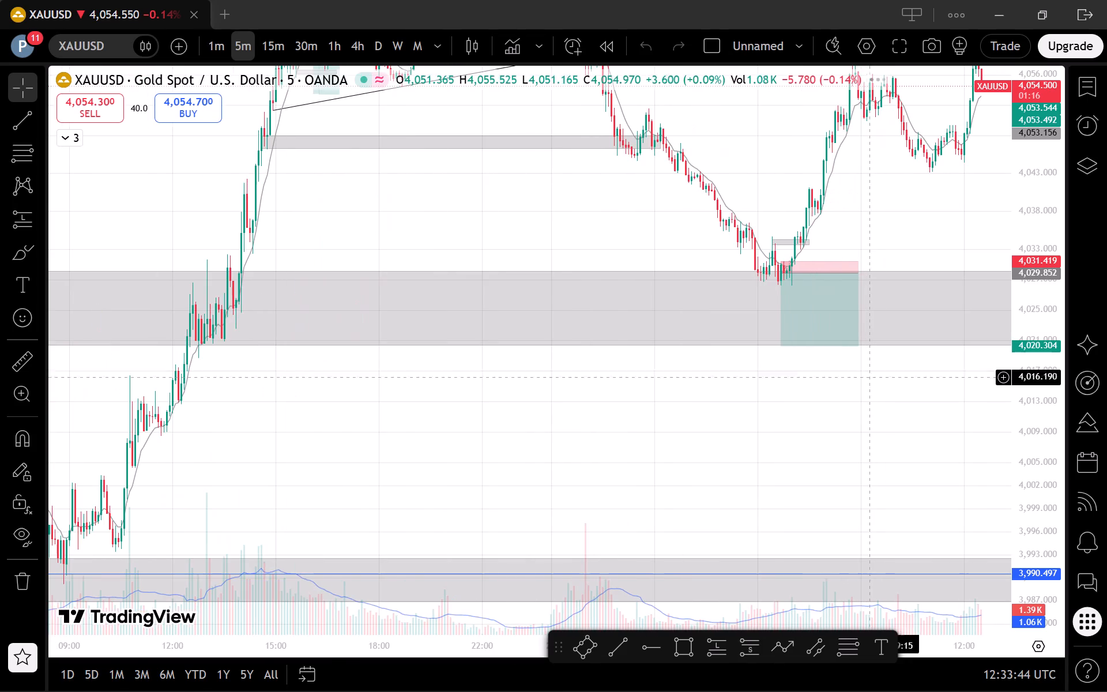
pyautogui.moveTo(886, 439); pyautogui.dragTo(818, 490)
pyautogui.scroll(2, 921, 497)
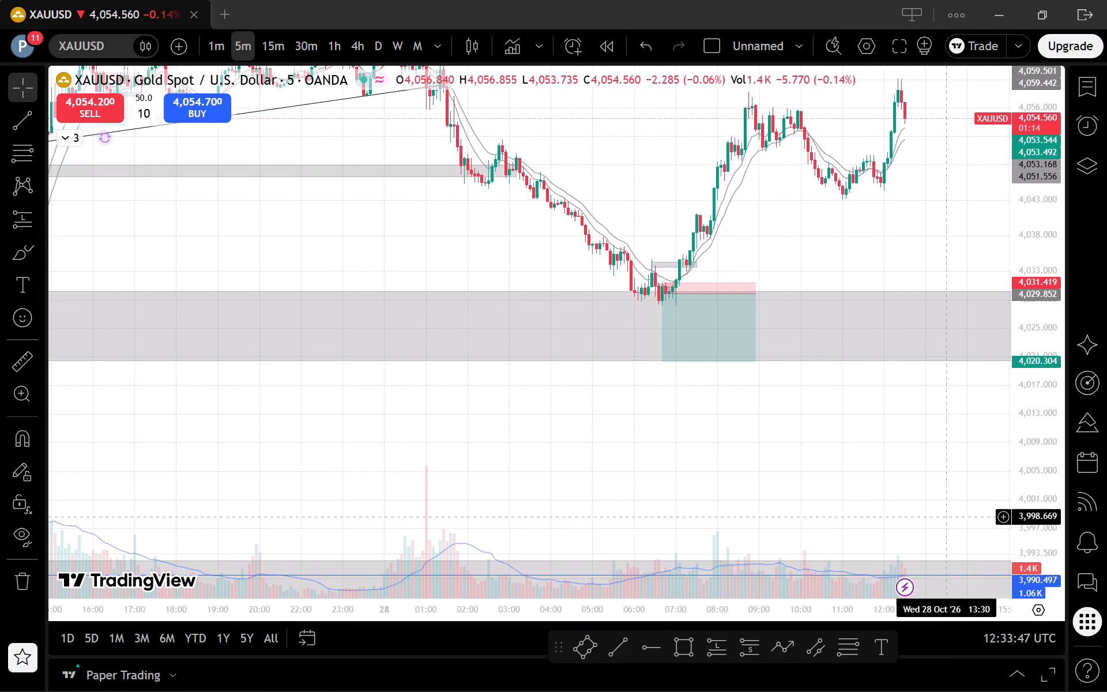
pyautogui.moveTo(1048, 550); pyautogui.dragTo(1018, 486)
pyautogui.click(744, 313)
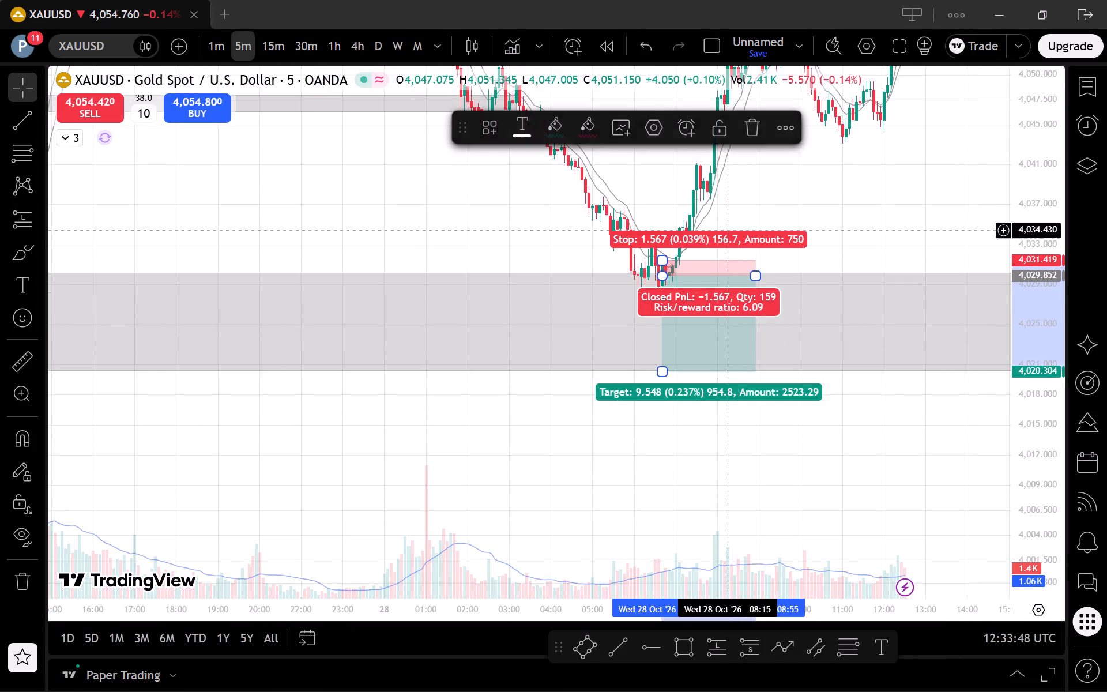
pyautogui.click(756, 121)
# Examine XAUUSD price action around the marked zones and the recent low on the 5-minute chart.
pyautogui.moveTo(871, 187); pyautogui.dragTo(804, 349)
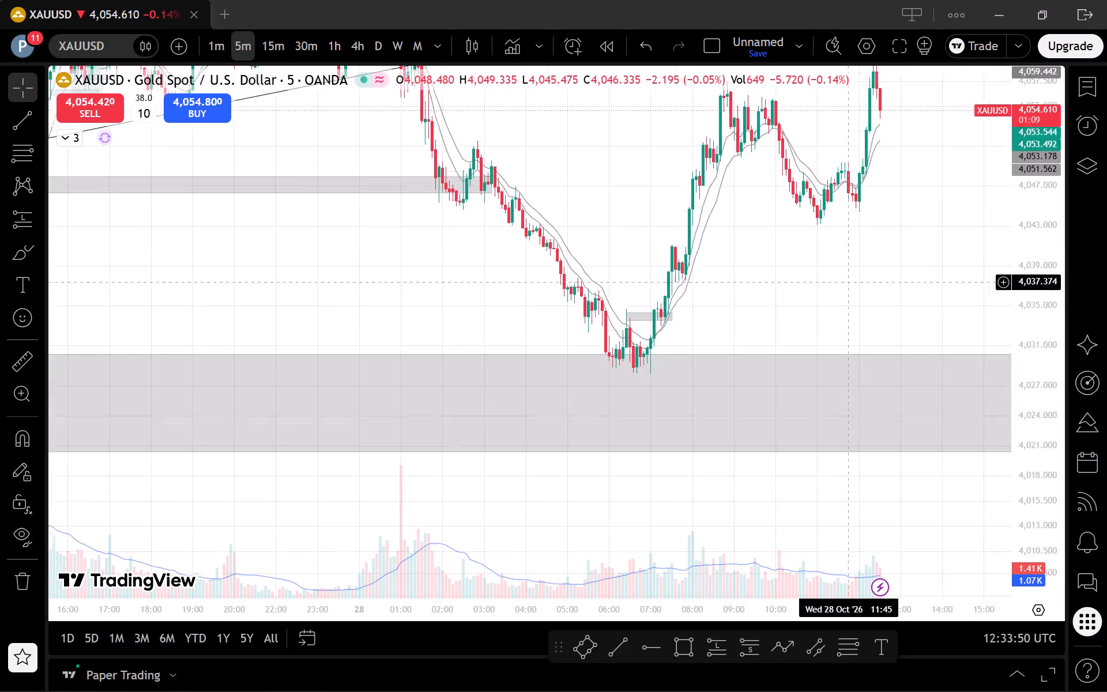
pyautogui.moveTo(804, 349); pyautogui.dragTo(790, 378)
pyautogui.scroll(-4, 805, 352)
pyautogui.moveTo(860, 349); pyautogui.dragTo(861, 338)
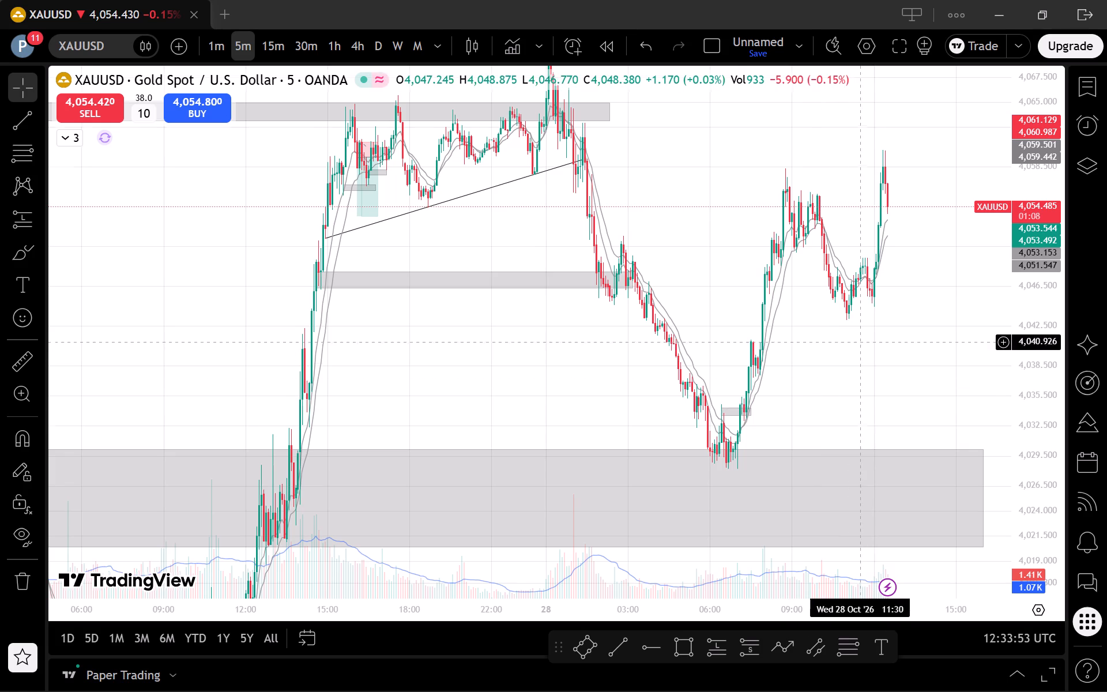
pyautogui.moveTo(861, 338); pyautogui.dragTo(868, 299)
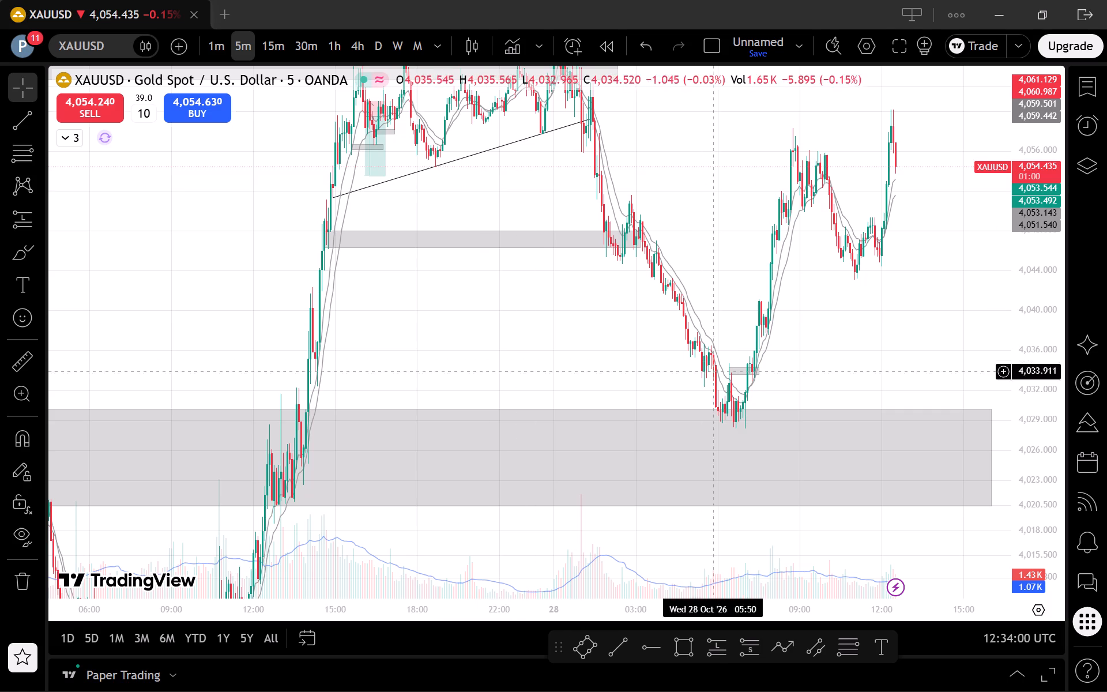
pyautogui.scroll(2, 827, 480)
pyautogui.scroll(1, 811, 380)
pyautogui.moveTo(811, 380); pyautogui.dragTo(944, 300)
pyautogui.scroll(1, 768, 397)
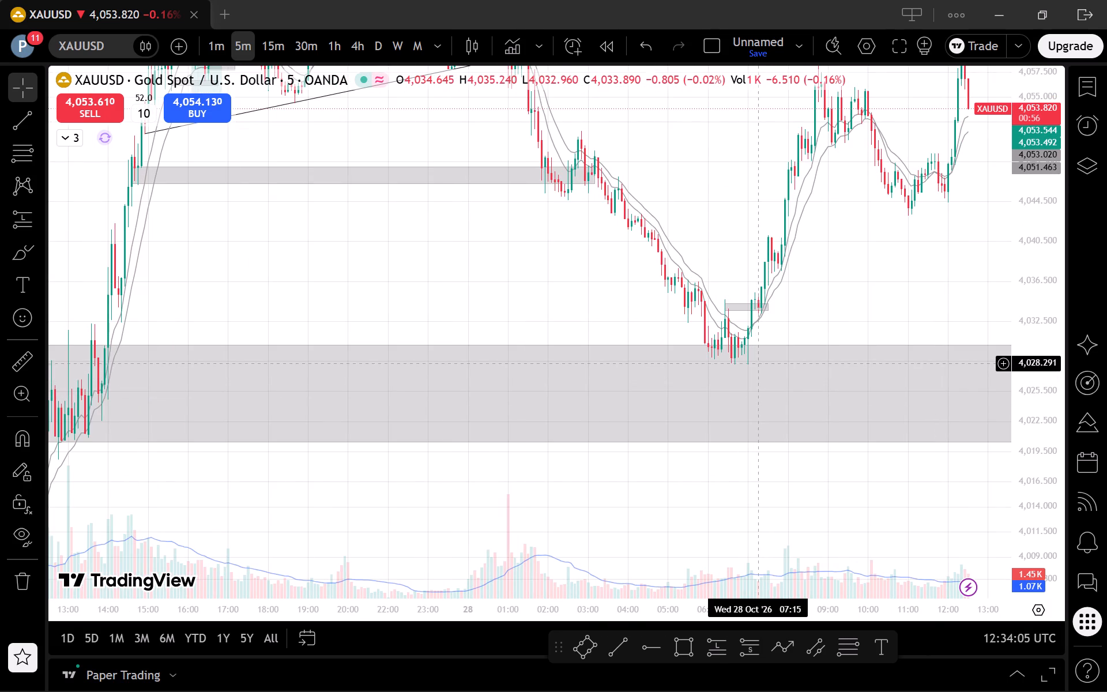
# Switch the XAUUSD chart to the 1-hour timeframe and examine the wider price structure and marked zones.
pyautogui.click(343, 37)
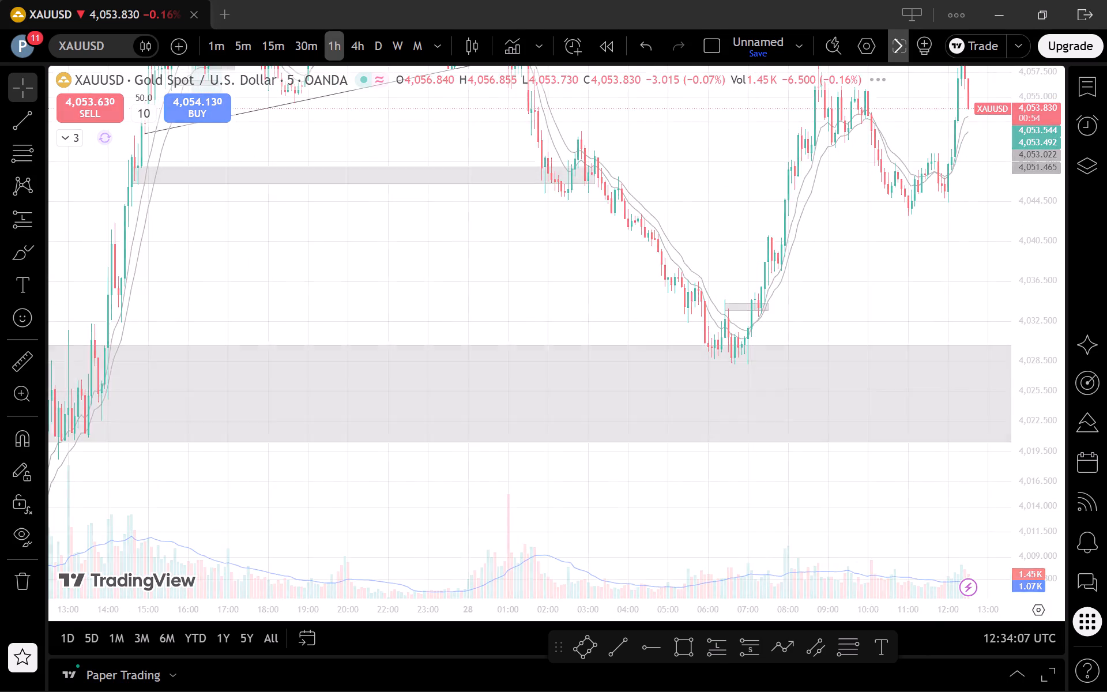
pyautogui.scroll(9, 641, 335)
pyautogui.moveTo(1031, 191); pyautogui.dragTo(1057, 497)
pyautogui.scroll(-1, 1002, 454)
pyautogui.moveTo(976, 462); pyautogui.dragTo(890, 490)
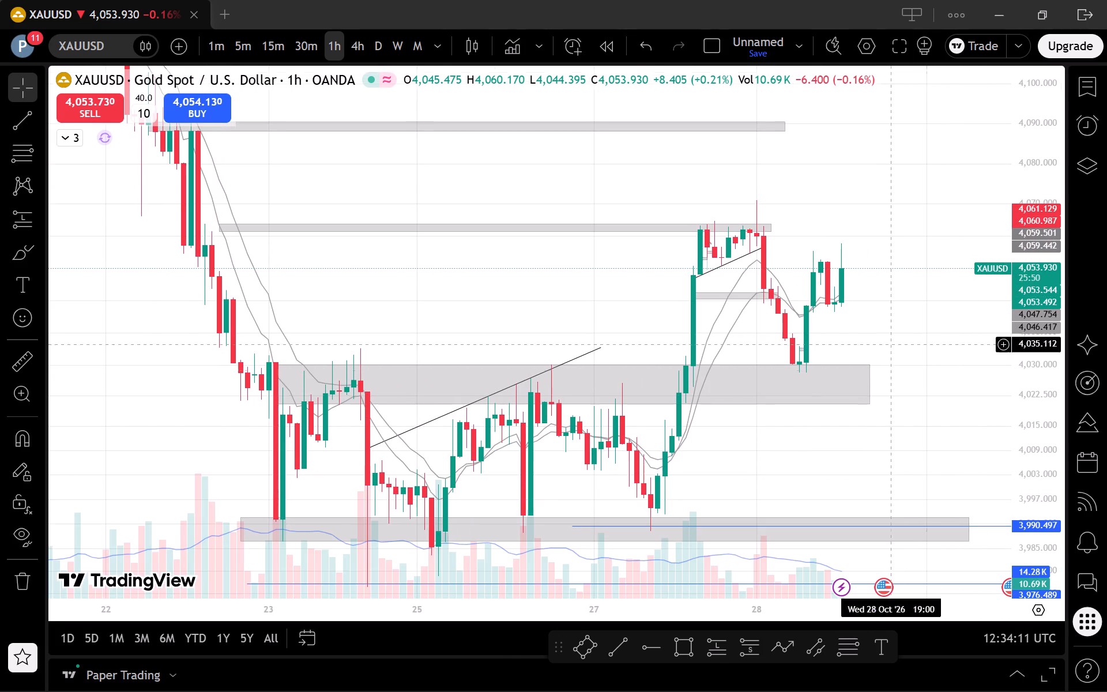
# Switch the chart to the 30-minute timeframe and examine recent XAUUSD price action between the marked zones.
pyautogui.click(299, 32)
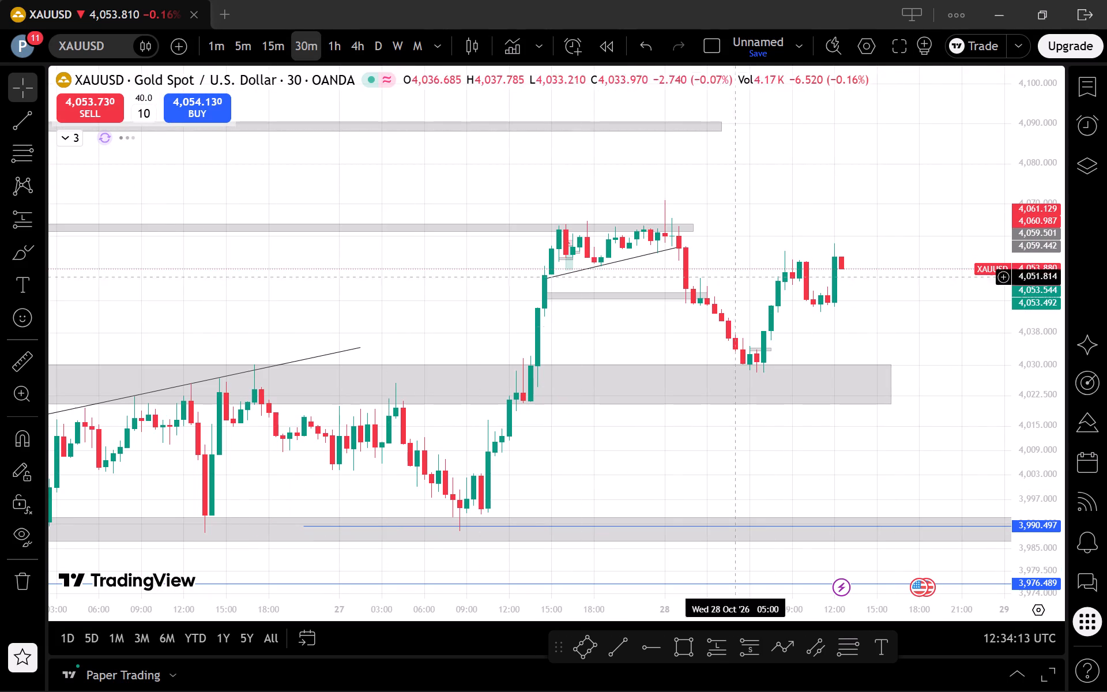
pyautogui.moveTo(1025, 503); pyautogui.dragTo(1012, 423)
pyautogui.moveTo(922, 347); pyautogui.dragTo(929, 378)
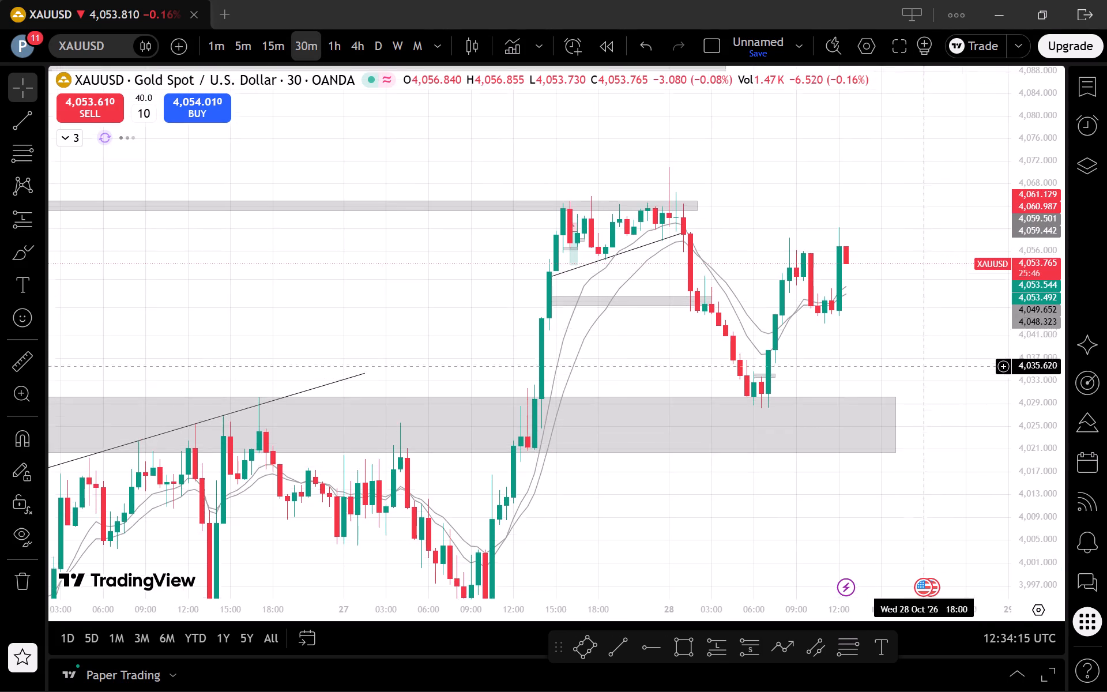
pyautogui.scroll(-2, 918, 327)
pyautogui.moveTo(918, 326); pyautogui.dragTo(905, 328)
pyautogui.scroll(1, 897, 322)
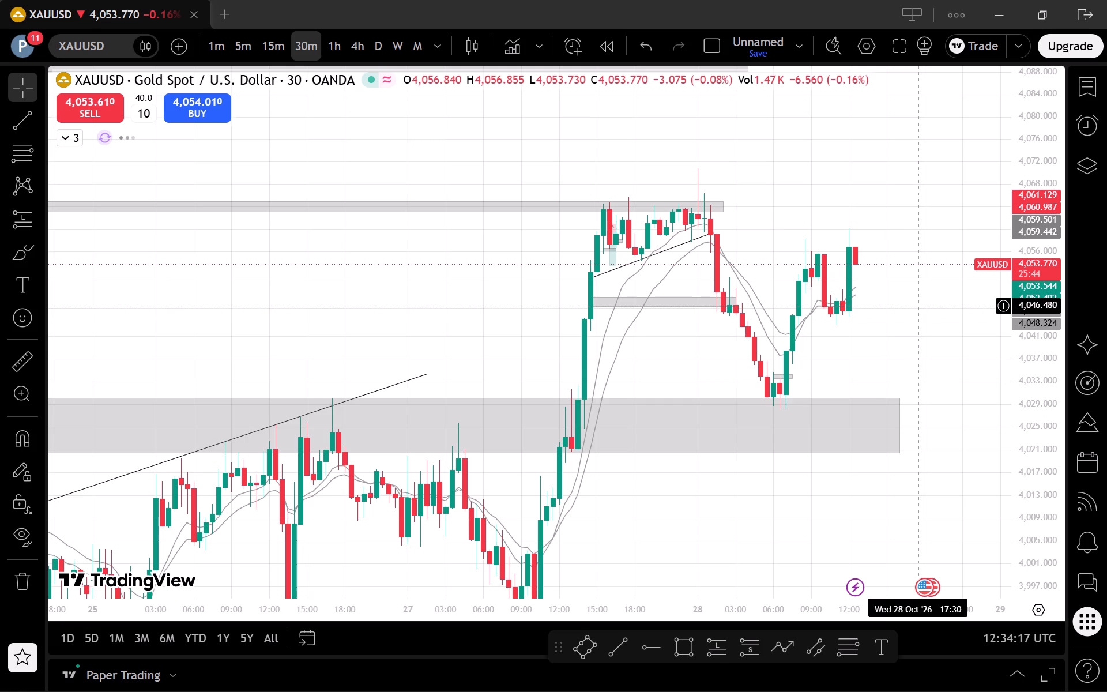
pyautogui.moveTo(1038, 480); pyautogui.dragTo(1010, 408)
pyautogui.scroll(2, 883, 301)
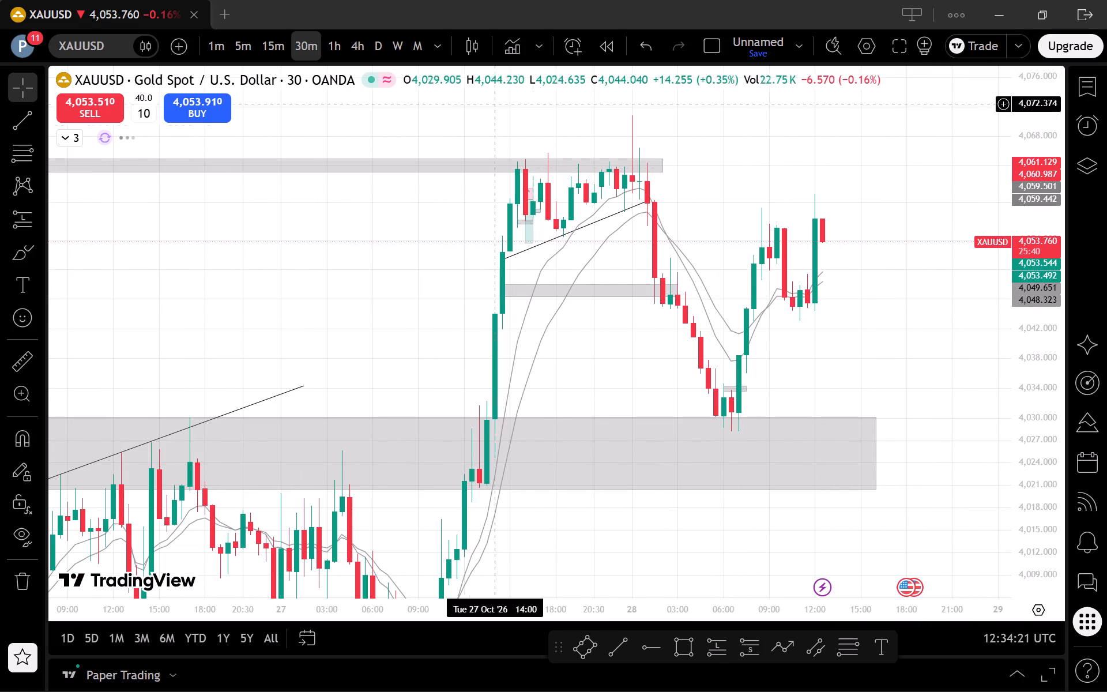
# Check the 1-hour timeframe briefly, and return to the 5-minute timeframe to examine the latest XAUUSD candles.
pyautogui.click(329, 46)
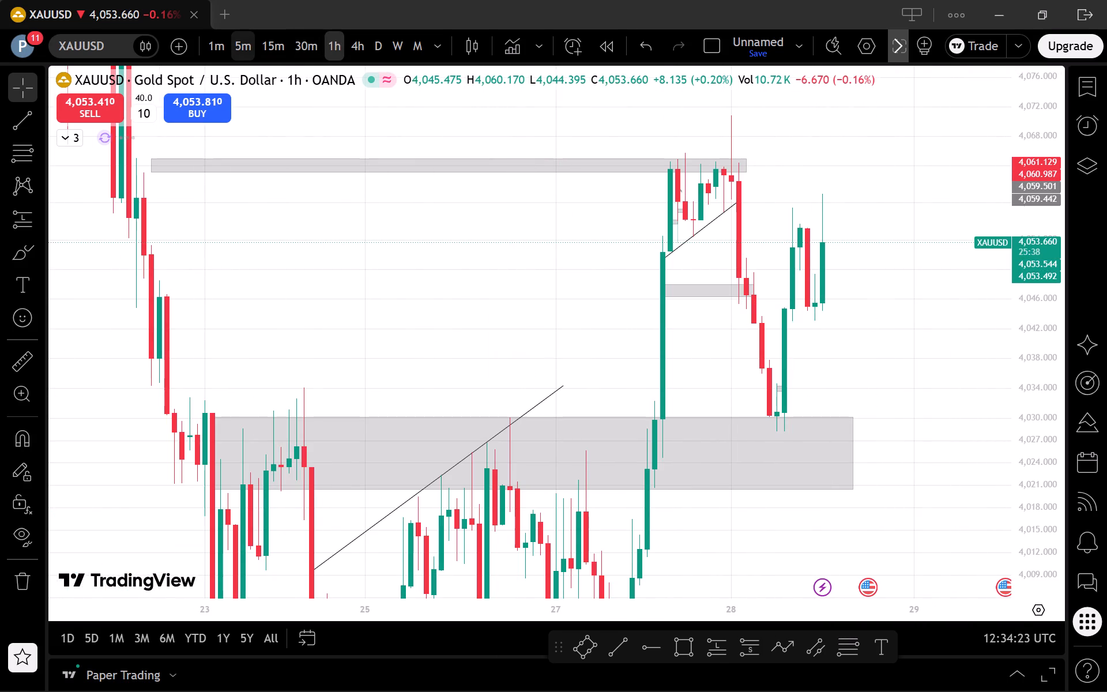
pyautogui.click(248, 42)
pyautogui.scroll(-3, 869, 400)
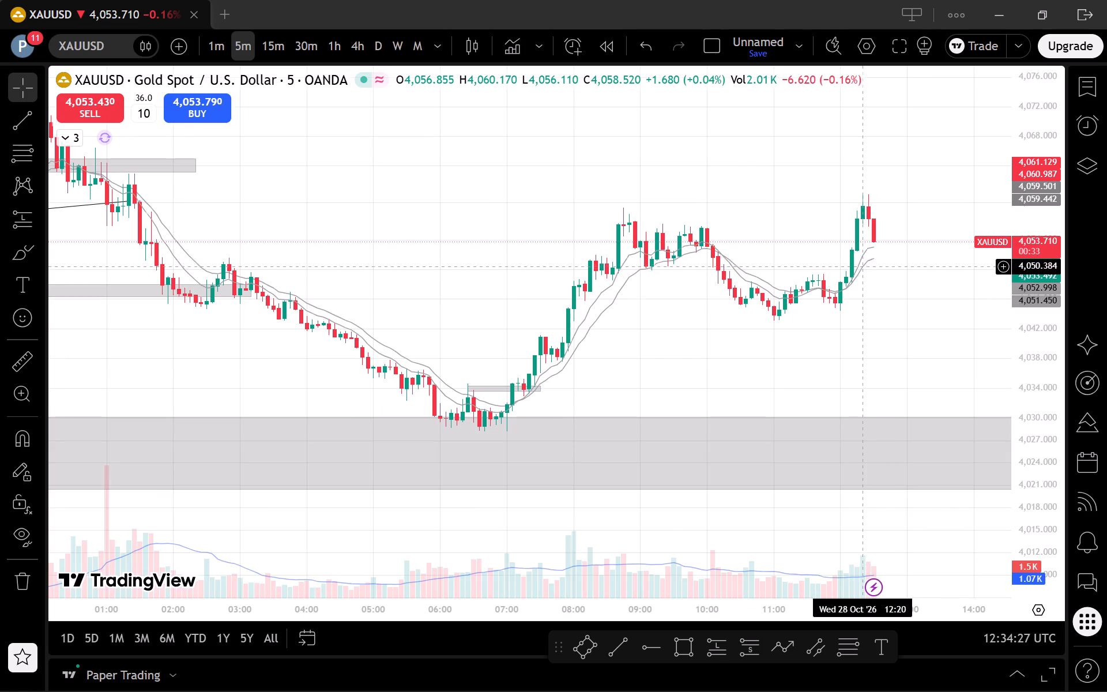
pyautogui.scroll(-1, 930, 304)
pyautogui.scroll(1, 931, 304)
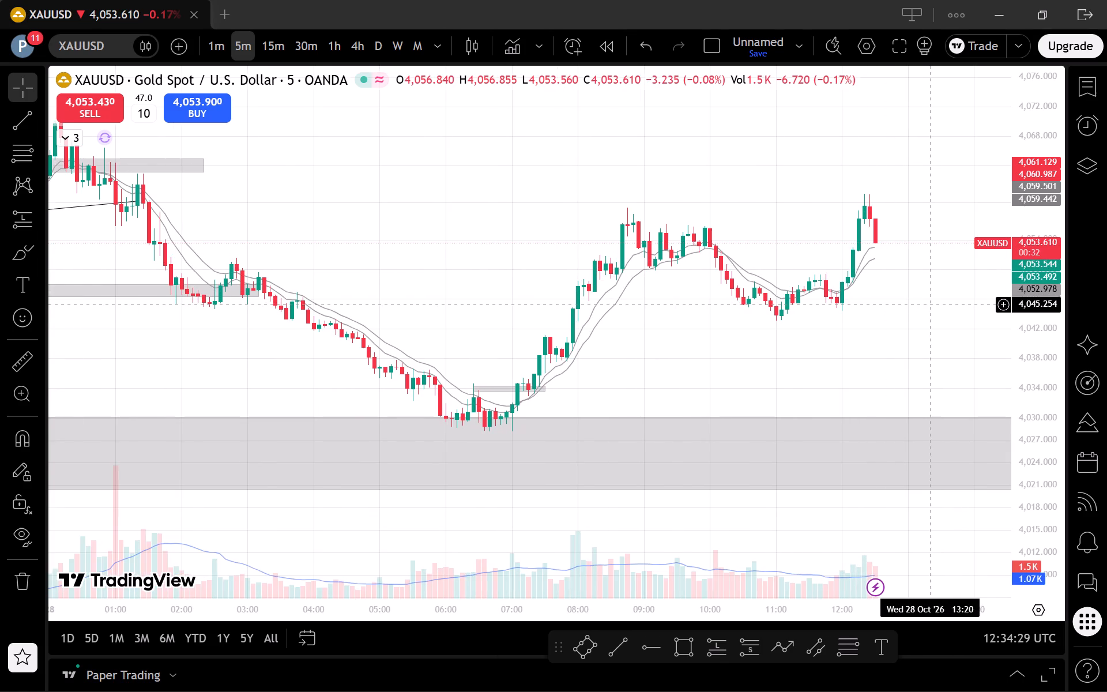
pyautogui.scroll(-2, 914, 266)
# Switch the chart to the 15-minute timeframe and examine the recent price swing and marked zones.
pyautogui.click(273, 37)
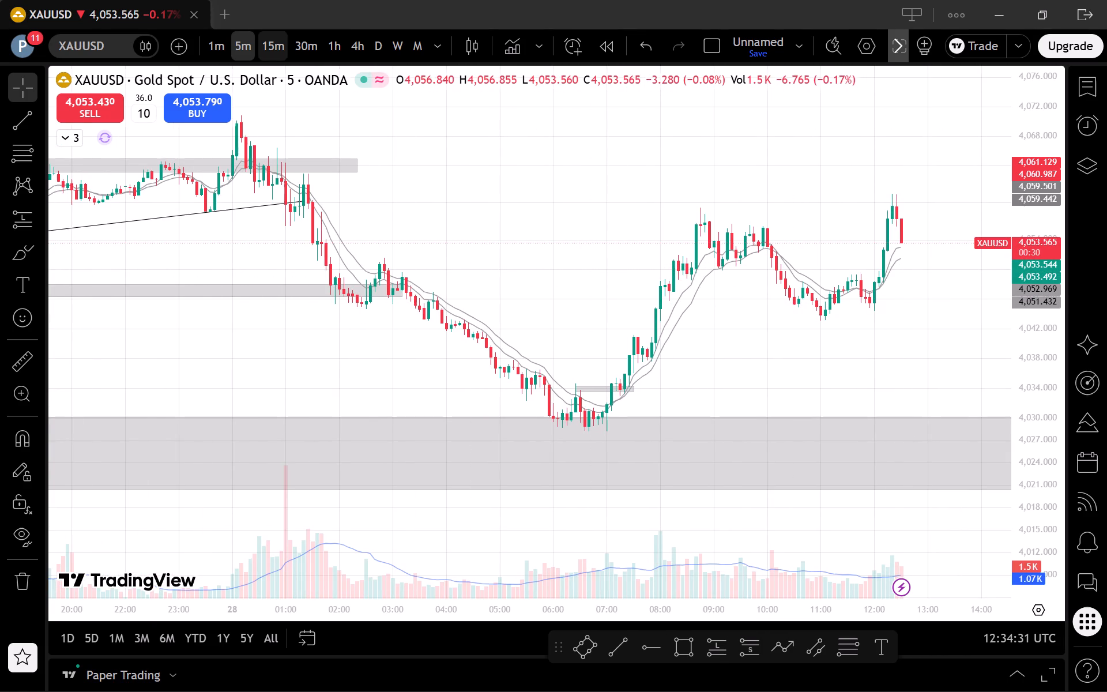
pyautogui.scroll(2, 811, 333)
pyautogui.scroll(3, 883, 341)
pyautogui.moveTo(909, 351); pyautogui.dragTo(859, 405)
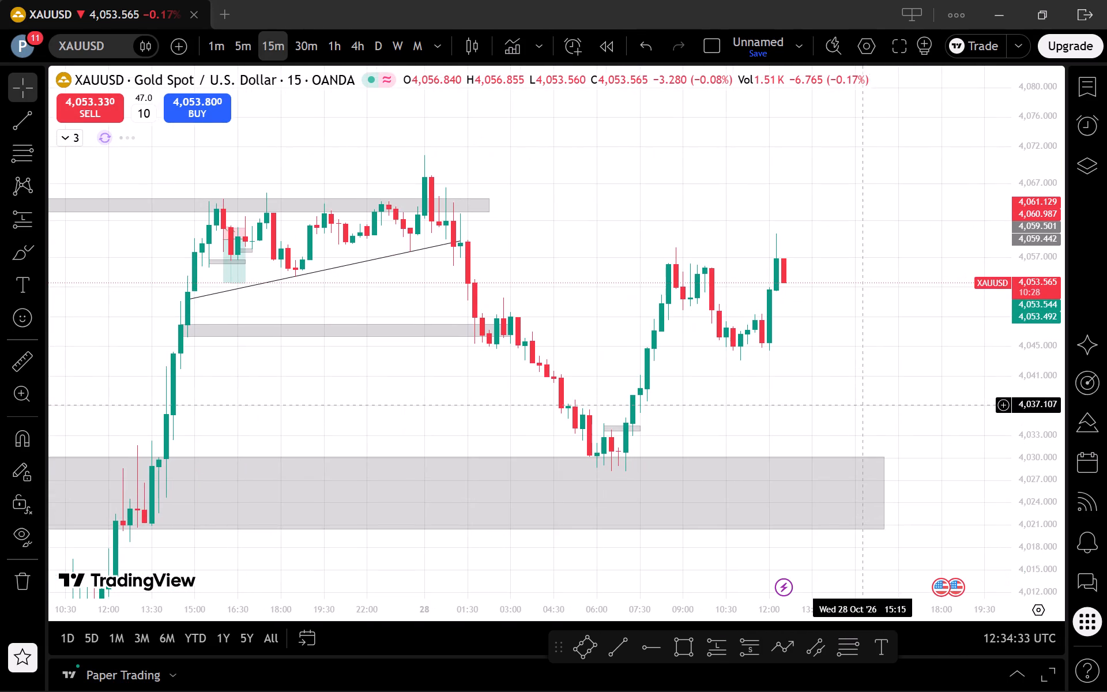
# Compare XAUUSD price action on the 1-hour, 4-hour, 5-minute and 1-minute timeframes, examining the latest rally and pullback.
pyautogui.click(323, 44)
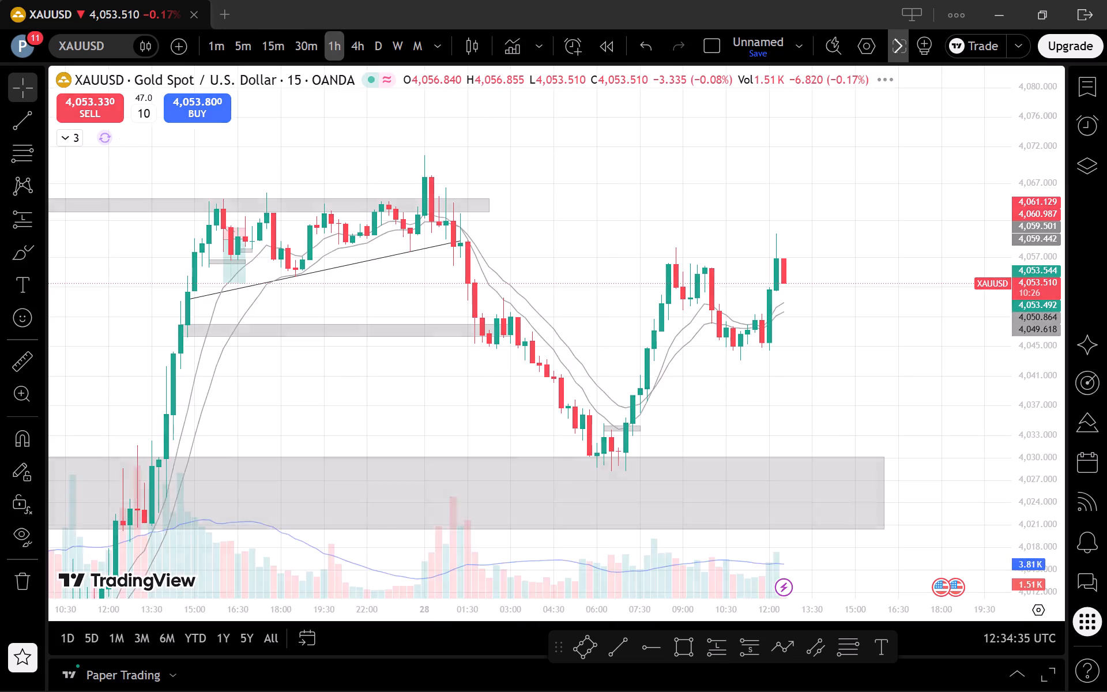
pyautogui.scroll(2, 725, 285)
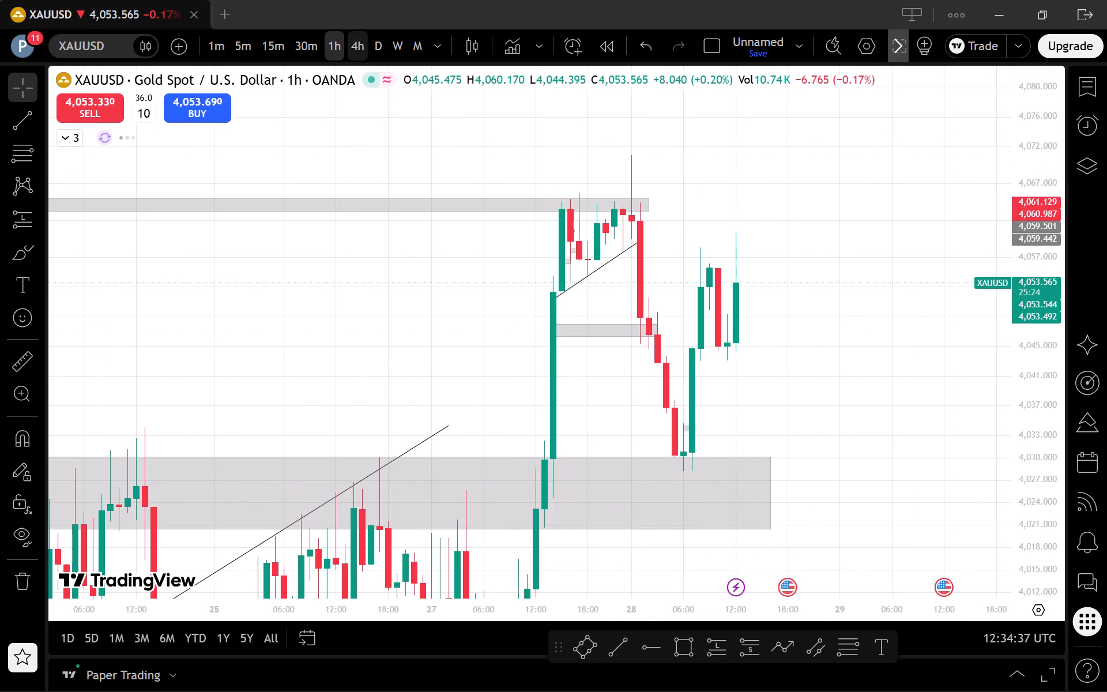
pyautogui.click(358, 40)
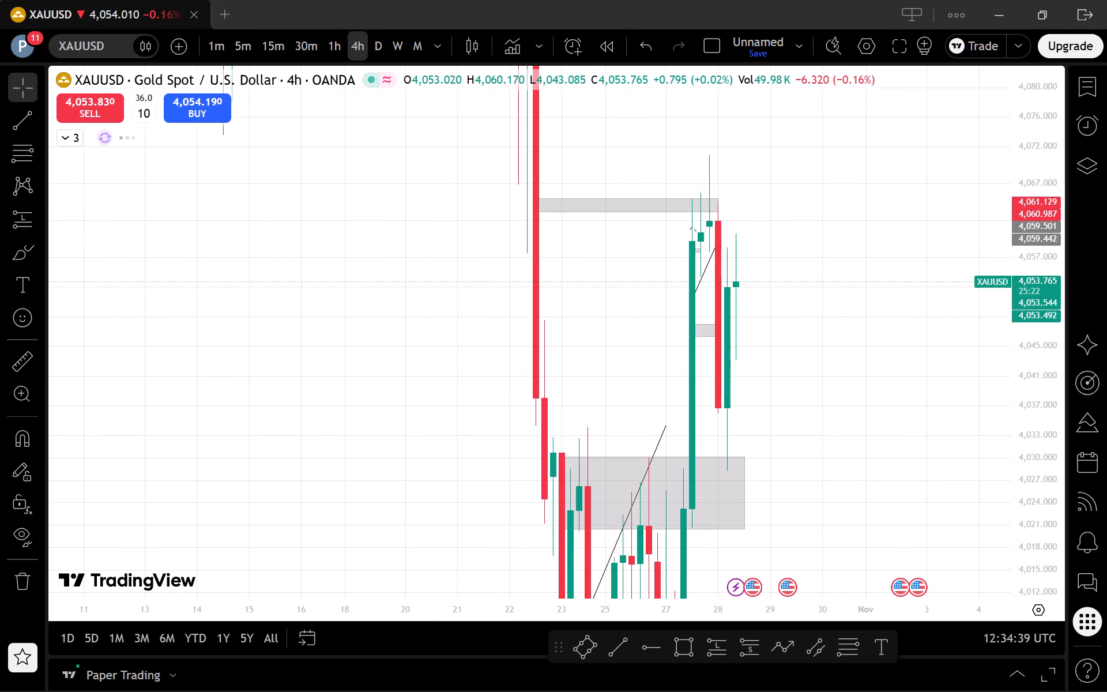
pyautogui.click(273, 45)
pyautogui.click(244, 44)
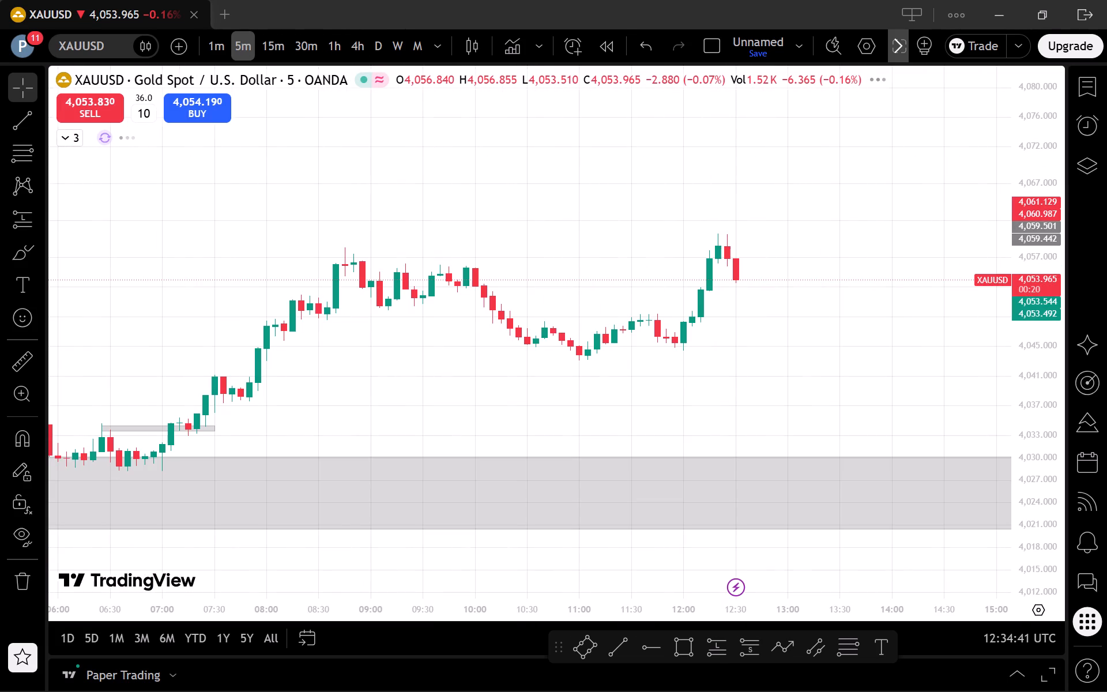
pyautogui.click(215, 44)
pyautogui.scroll(-2, 684, 254)
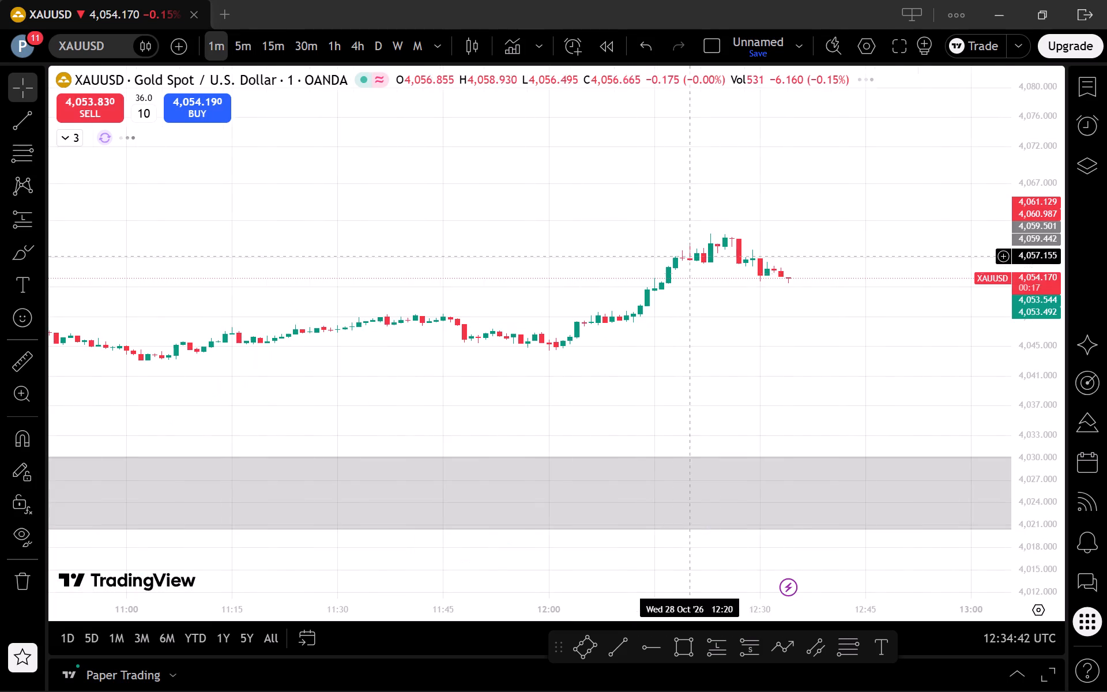
pyautogui.moveTo(1030, 493); pyautogui.dragTo(1011, 279)
pyautogui.moveTo(912, 238); pyautogui.dragTo(883, 371)
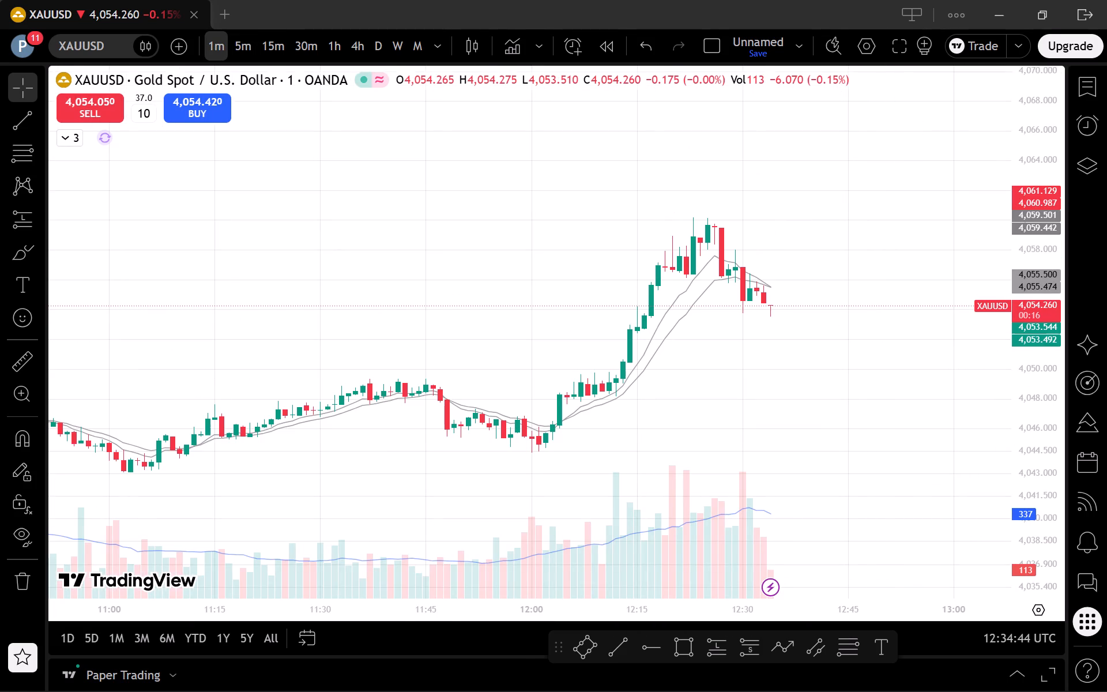
# On the 5-minute chart, draw a Fibonacci retracement from the 11:55 swing low near 4,044.4 up to the high near 4,060.2.
pyautogui.click(246, 48)
pyautogui.scroll(-2, 863, 327)
pyautogui.scroll(4, 897, 343)
pyautogui.moveTo(892, 449); pyautogui.dragTo(887, 336)
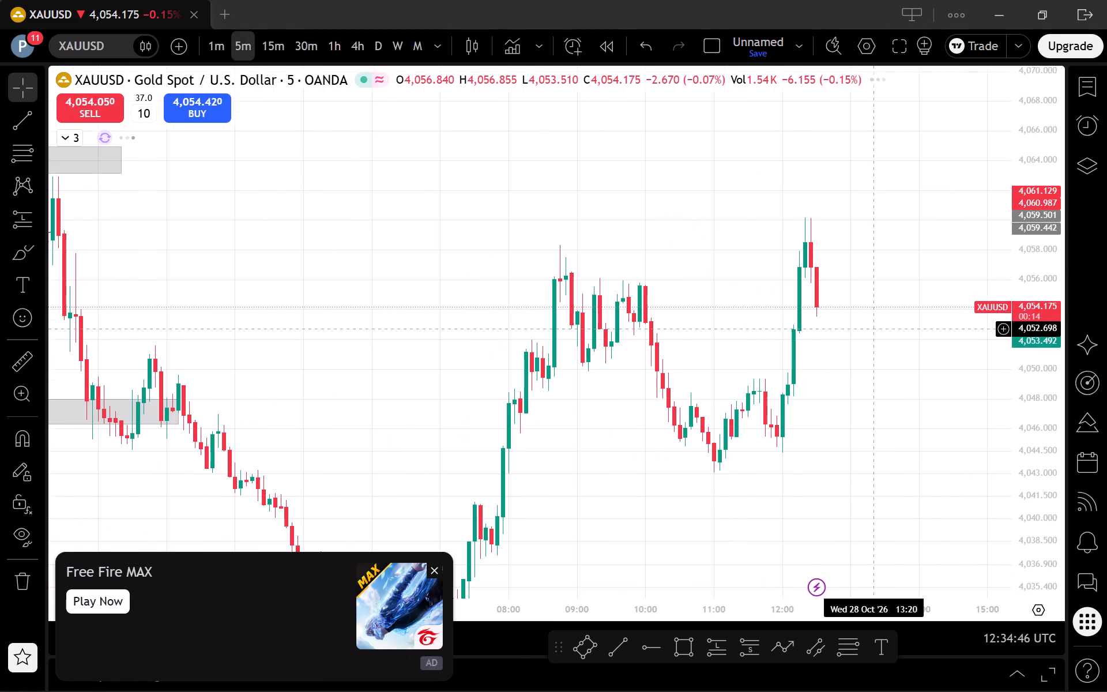
pyautogui.moveTo(887, 336); pyautogui.dragTo(888, 419)
pyautogui.click(855, 642)
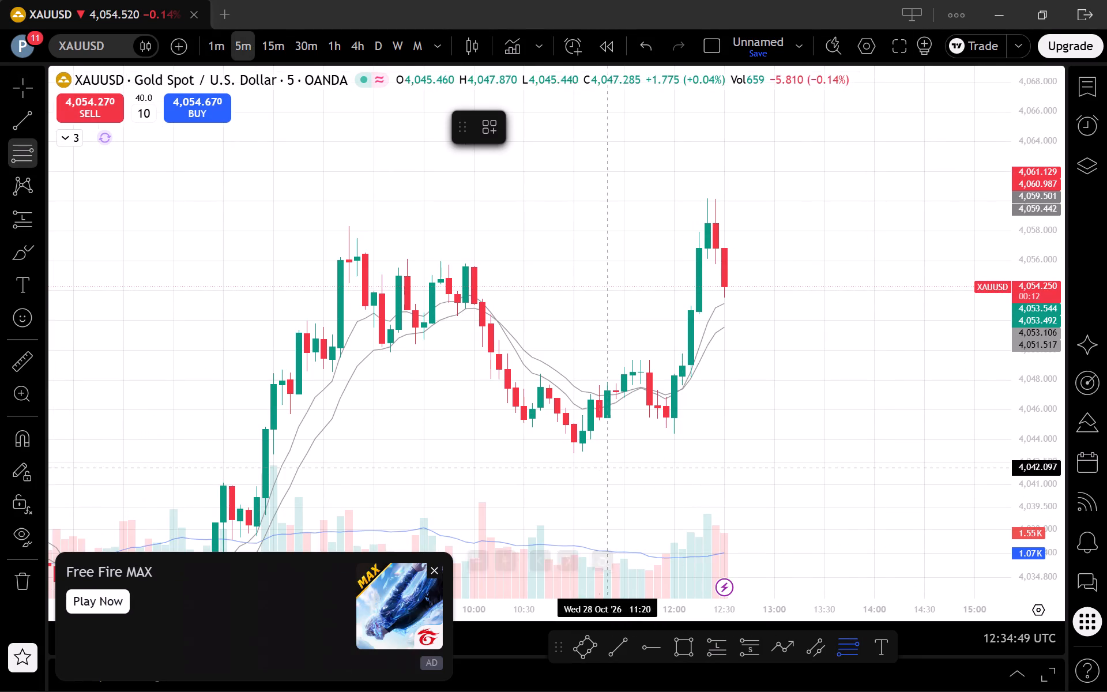
pyautogui.click(669, 434)
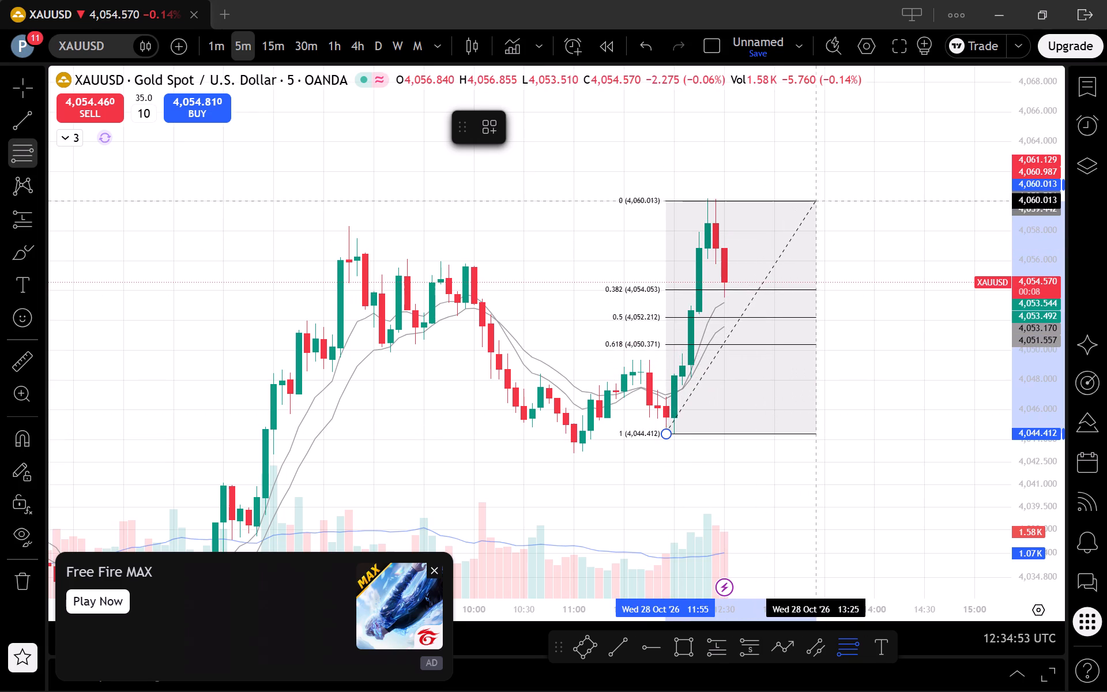
pyautogui.click(824, 198)
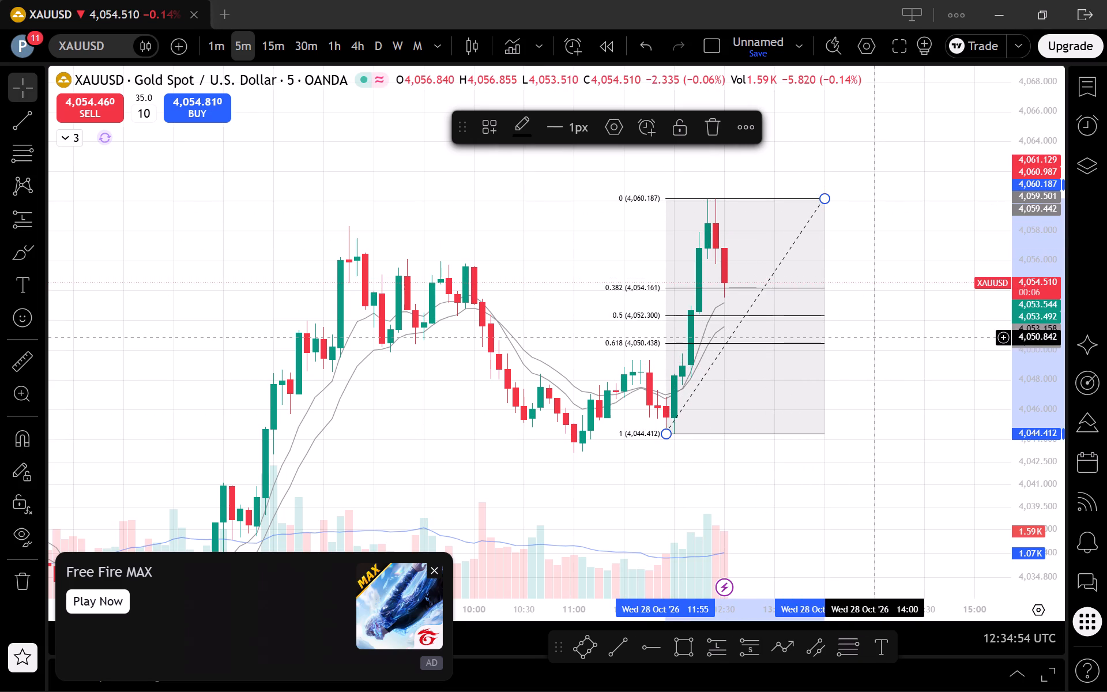
pyautogui.click(871, 337)
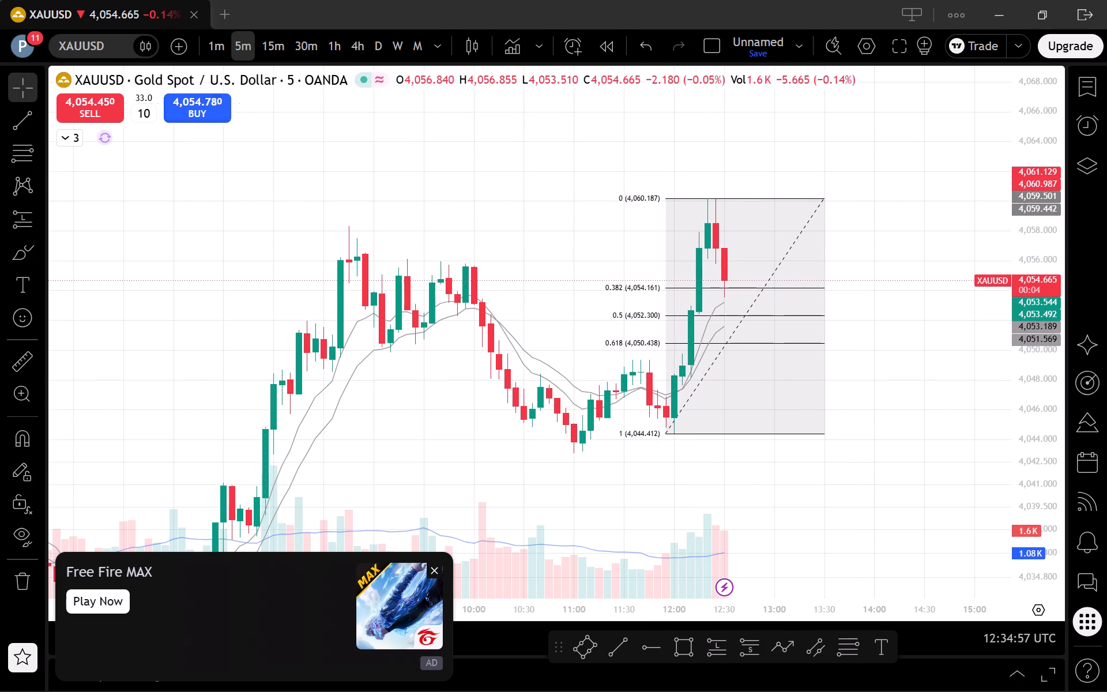
# Buy 10 units of XAUUSD at the market price in the paper trading account.
pyautogui.click(204, 102)
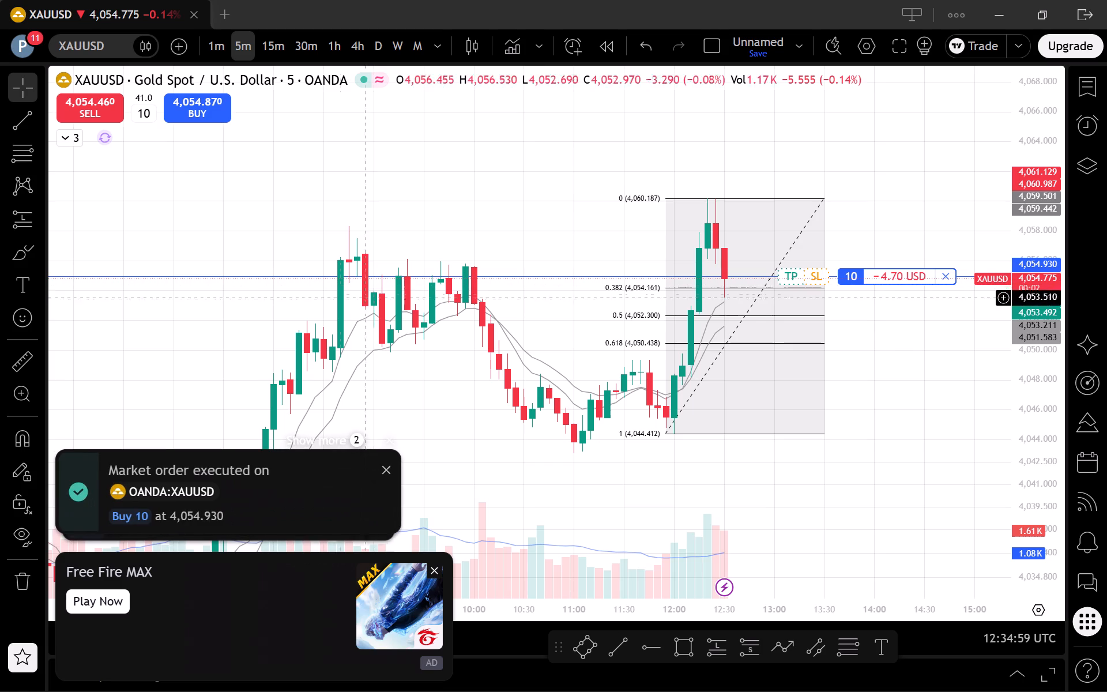
# Switch to the 1-minute timeframe and clear the advertisement and order notification covering the chart.
pyautogui.click(212, 39)
pyautogui.scroll(-2, 695, 458)
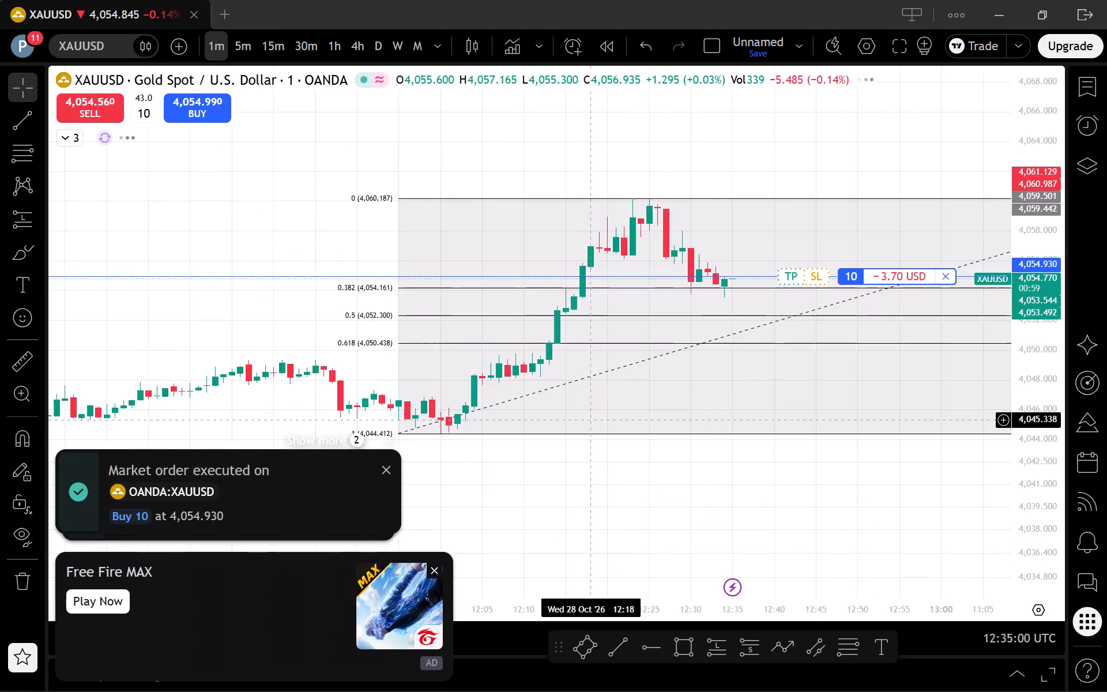
pyautogui.moveTo(791, 500); pyautogui.dragTo(447, 503)
pyautogui.scroll(-3, 541, 498)
pyautogui.moveTo(1046, 558); pyautogui.dragTo(1000, 409)
pyautogui.scroll(3, 966, 392)
pyautogui.moveTo(946, 402); pyautogui.dragTo(947, 468)
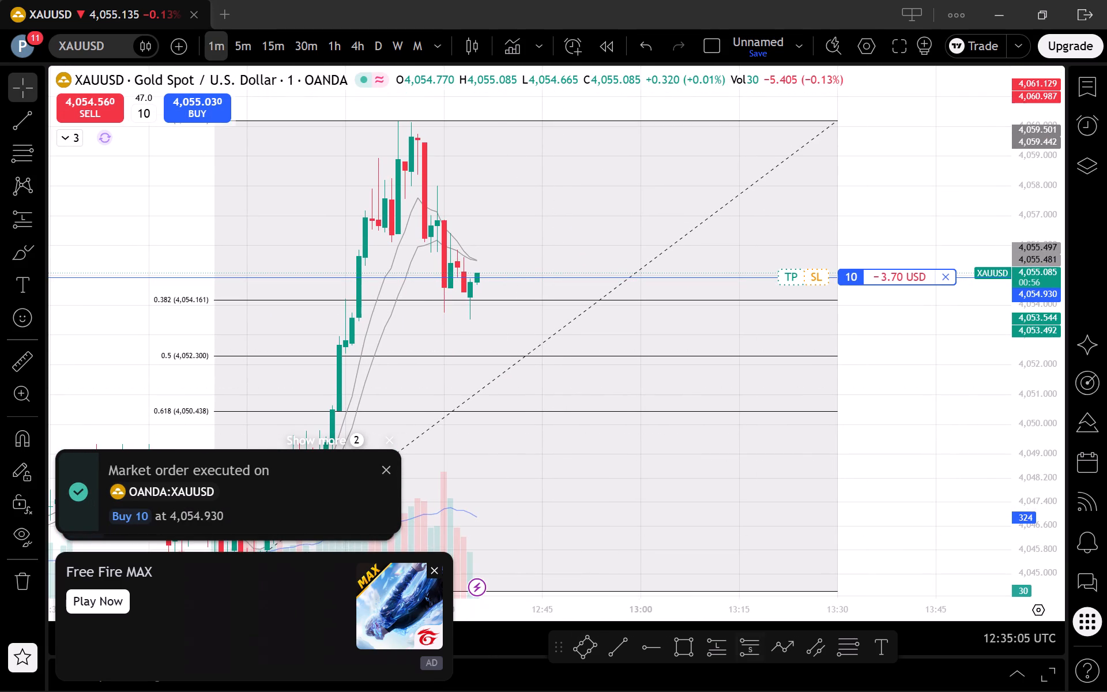
pyautogui.click(435, 569)
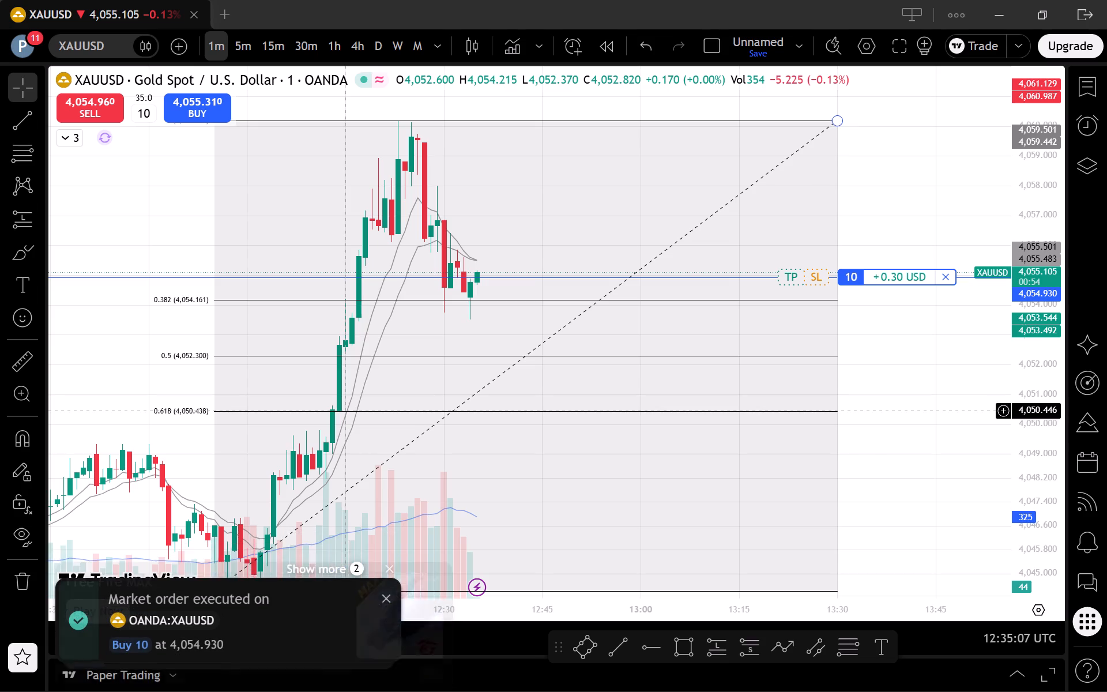
pyautogui.click(391, 588)
# Draw a rectangle zone between the 0.382 and 0.5 Fibonacci levels, about 4,054.2 to 4,052.3, spanning roughly 12:16 to 13:32.
pyautogui.click(687, 646)
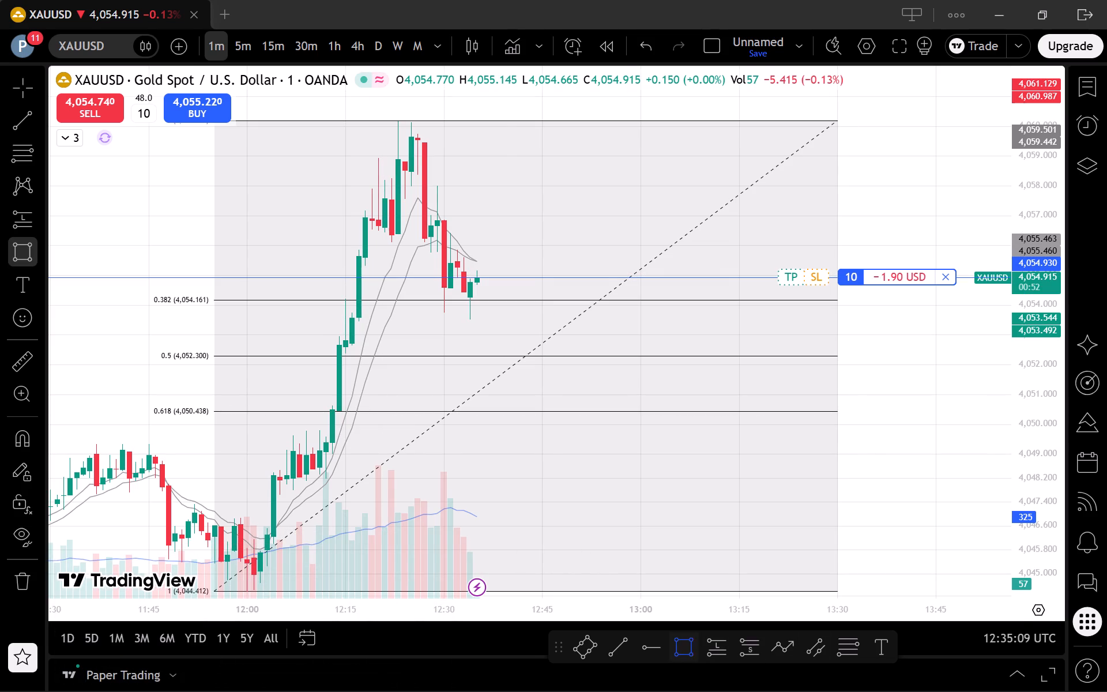
pyautogui.click(354, 300)
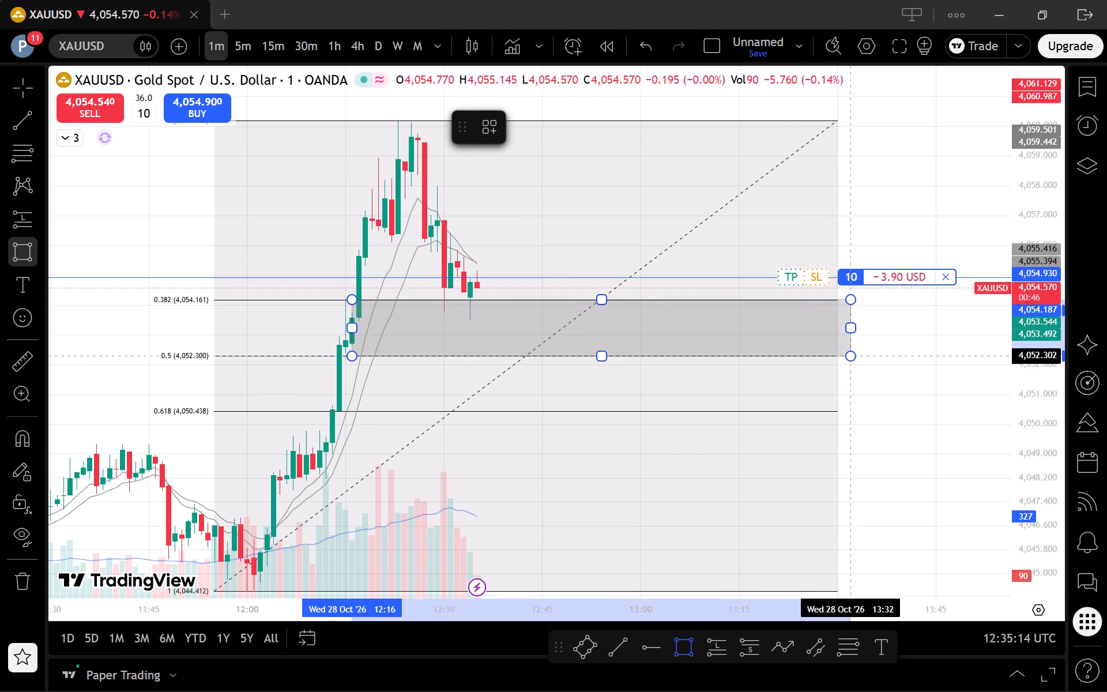
pyautogui.click(850, 356)
pyautogui.click(862, 215)
# Delete the Fibonacci retracement from the chart, keeping the rectangle zone.
pyautogui.click(830, 126)
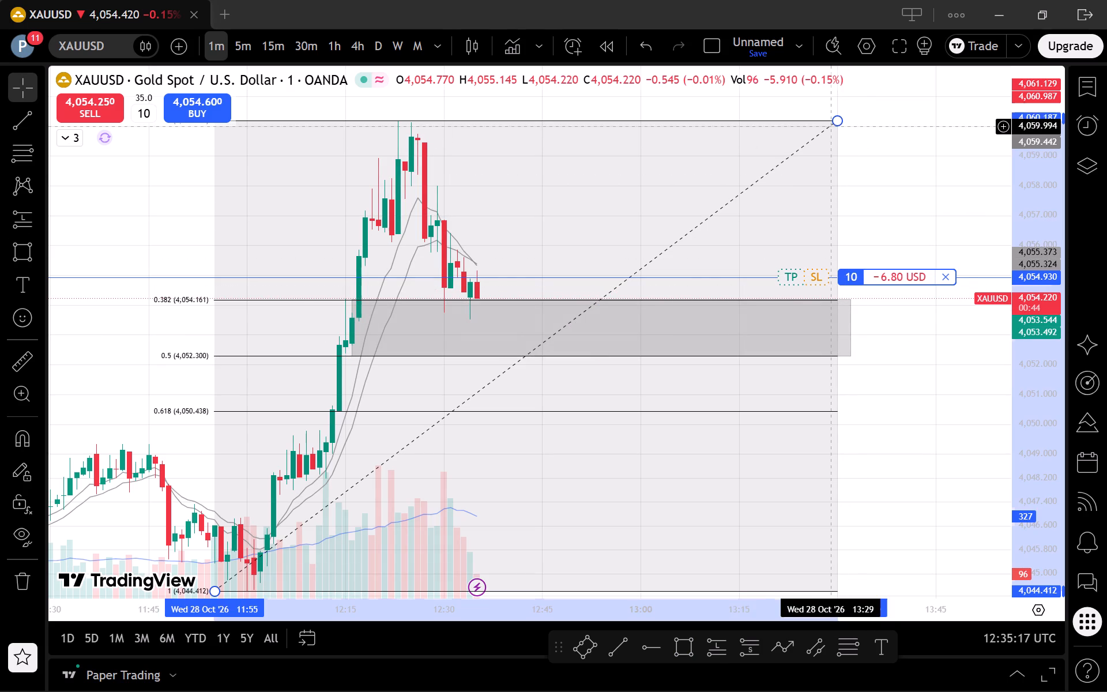
pyautogui.click(705, 131)
# Switch to the 5-minute timeframe and examine price against the new zone and the open buy position.
pyautogui.click(251, 51)
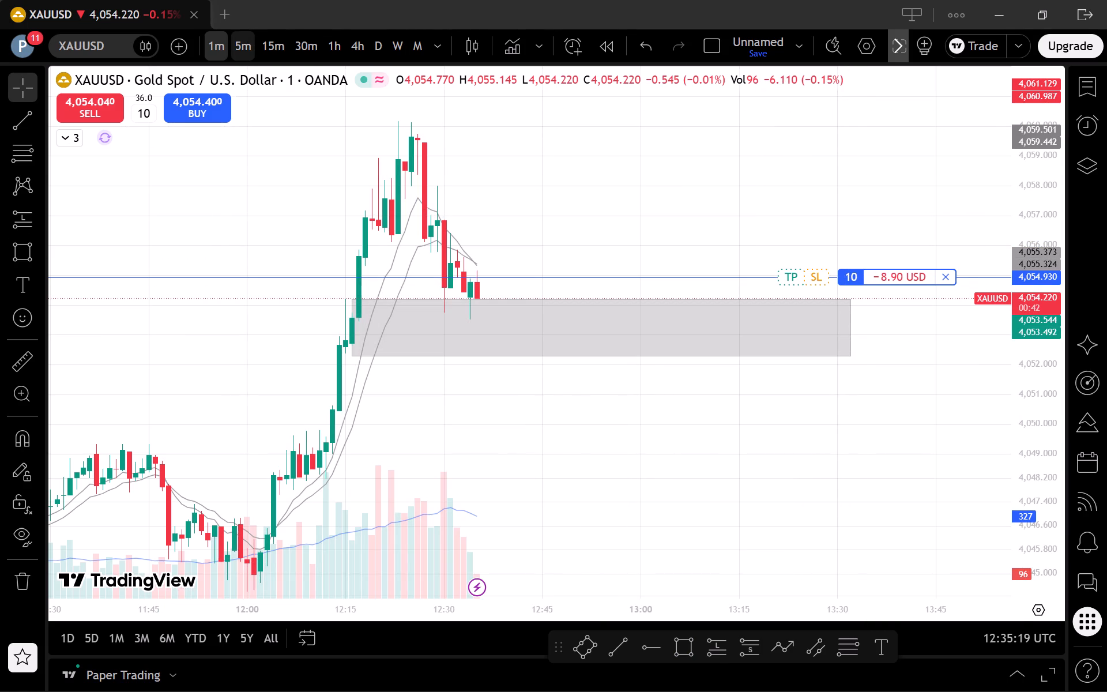
pyautogui.scroll(-2, 717, 510)
pyautogui.moveTo(1016, 329); pyautogui.dragTo(1037, 489)
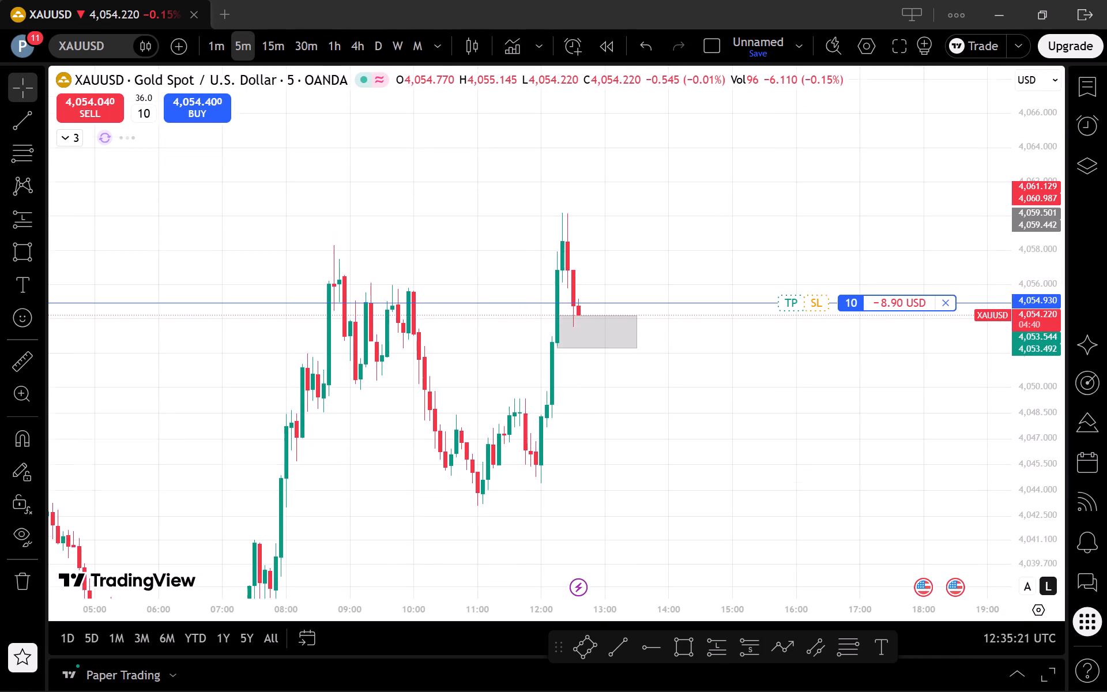
pyautogui.scroll(2, 800, 433)
pyautogui.moveTo(638, 460); pyautogui.dragTo(891, 475)
pyautogui.scroll(3, 848, 454)
pyautogui.moveTo(731, 483); pyautogui.dragTo(797, 478)
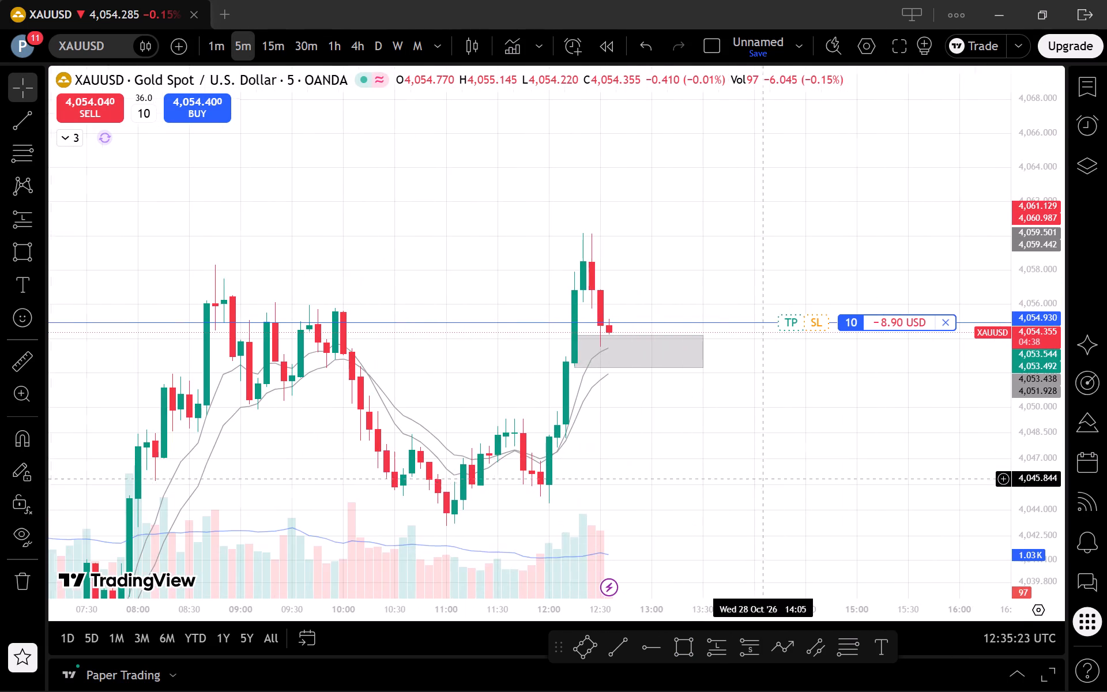
pyautogui.moveTo(797, 478); pyautogui.dragTo(834, 474)
pyautogui.moveTo(820, 479); pyautogui.dragTo(811, 447)
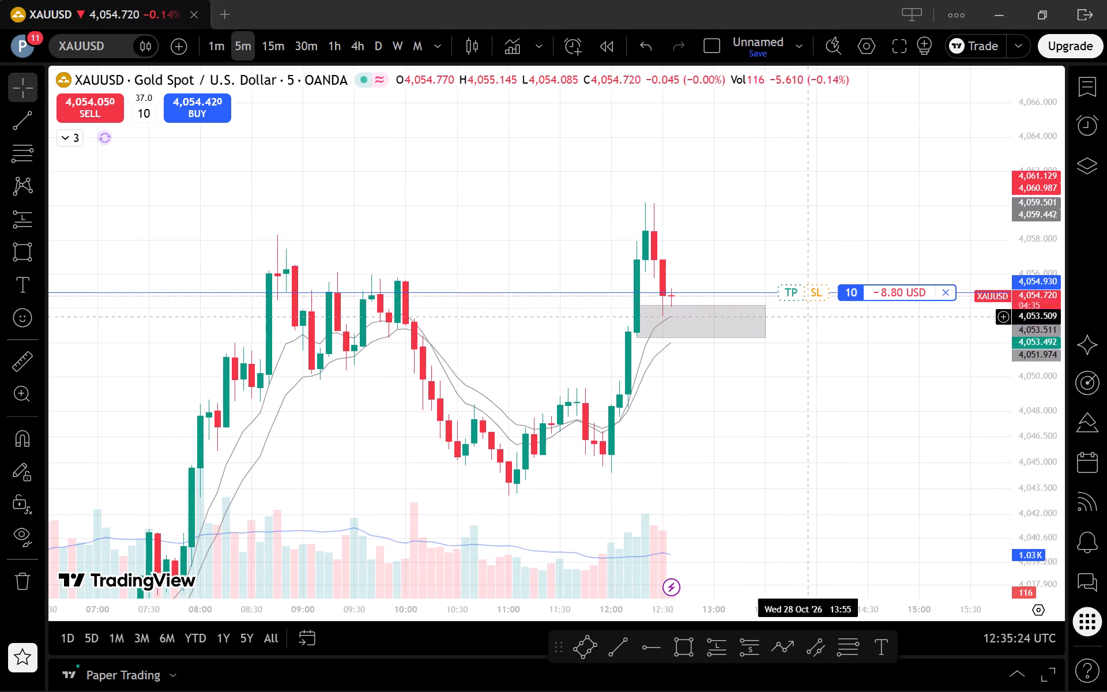
# Check the zone and open position on the 15-minute timeframe, and return to the 5-minute timeframe.
pyautogui.click(270, 50)
pyautogui.scroll(2, 583, 424)
pyautogui.moveTo(690, 498); pyautogui.dragTo(780, 482)
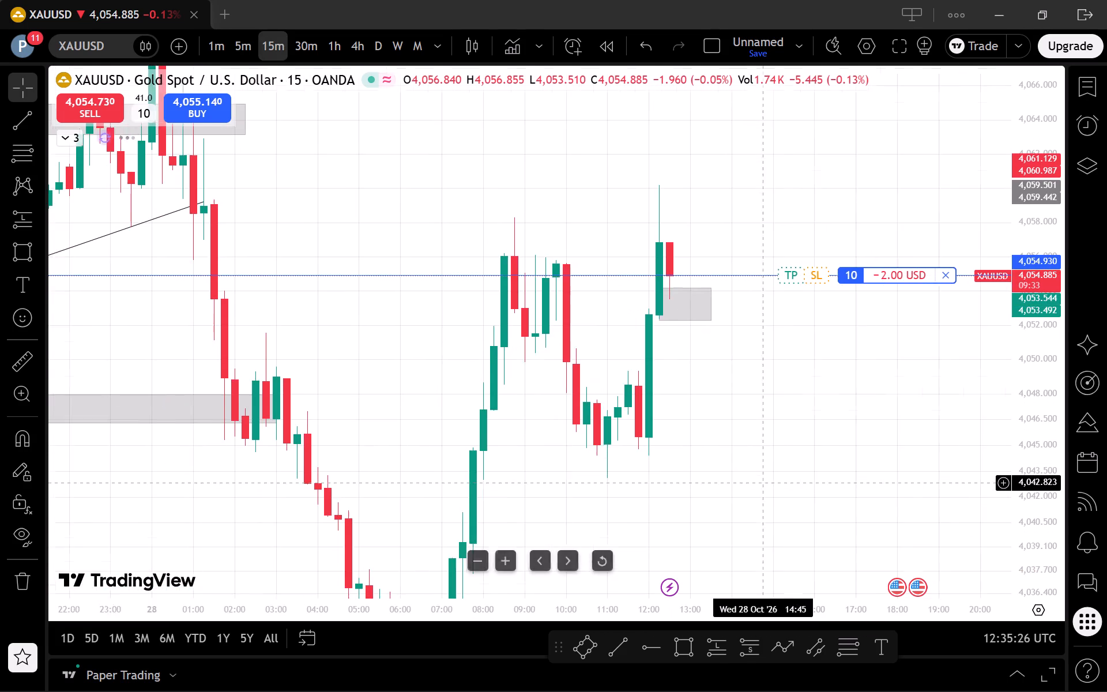
pyautogui.moveTo(780, 482); pyautogui.dragTo(790, 482)
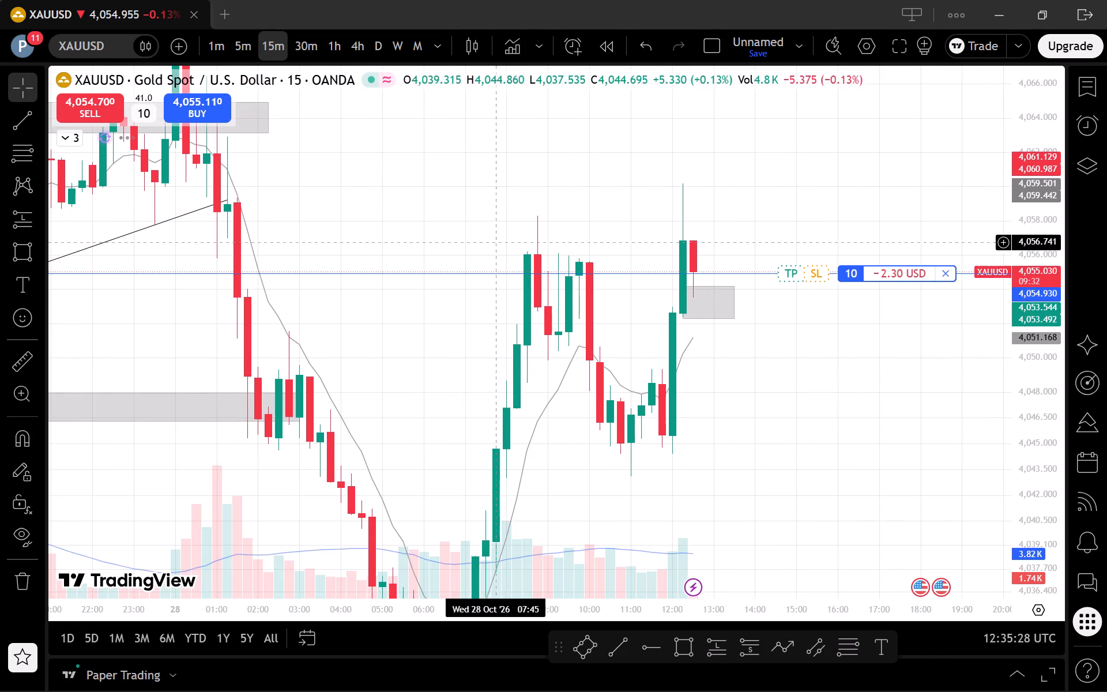
pyautogui.click(222, 50)
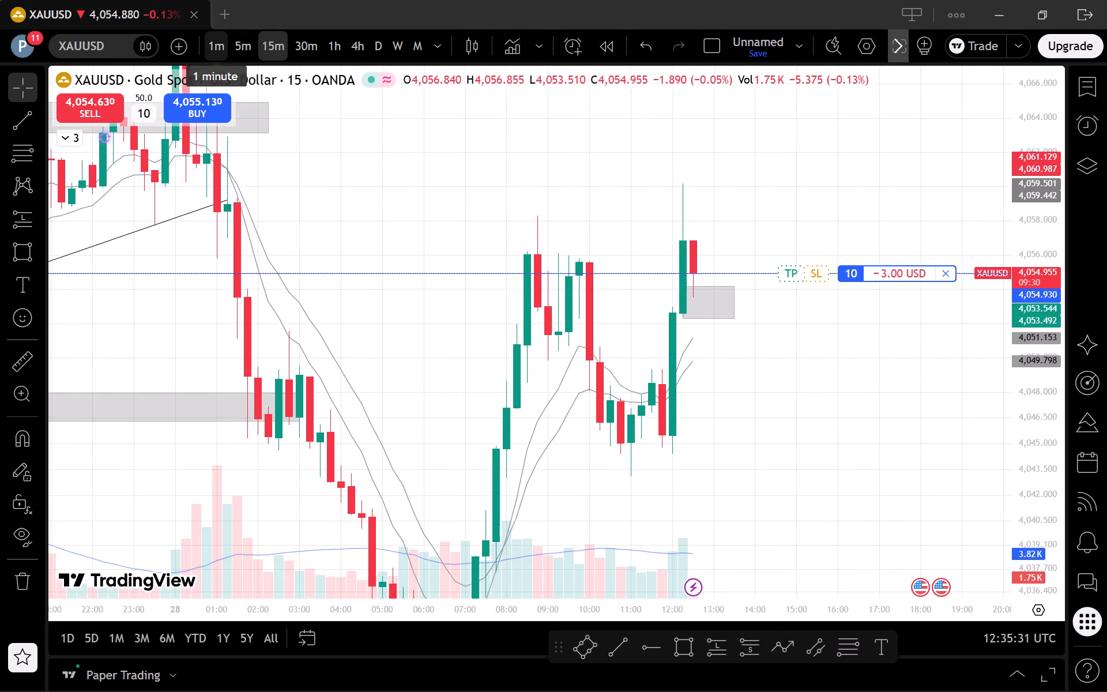
pyautogui.click(238, 47)
pyautogui.scroll(-2, 740, 438)
pyautogui.scroll(1, 787, 477)
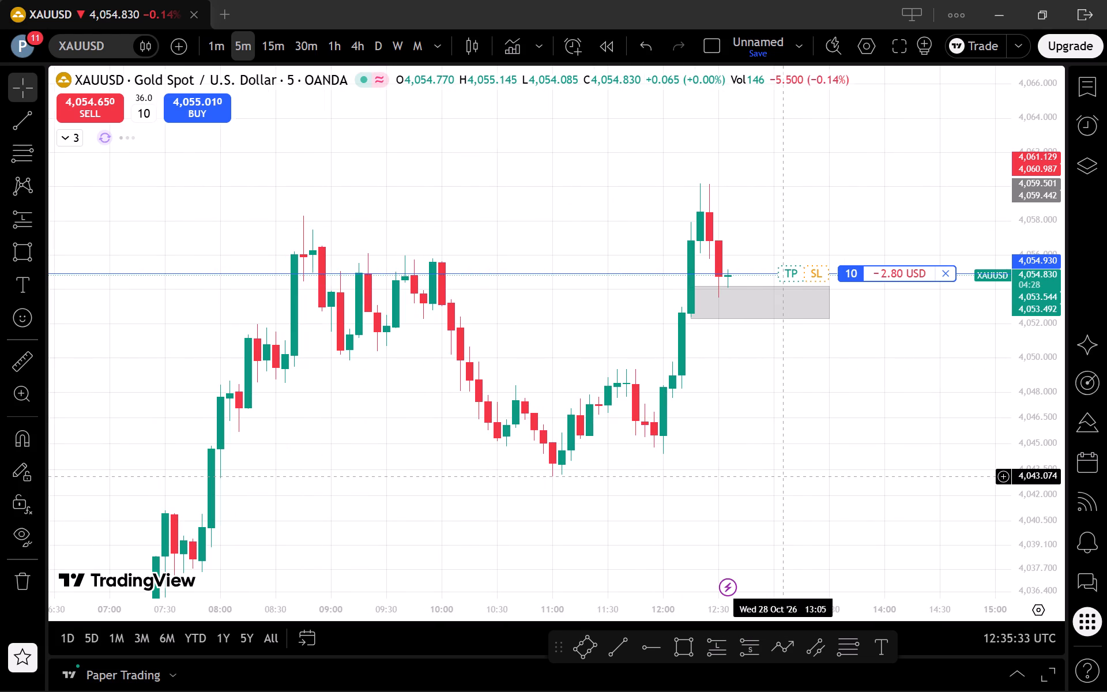
# On the 1-minute chart, place a buy limit order for 10 XAUUSD at 4,054.025, just inside the zone's upper edge.
pyautogui.click(217, 46)
pyautogui.scroll(-1, 839, 477)
pyautogui.moveTo(900, 502); pyautogui.dragTo(872, 514)
pyautogui.moveTo(1048, 567); pyautogui.dragTo(1013, 440)
pyautogui.scroll(2, 801, 515)
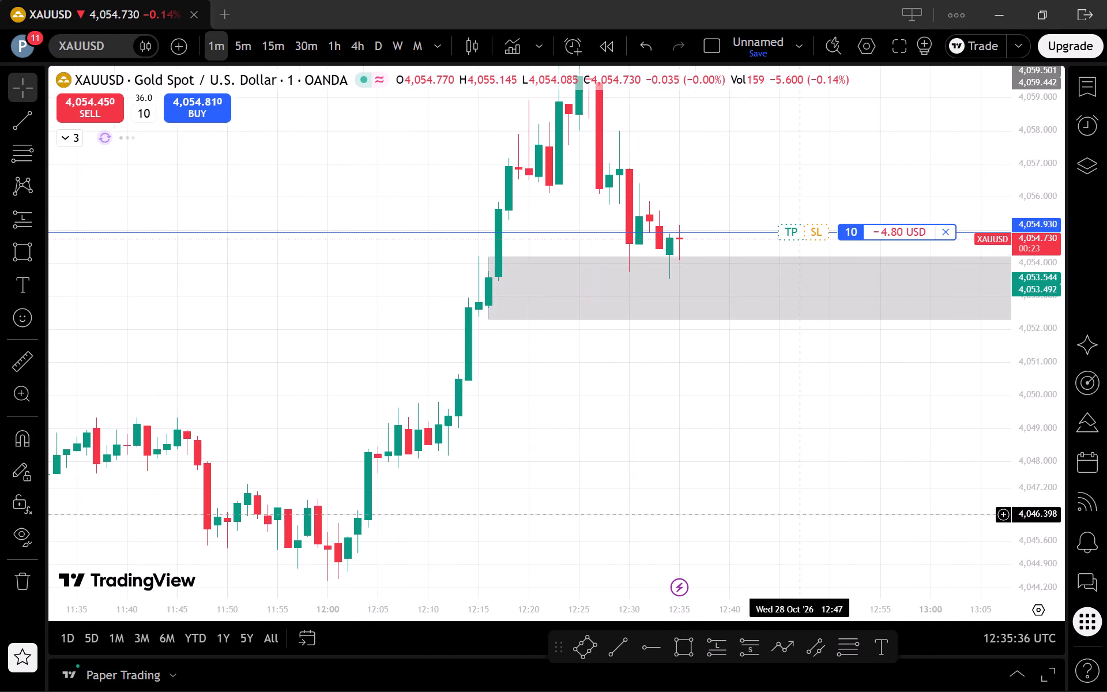
pyautogui.moveTo(797, 515); pyautogui.dragTo(696, 571)
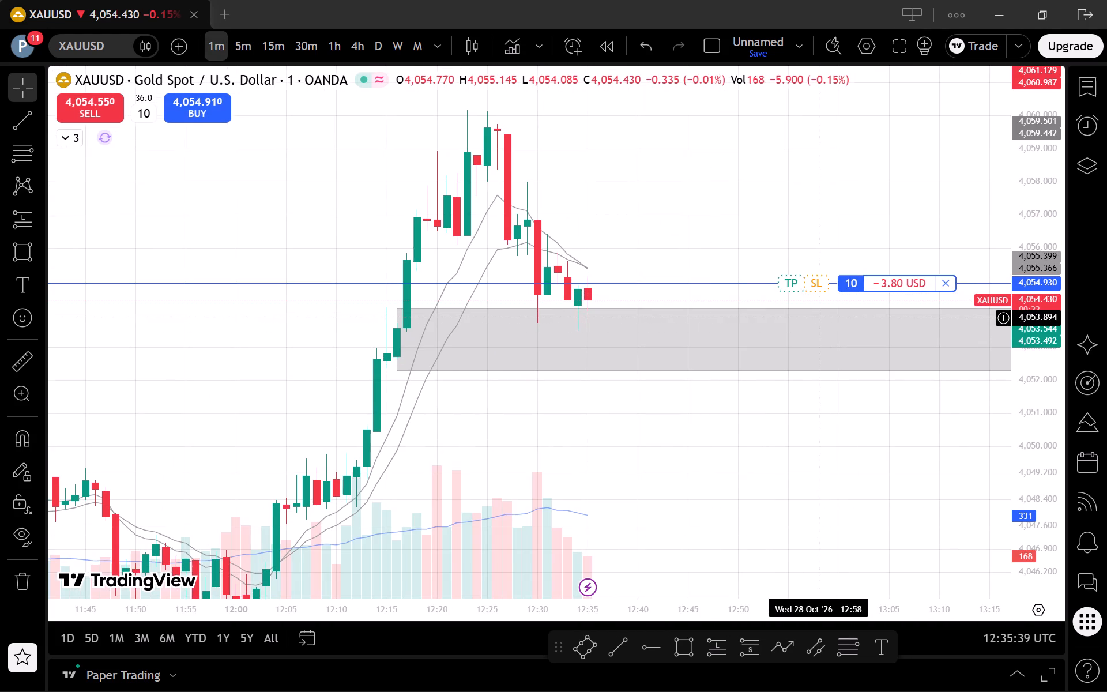
pyautogui.rightClick(831, 314)
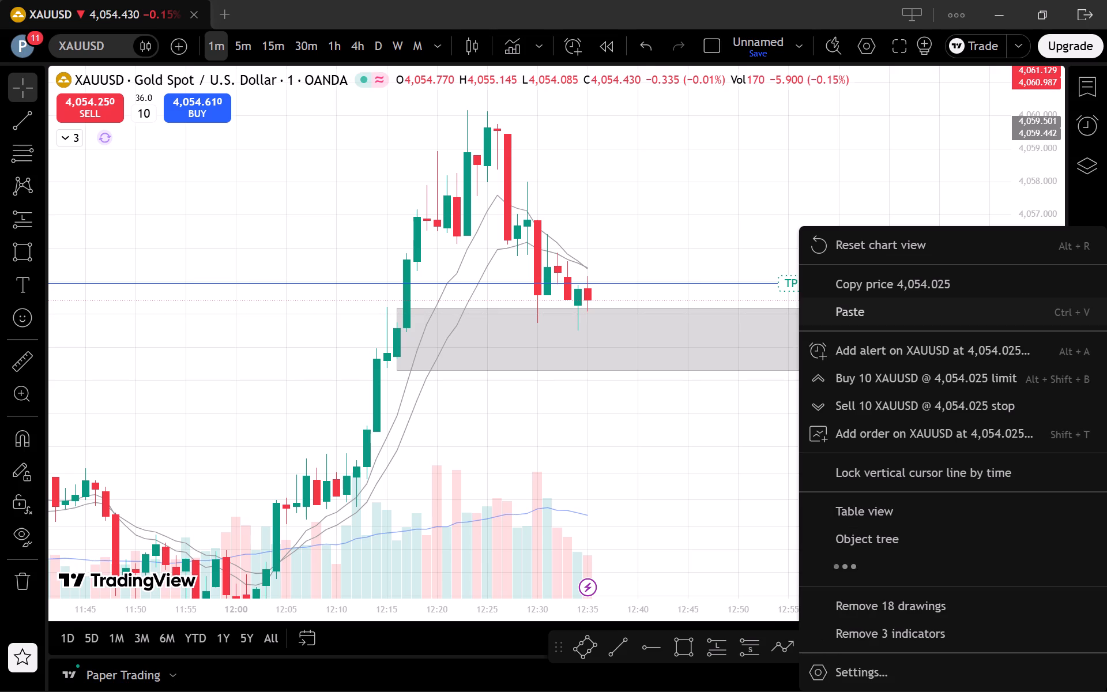
pyautogui.click(884, 373)
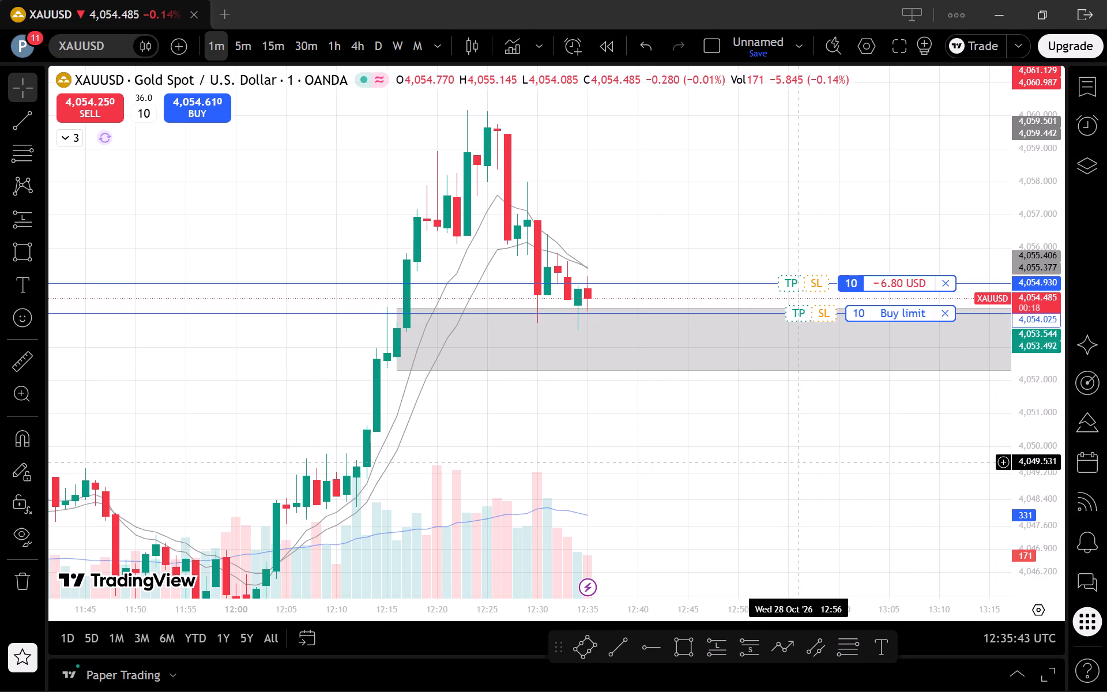
# Watch price around the pending buy limit on the 1-minute chart, and examine it on the 5-minute timeframe.
pyautogui.moveTo(785, 468); pyautogui.dragTo(729, 494)
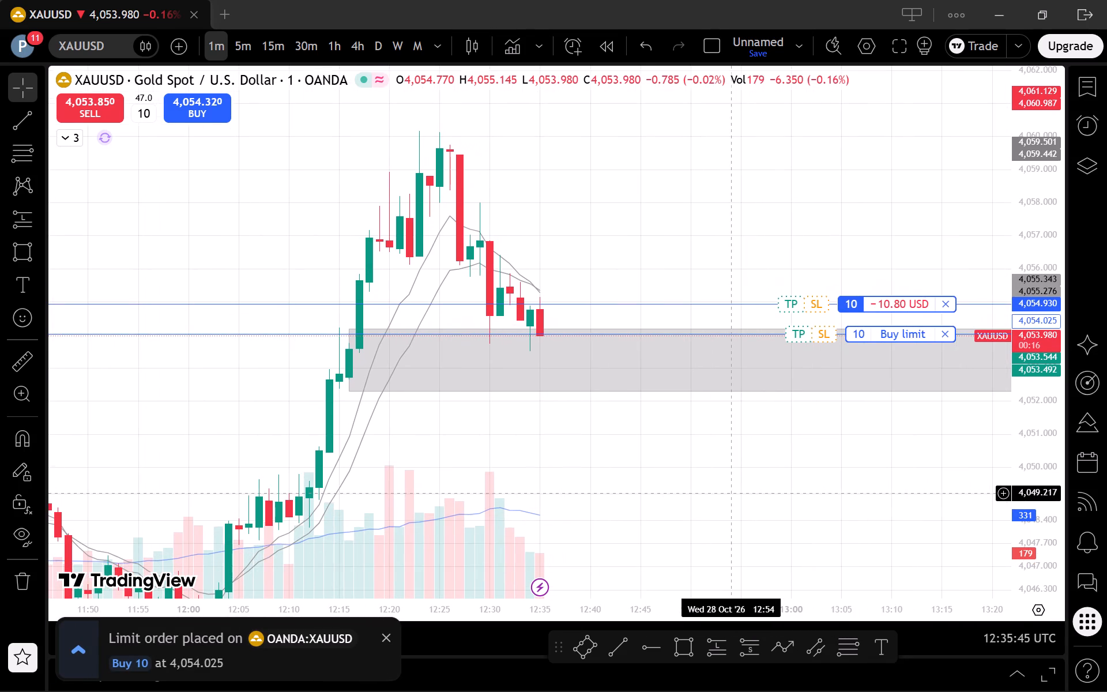
pyautogui.click(746, 511)
pyautogui.scroll(-1, 901, 494)
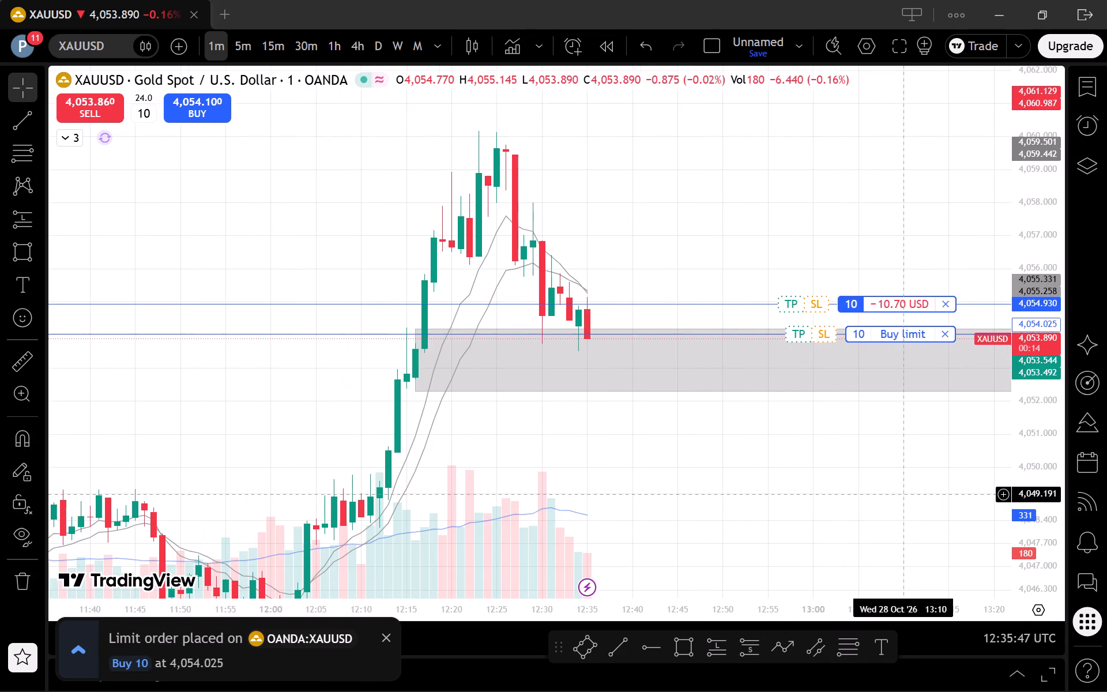
pyautogui.moveTo(766, 497); pyautogui.dragTo(811, 471)
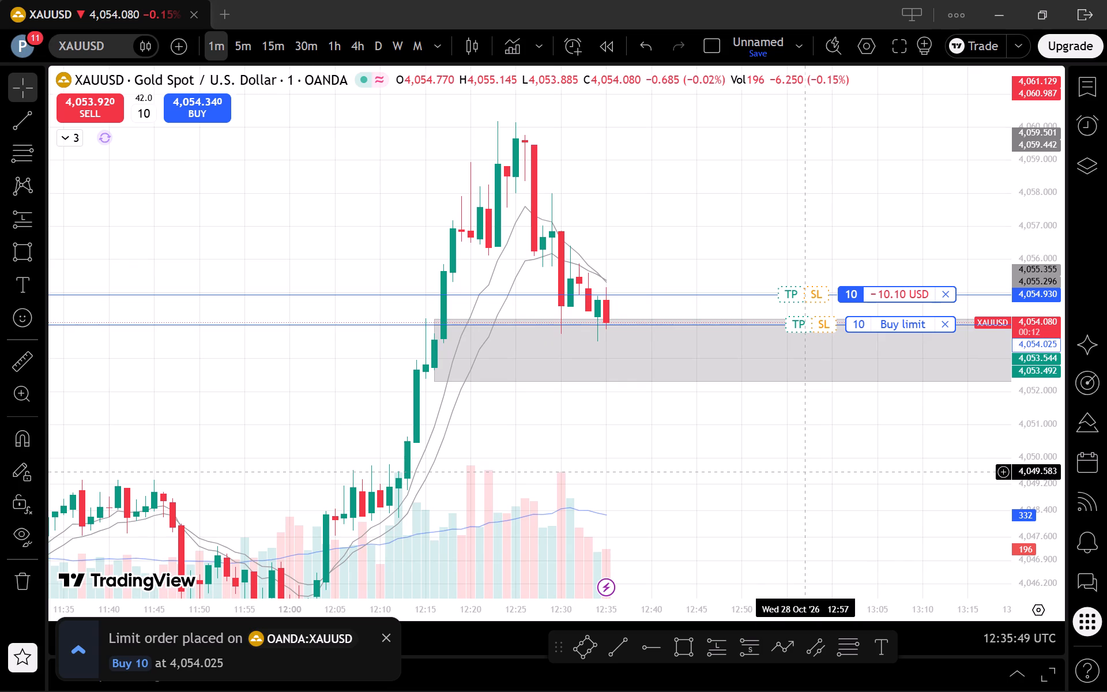
pyautogui.click(809, 472)
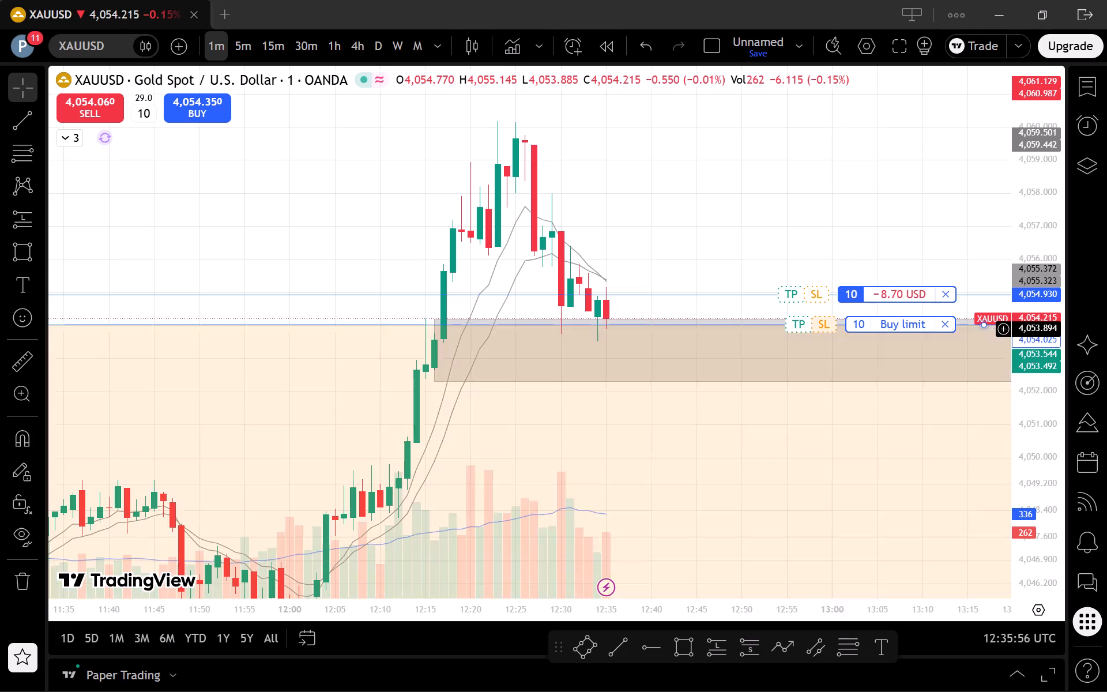
pyautogui.click(236, 48)
pyautogui.scroll(2, 553, 382)
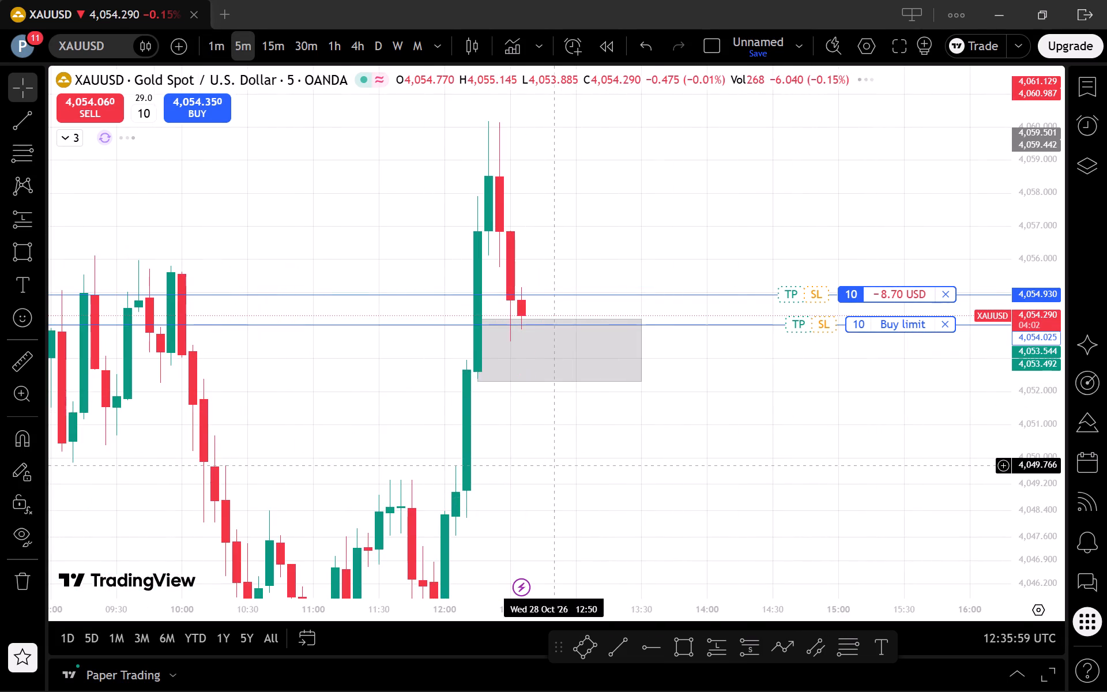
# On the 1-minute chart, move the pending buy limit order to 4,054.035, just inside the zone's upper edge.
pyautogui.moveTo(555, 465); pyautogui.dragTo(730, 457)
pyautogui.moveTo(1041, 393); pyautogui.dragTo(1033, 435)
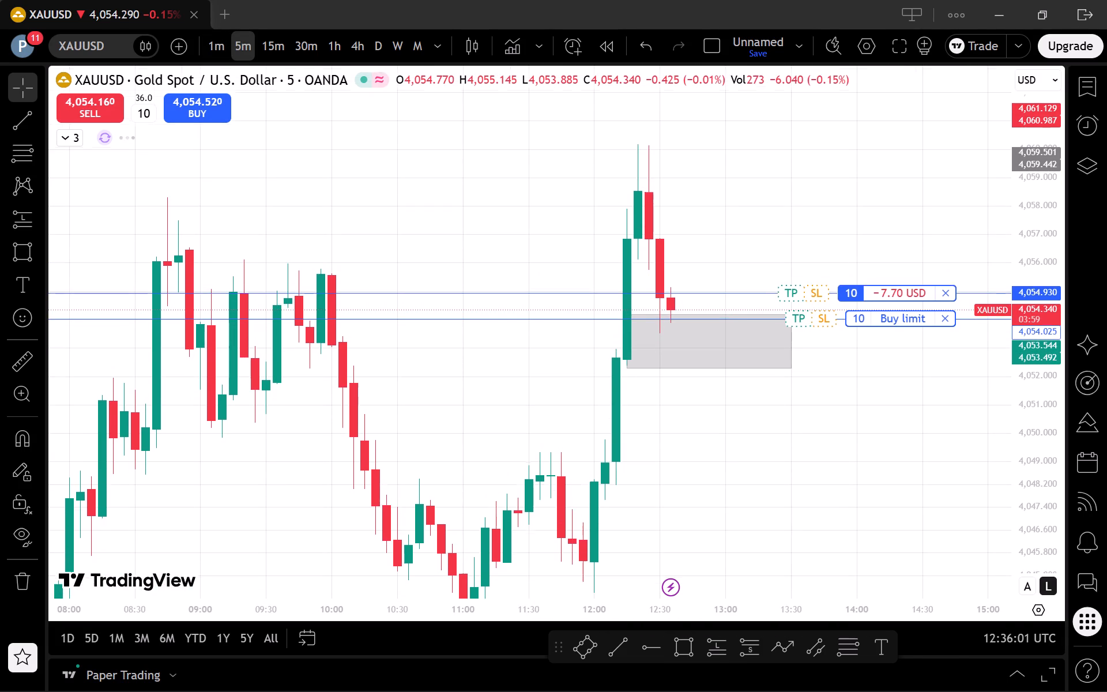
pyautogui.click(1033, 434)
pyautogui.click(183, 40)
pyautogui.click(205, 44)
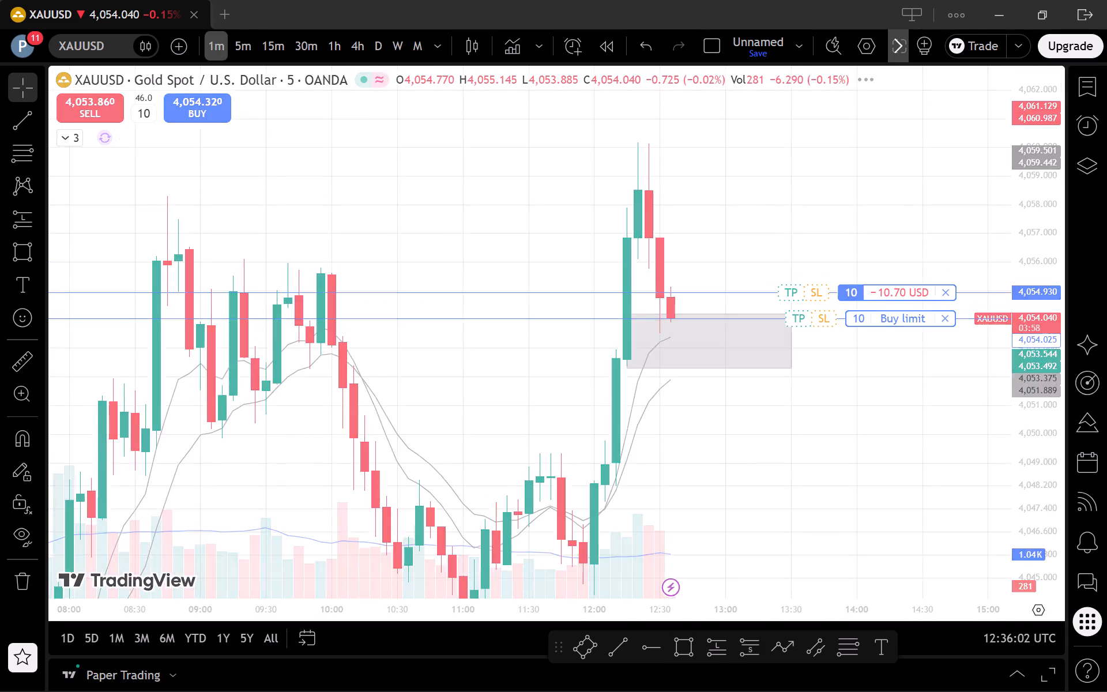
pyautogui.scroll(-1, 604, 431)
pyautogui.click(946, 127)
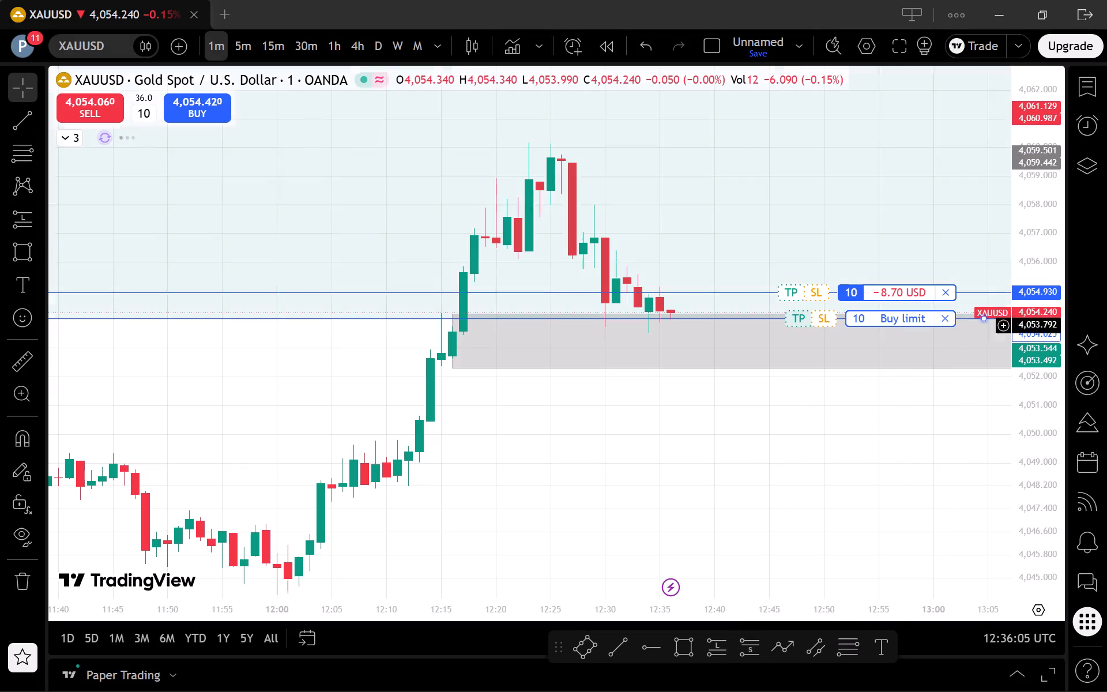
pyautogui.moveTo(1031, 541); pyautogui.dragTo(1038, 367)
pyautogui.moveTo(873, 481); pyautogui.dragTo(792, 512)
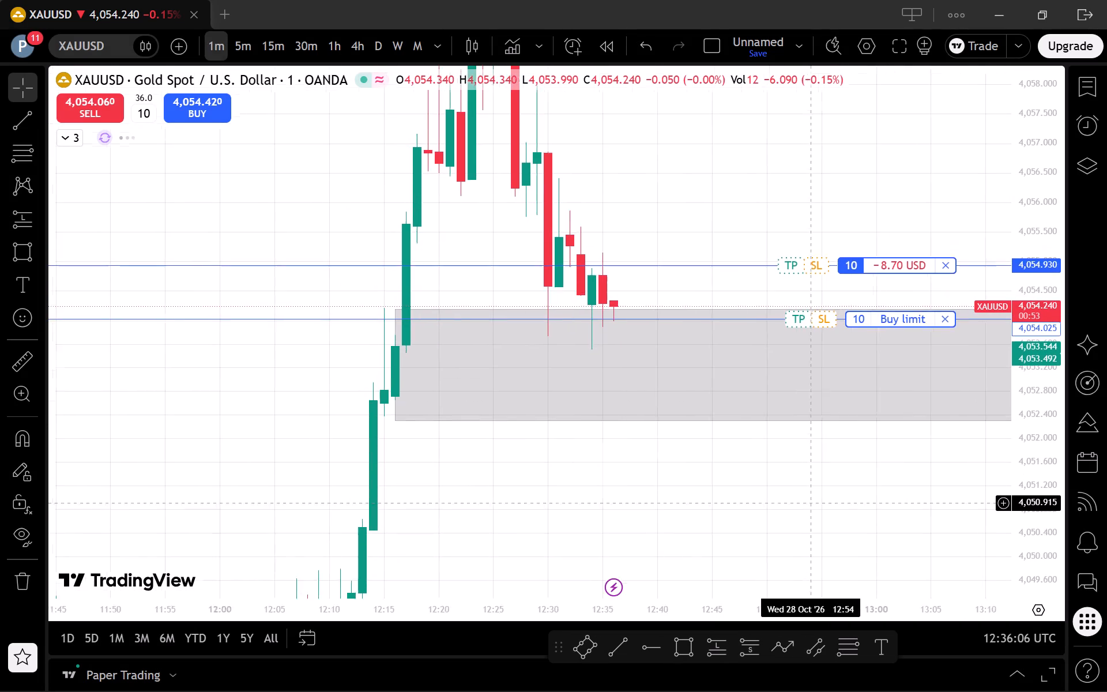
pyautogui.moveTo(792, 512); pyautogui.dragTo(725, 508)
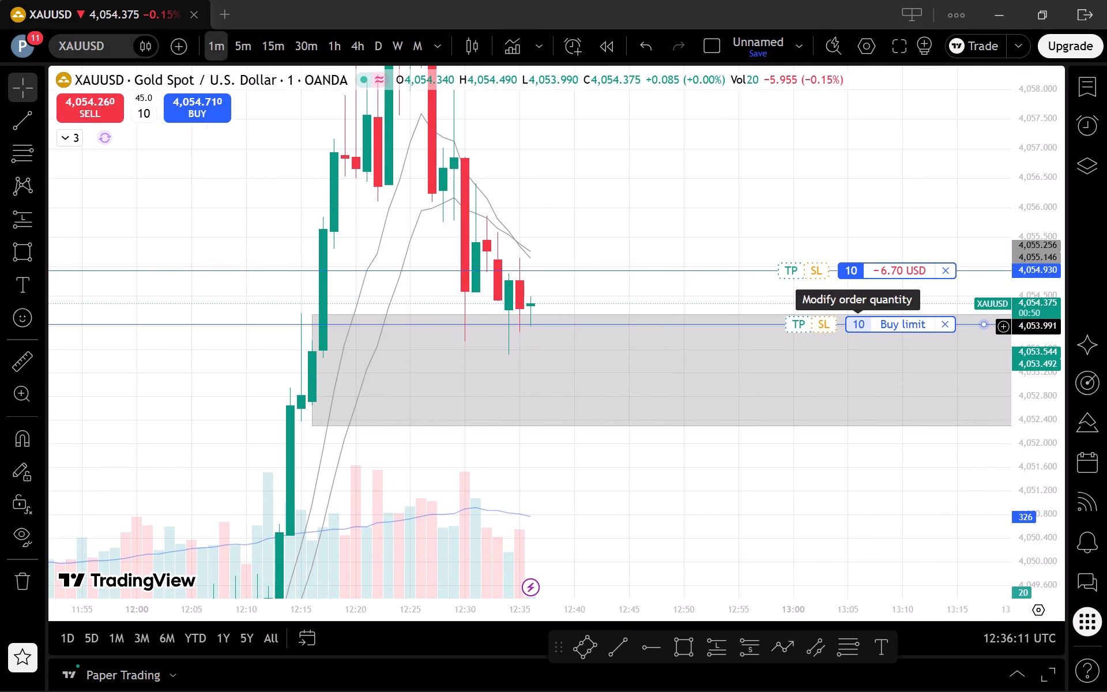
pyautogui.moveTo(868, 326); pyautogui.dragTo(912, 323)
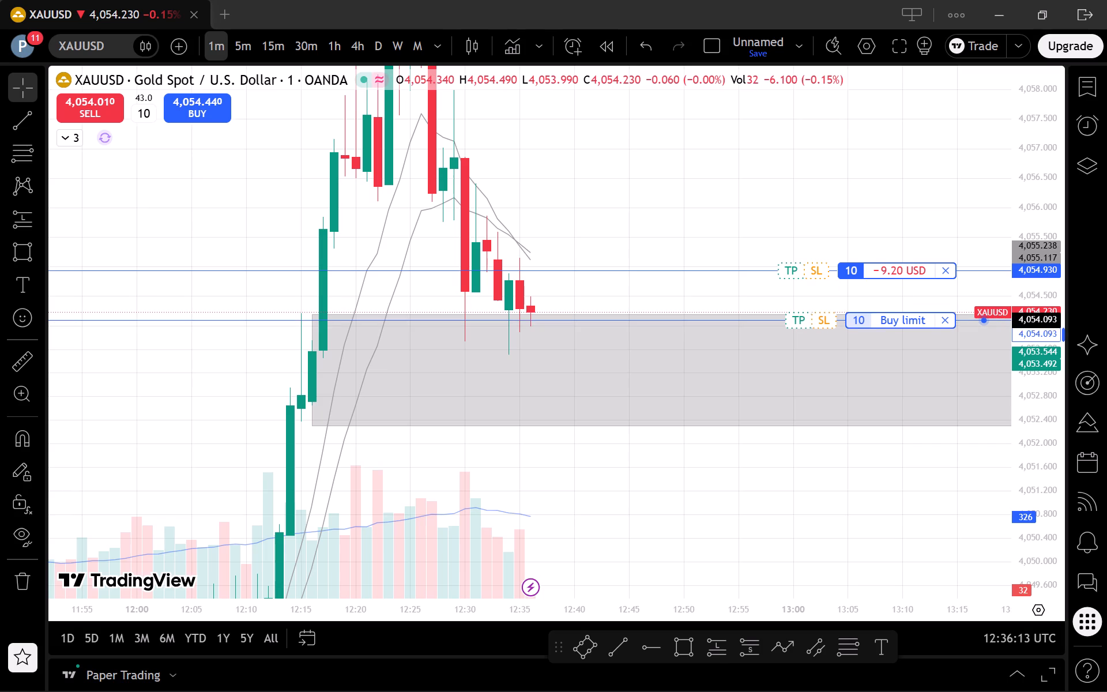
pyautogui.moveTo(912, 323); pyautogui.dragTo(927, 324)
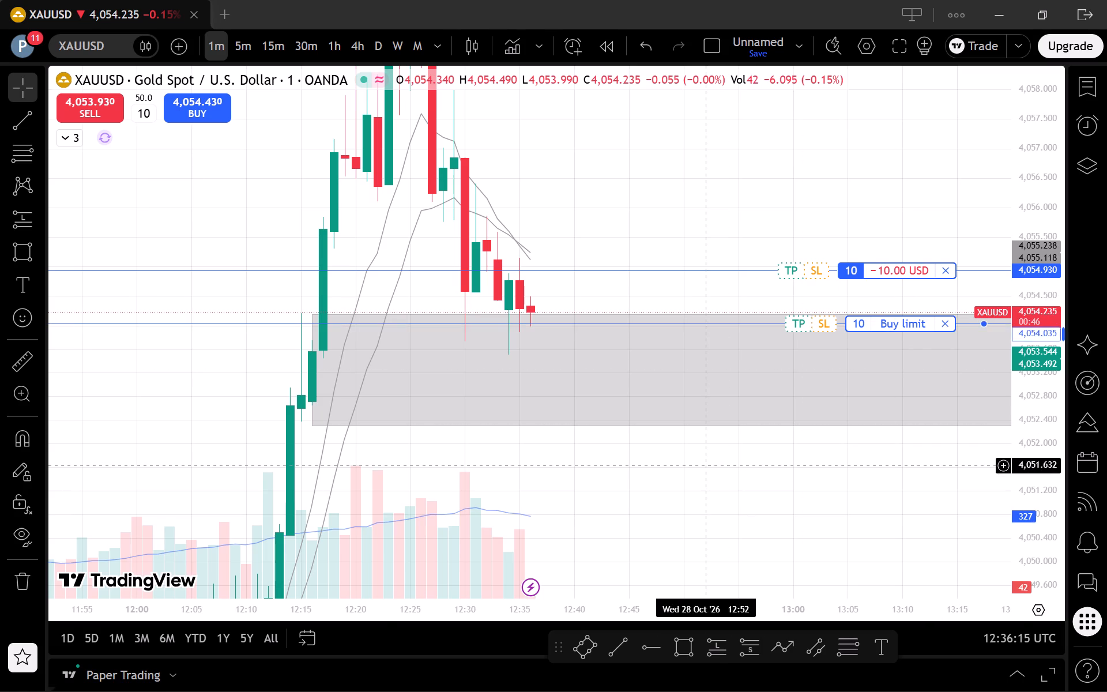
# Examine price against the zone and the pending buy limit on the 5-minute timeframe.
pyautogui.click(250, 51)
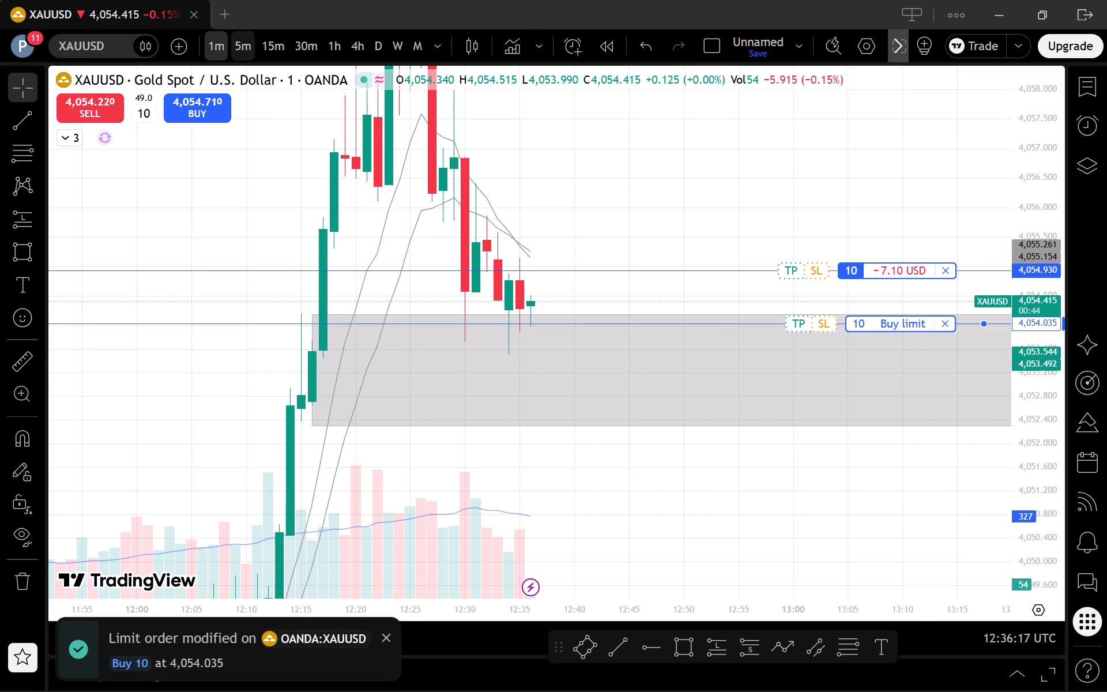
pyautogui.moveTo(1047, 270); pyautogui.dragTo(1018, 419)
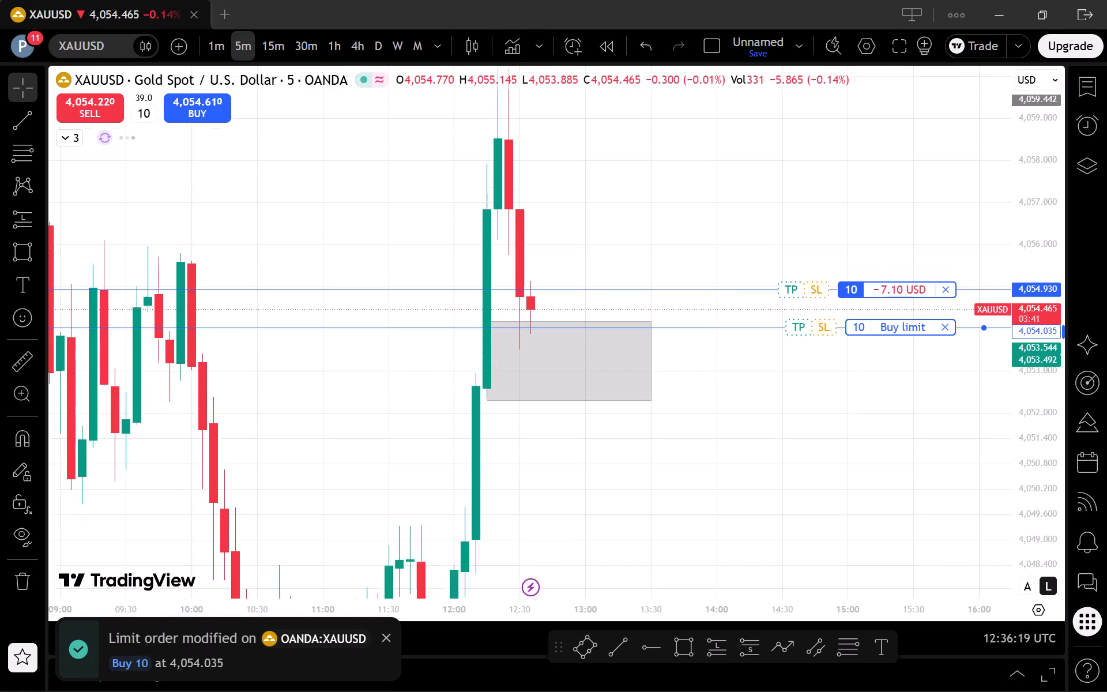
pyautogui.moveTo(1018, 419); pyautogui.dragTo(1008, 450)
pyautogui.scroll(1, 750, 438)
pyautogui.moveTo(705, 467); pyautogui.dragTo(854, 431)
pyautogui.scroll(1, 856, 430)
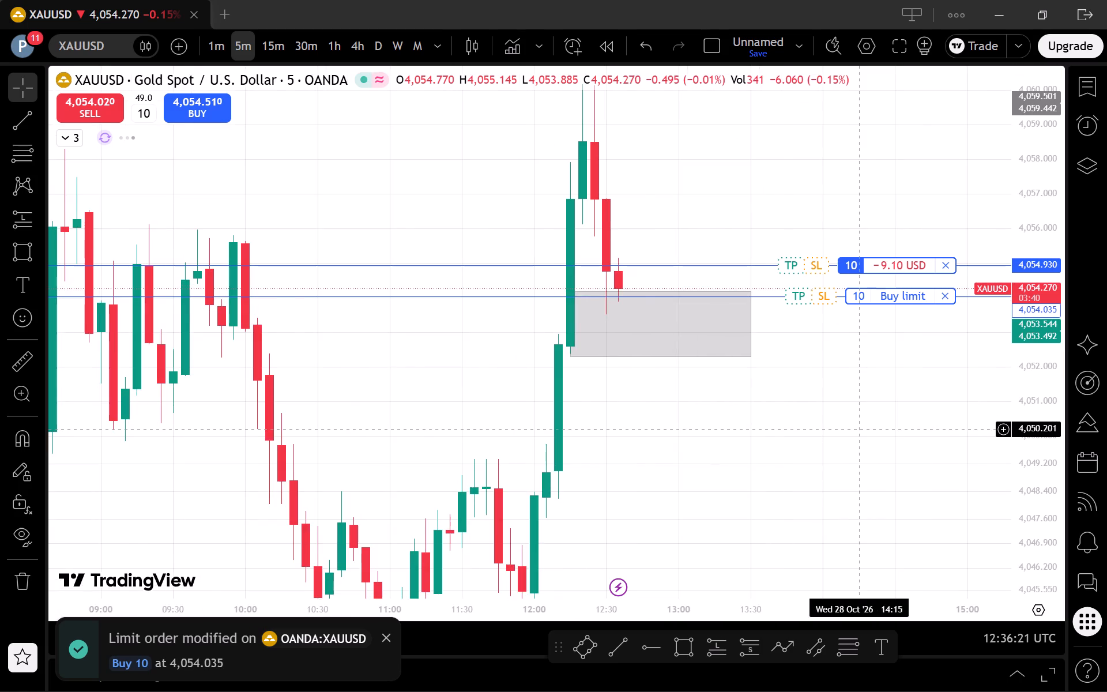
pyautogui.scroll(1, 856, 430)
# On the 1-minute chart, lower the pending buy limit order to 4,053.811, deeper inside the zone.
pyautogui.click(212, 47)
pyautogui.scroll(-1, 695, 494)
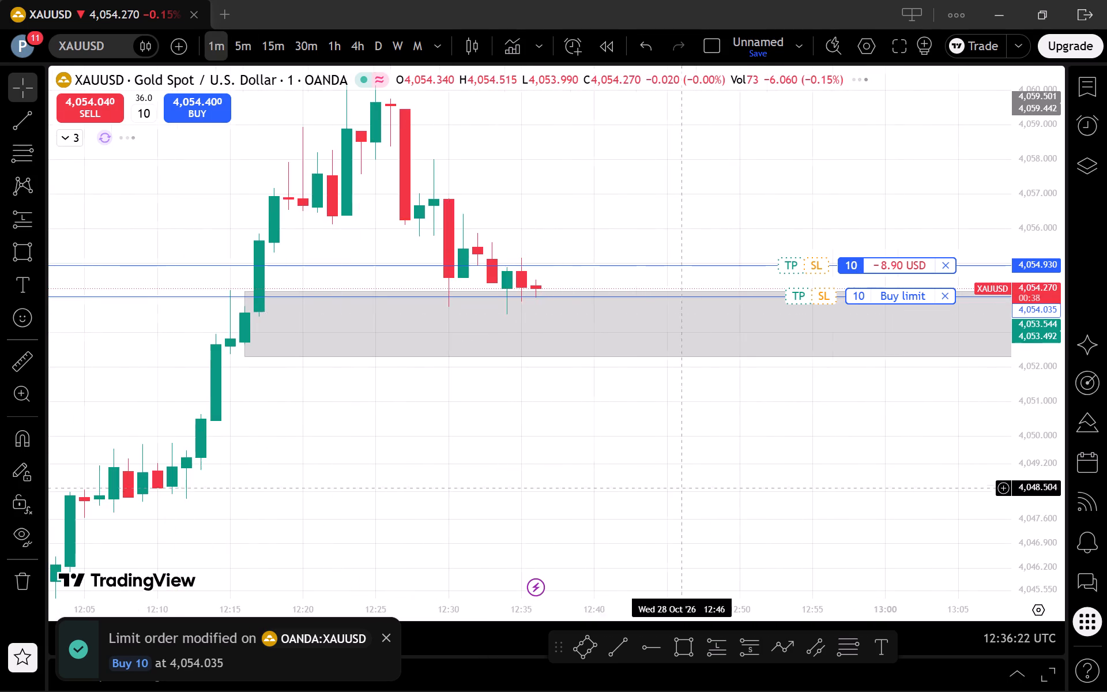
pyautogui.moveTo(1046, 556); pyautogui.dragTo(997, 346)
pyautogui.moveTo(830, 461); pyautogui.dragTo(750, 580)
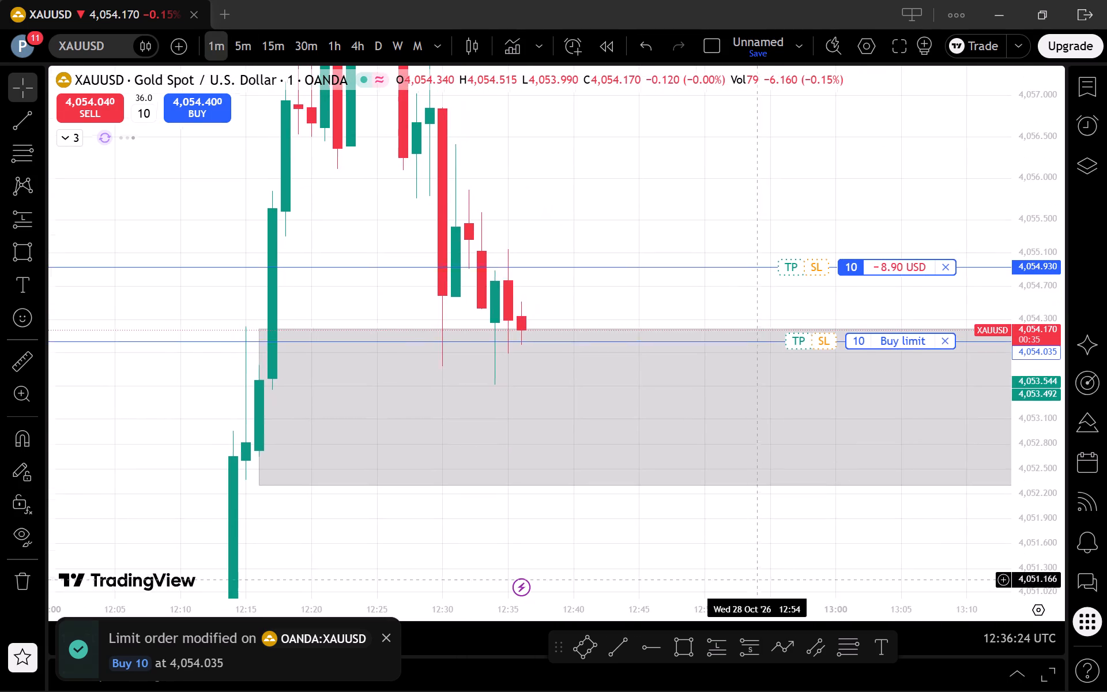
pyautogui.moveTo(868, 344); pyautogui.dragTo(876, 348)
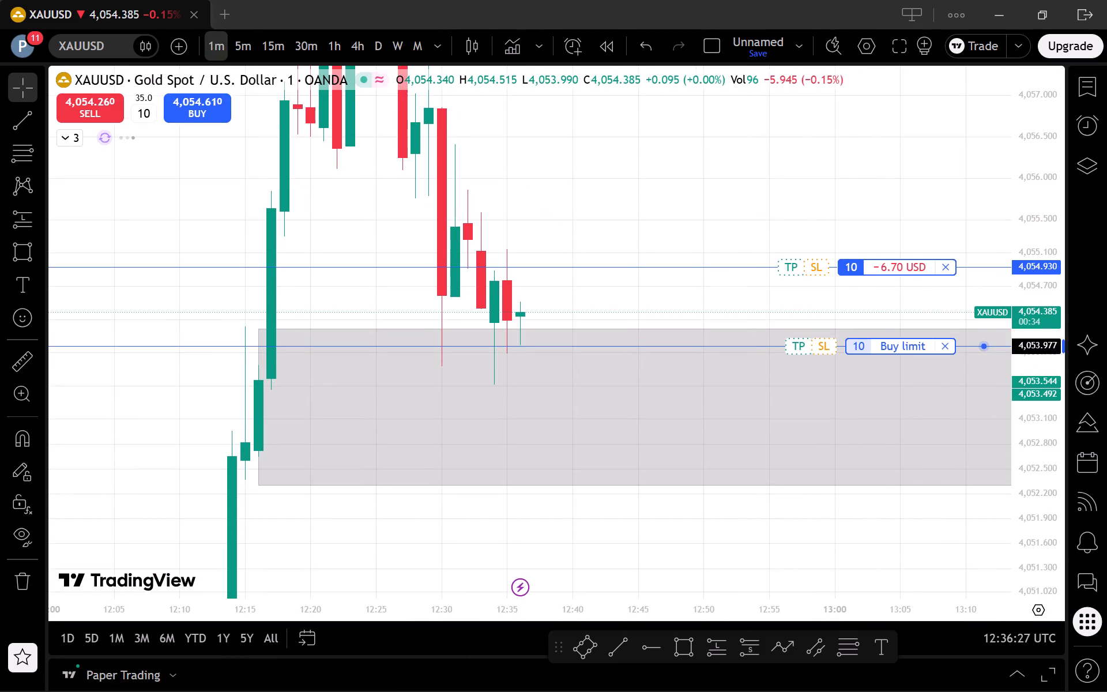
pyautogui.moveTo(876, 348); pyautogui.dragTo(906, 362)
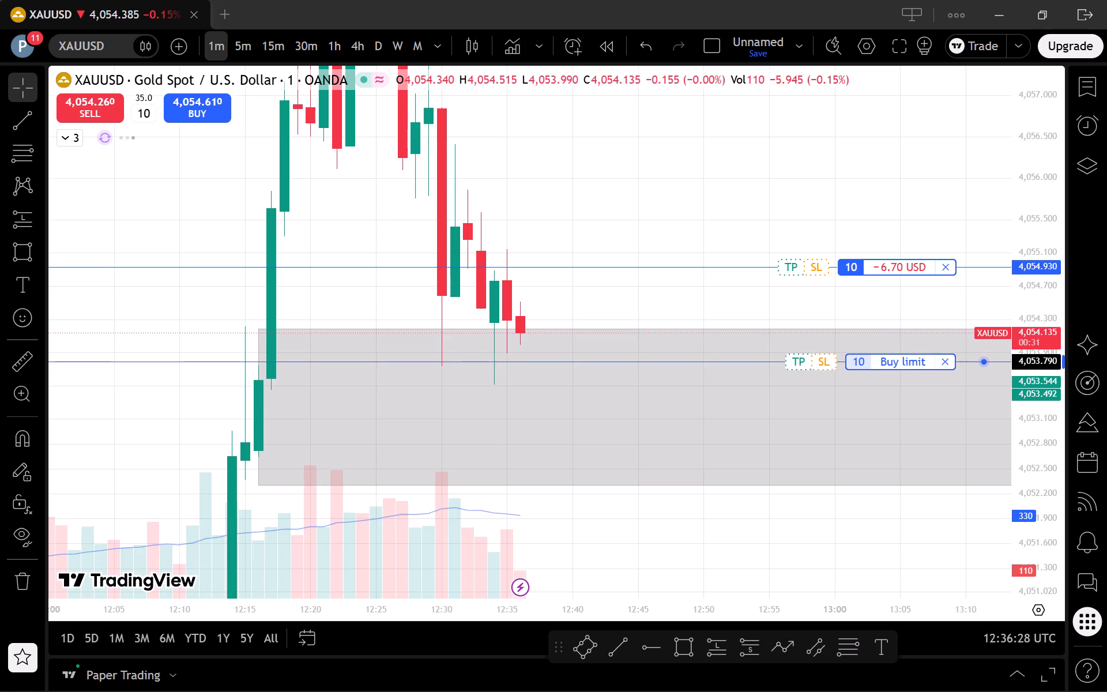
pyautogui.moveTo(906, 362); pyautogui.dragTo(910, 360)
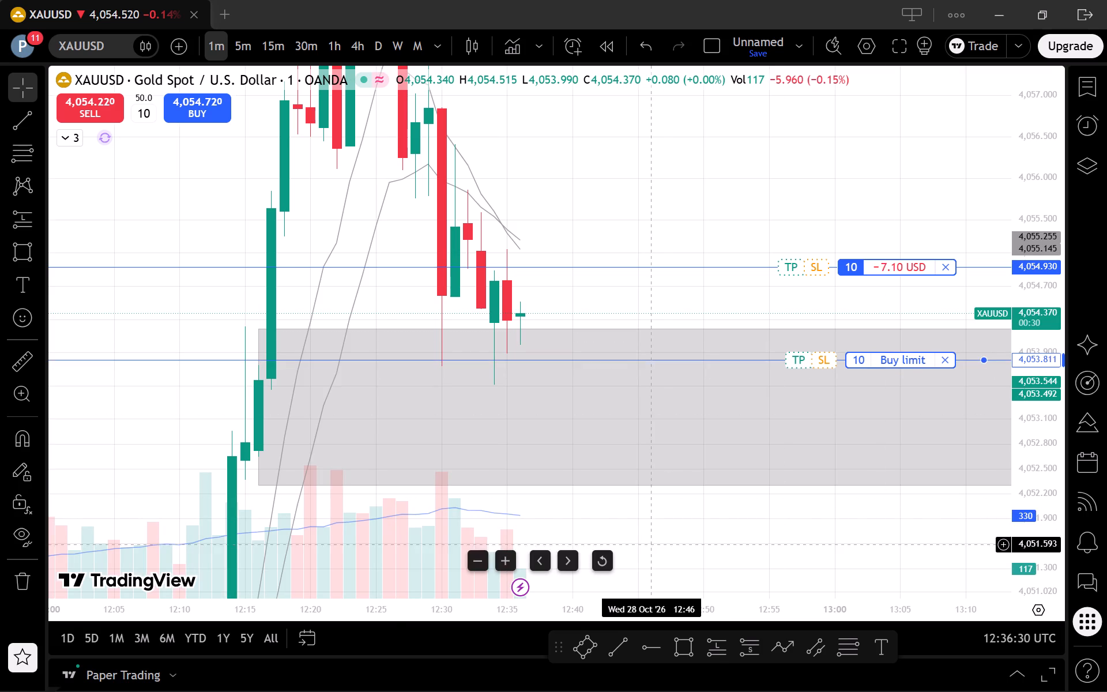
# On the 5-minute timeframe, examine the zone, both buy levels and the wider price structure back to the early morning.
pyautogui.moveTo(677, 550); pyautogui.dragTo(686, 524)
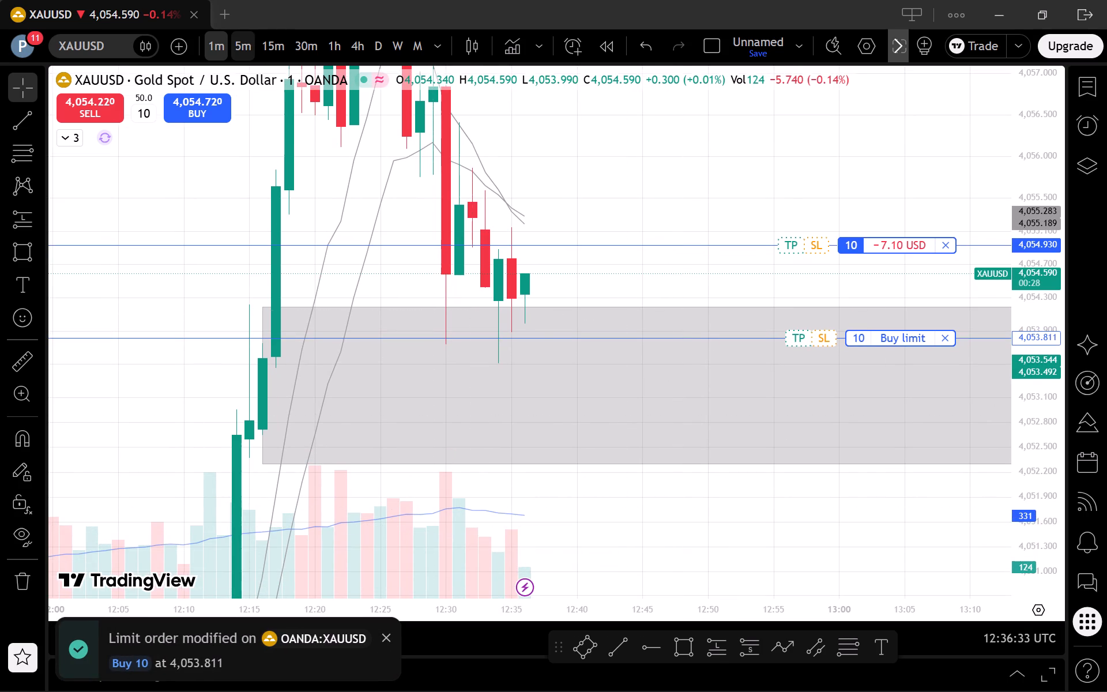
pyautogui.click(247, 40)
pyautogui.click(395, 634)
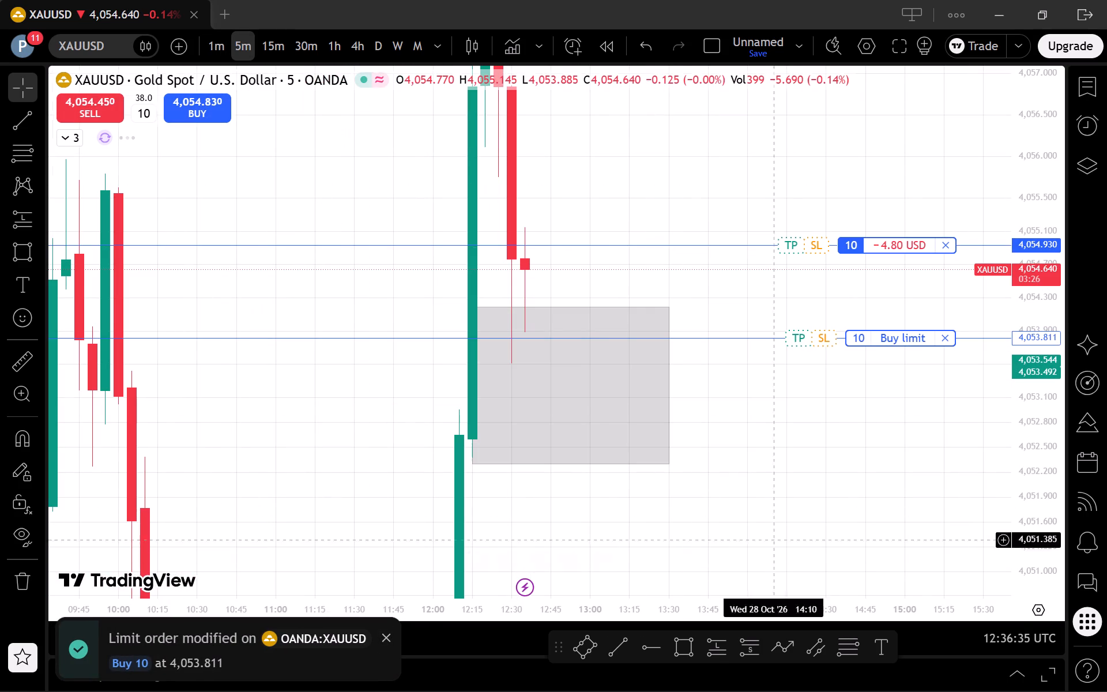
pyautogui.scroll(1, 1106, 376)
pyautogui.moveTo(1043, 268); pyautogui.dragTo(1010, 584)
pyautogui.scroll(2, 807, 489)
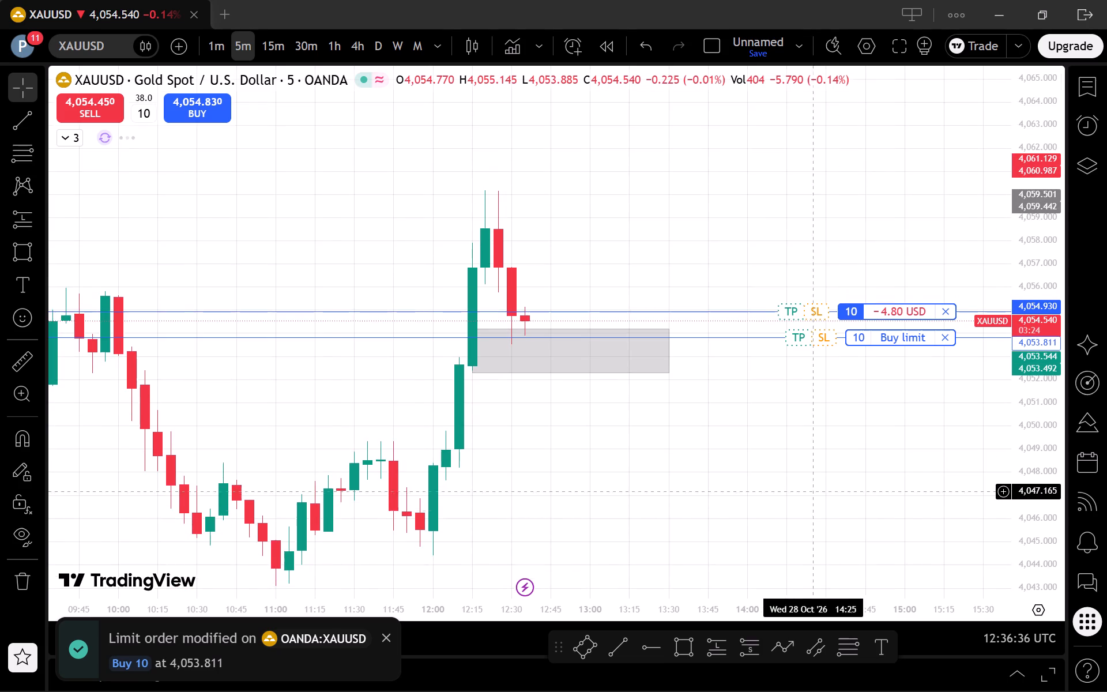
pyautogui.moveTo(720, 496); pyautogui.dragTo(996, 416)
pyautogui.scroll(-4, 808, 328)
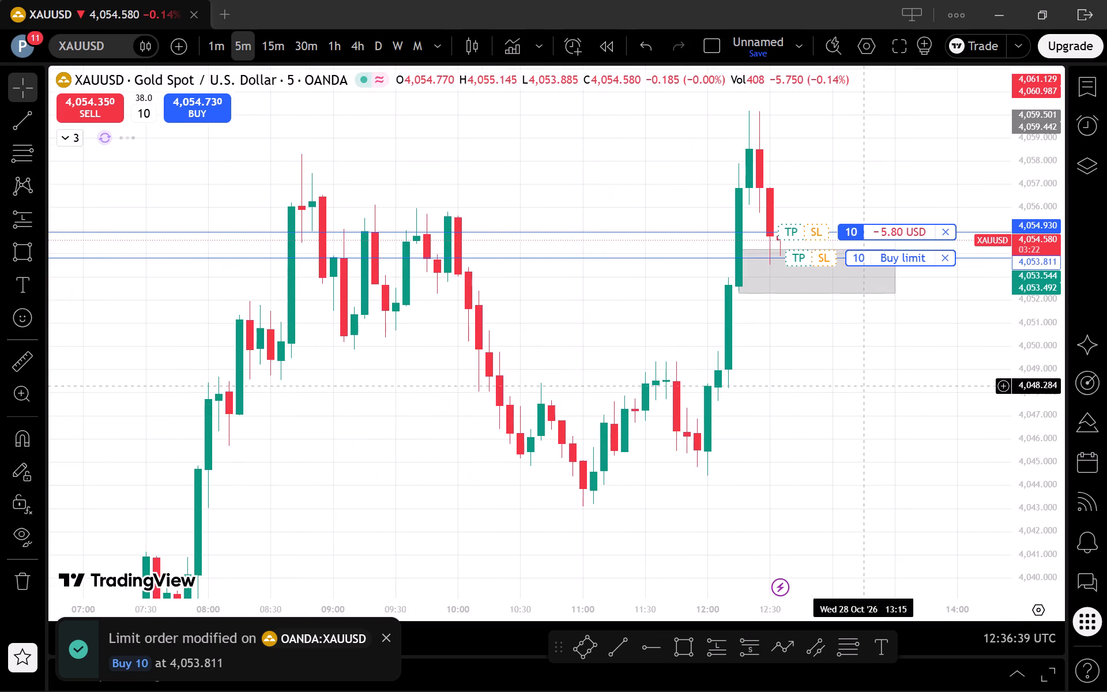
pyautogui.moveTo(839, 407); pyautogui.dragTo(739, 412)
pyautogui.moveTo(1037, 265); pyautogui.dragTo(1023, 368)
pyautogui.moveTo(873, 423); pyautogui.dragTo(774, 476)
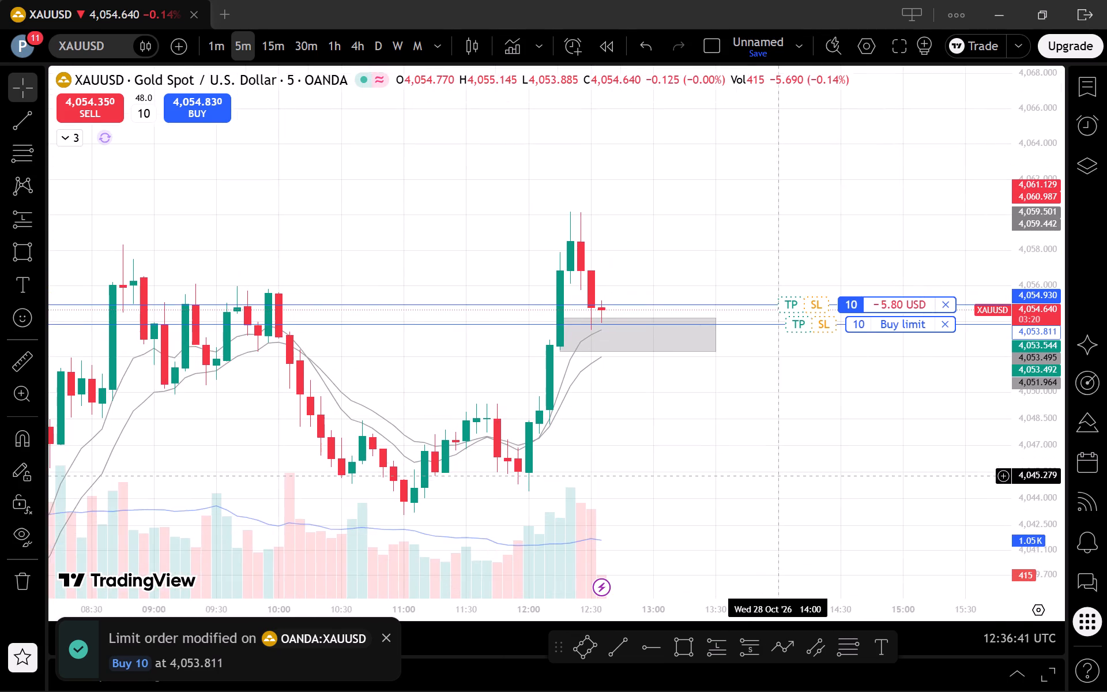
pyautogui.moveTo(774, 476); pyautogui.dragTo(805, 461)
pyautogui.scroll(-3, 715, 326)
pyautogui.moveTo(802, 449); pyautogui.dragTo(667, 403)
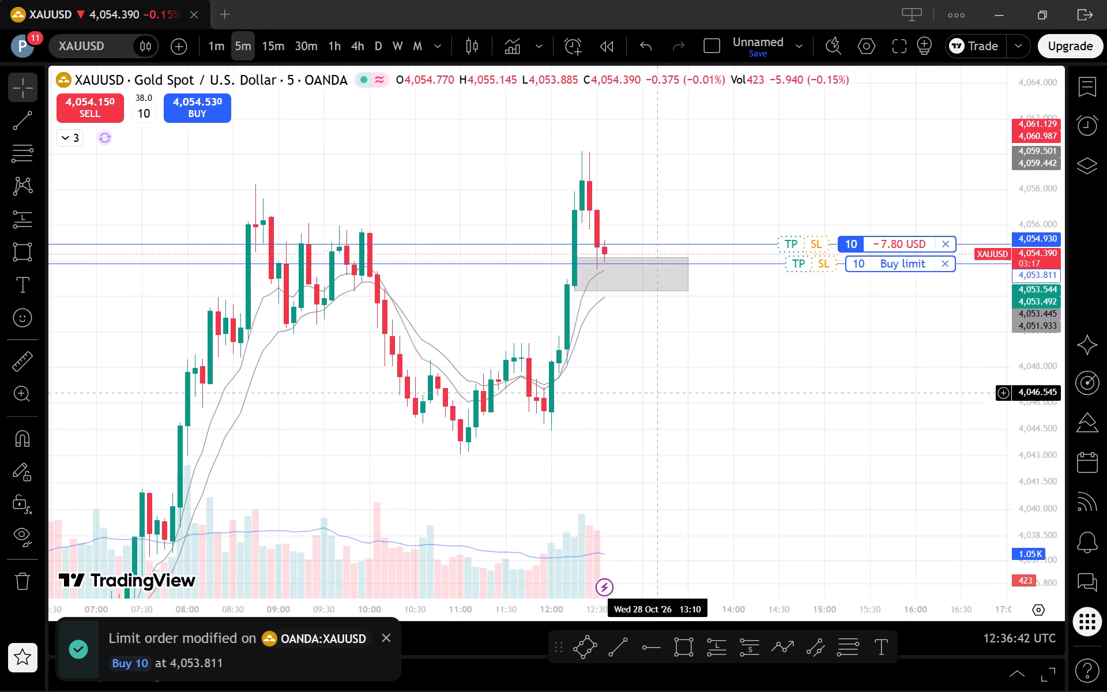
pyautogui.scroll(-2, 679, 396)
pyautogui.moveTo(846, 434); pyautogui.dragTo(780, 393)
pyautogui.scroll(-3, 782, 393)
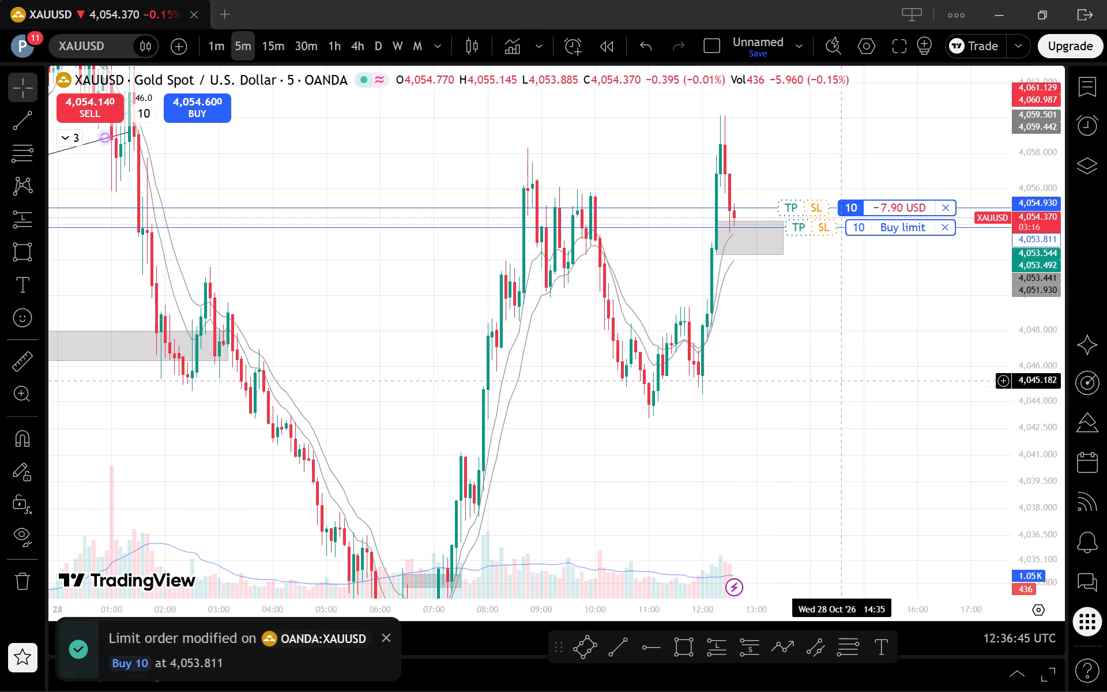
pyautogui.moveTo(1041, 294); pyautogui.dragTo(1043, 439)
pyautogui.moveTo(936, 413); pyautogui.dragTo(873, 408)
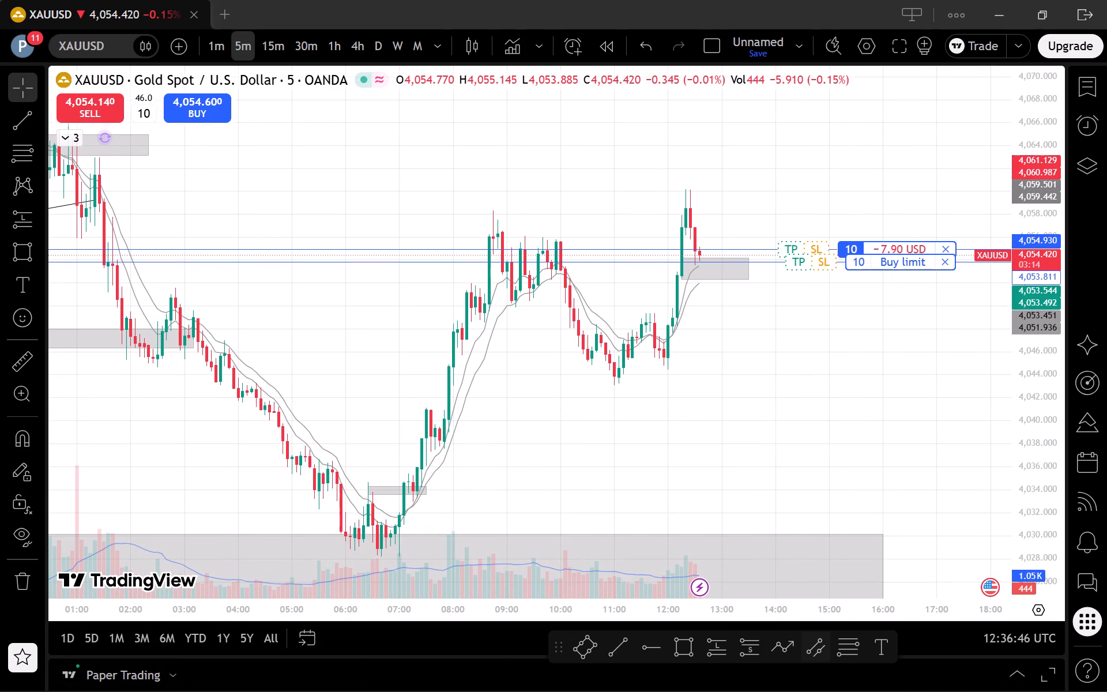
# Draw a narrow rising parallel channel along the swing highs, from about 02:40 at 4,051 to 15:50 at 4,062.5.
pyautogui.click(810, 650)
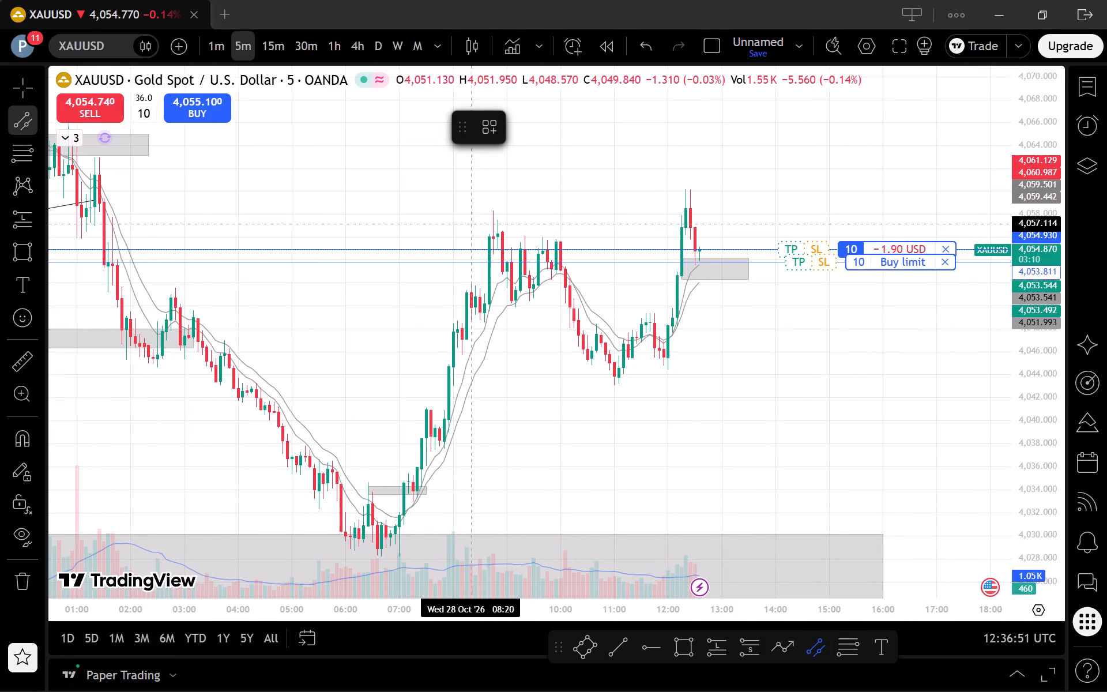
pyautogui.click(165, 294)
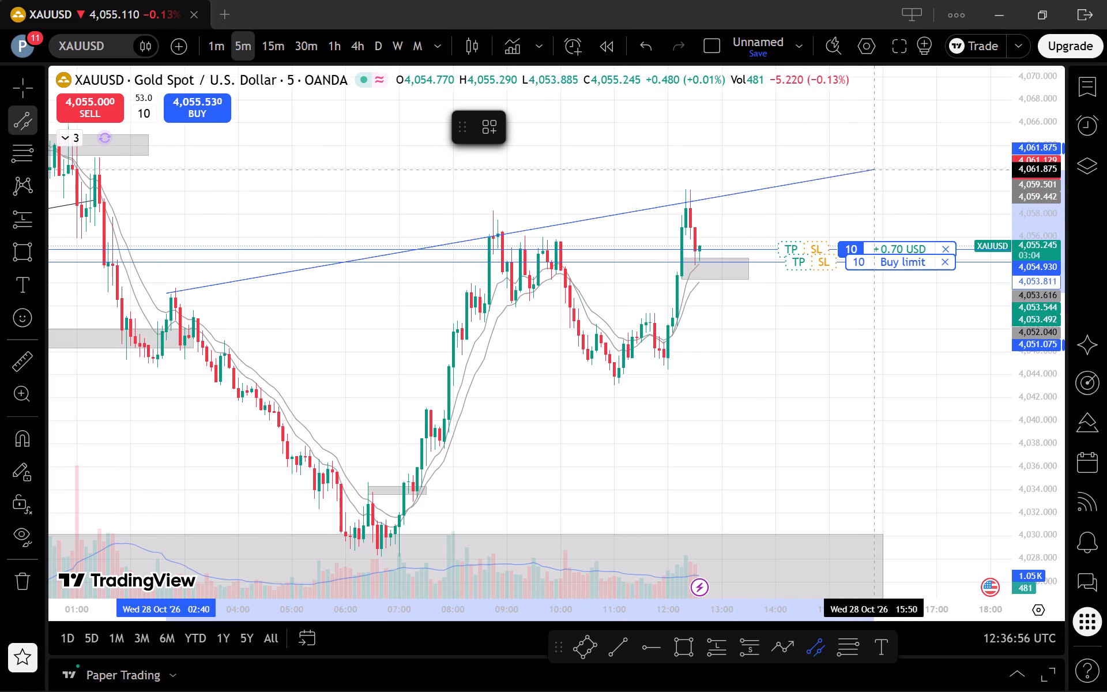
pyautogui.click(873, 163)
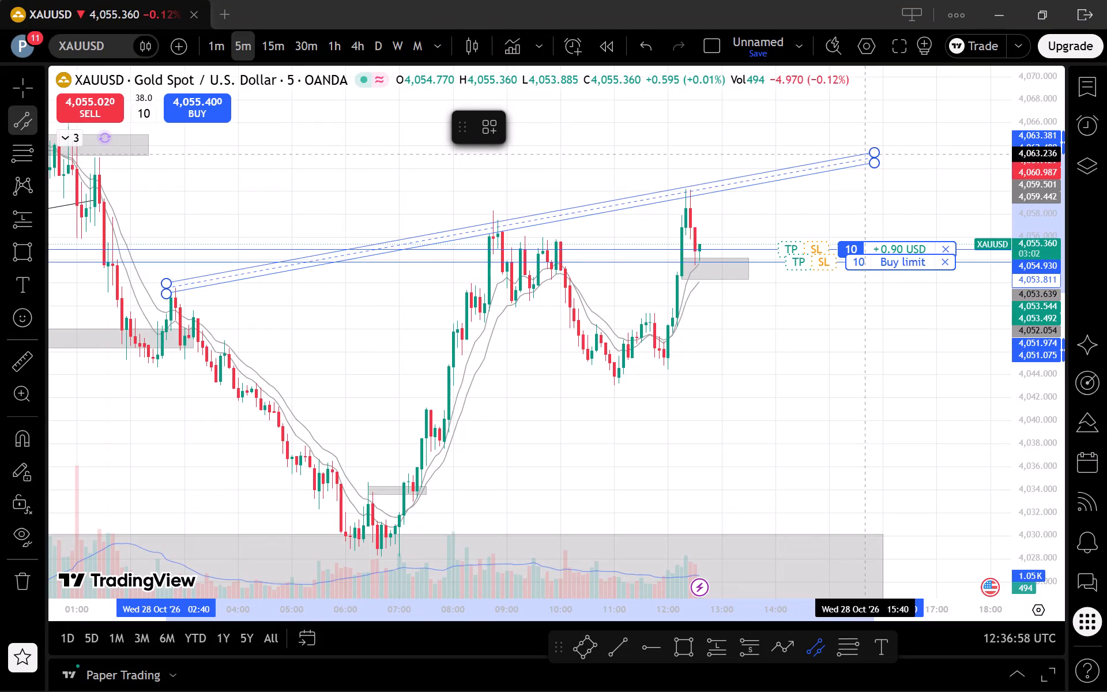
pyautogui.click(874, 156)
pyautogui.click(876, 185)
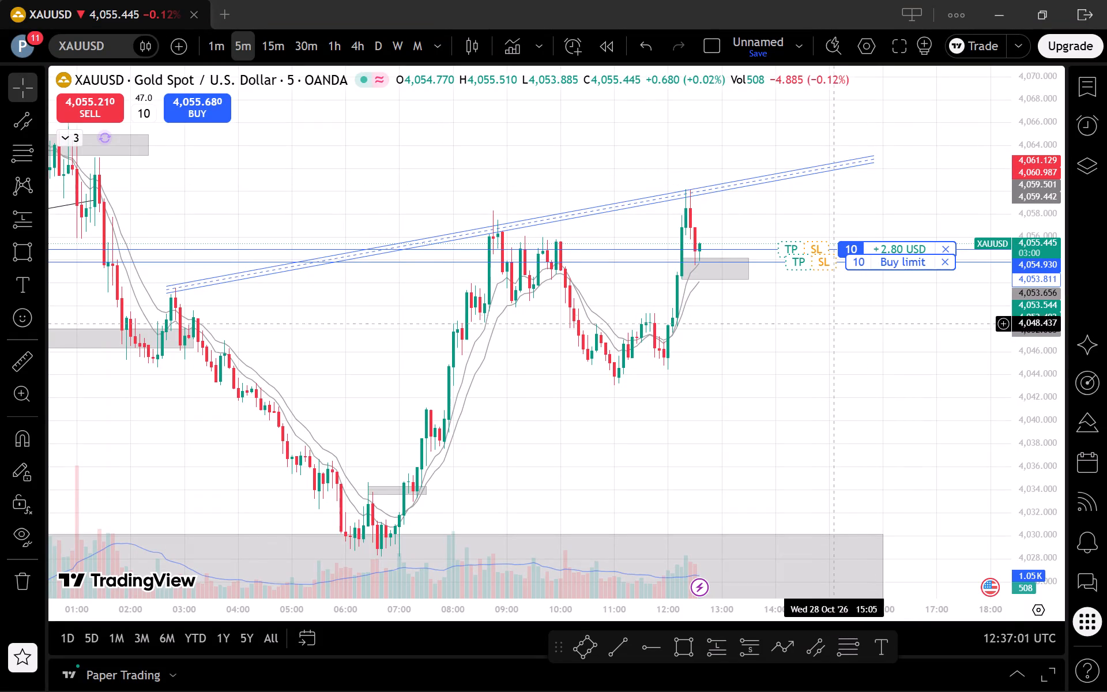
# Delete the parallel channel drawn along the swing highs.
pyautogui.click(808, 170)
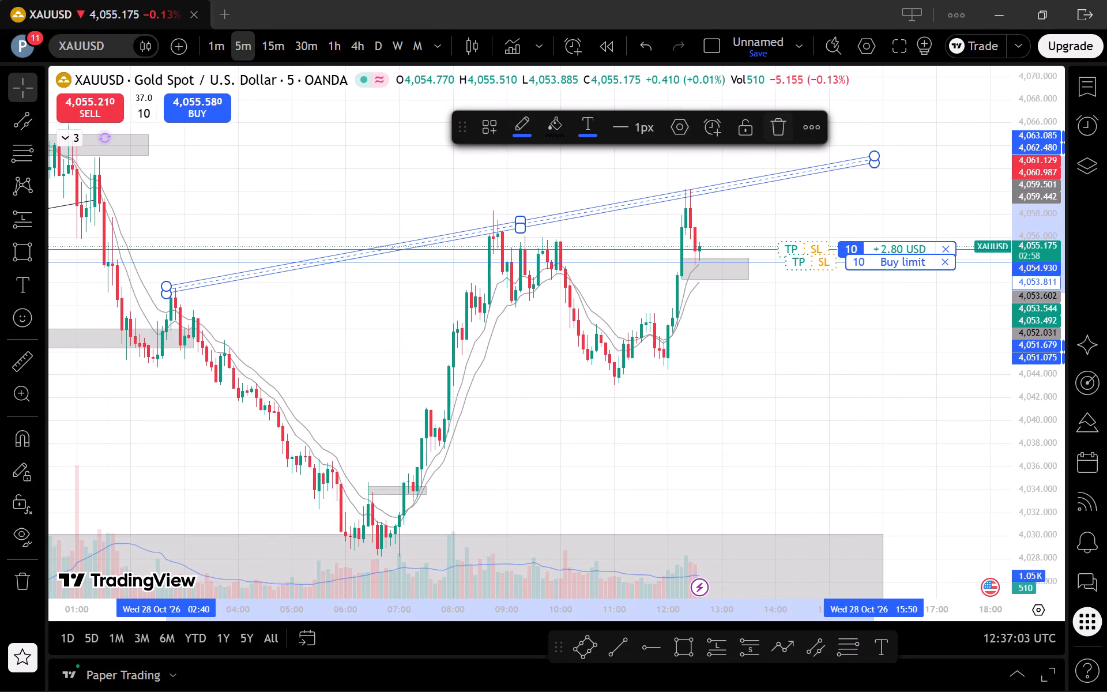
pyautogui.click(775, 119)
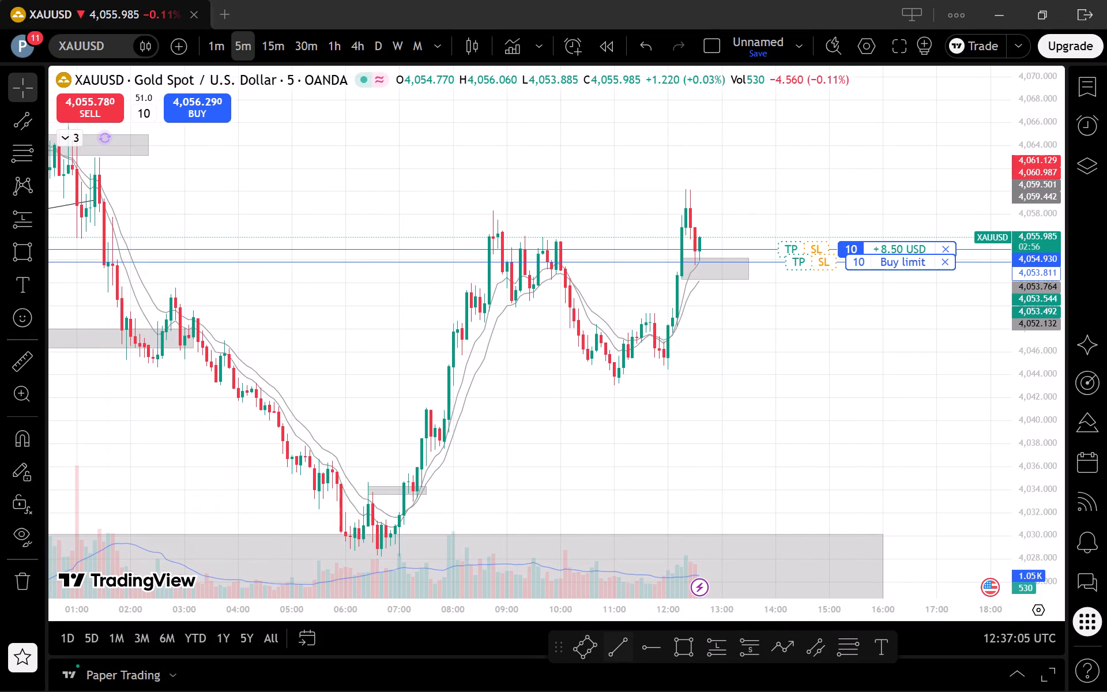
# Draw a rising trend line over the swing highs, from 02:45 at about 4,051.6 to about 15:10 near 4,062.5.
pyautogui.click(625, 642)
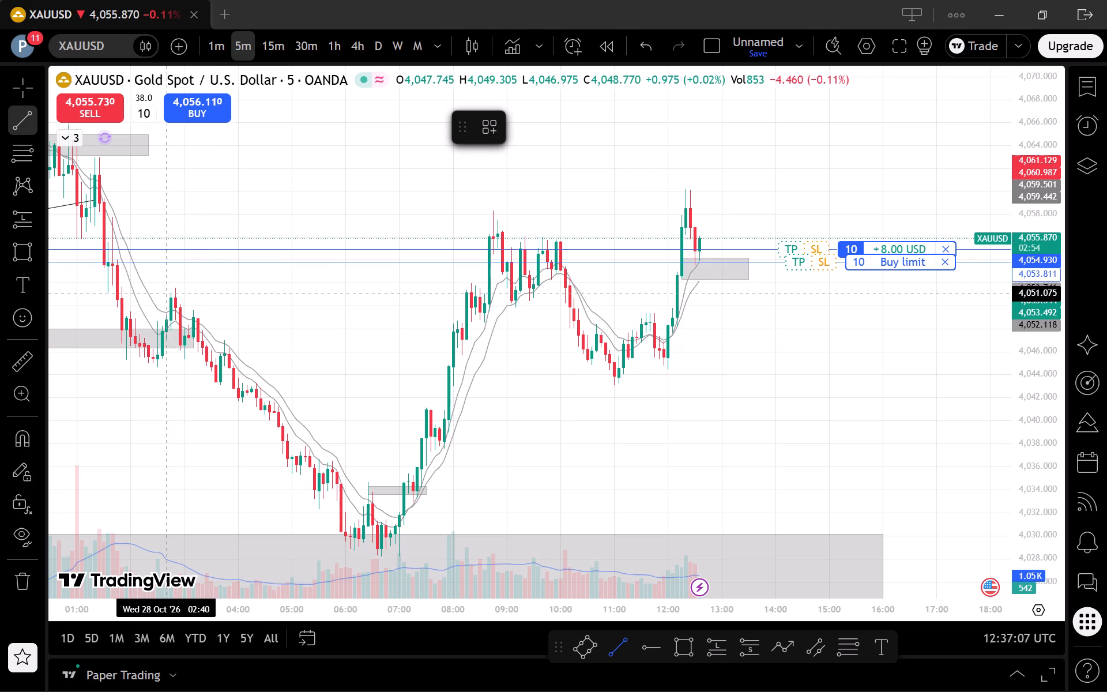
pyautogui.click(170, 288)
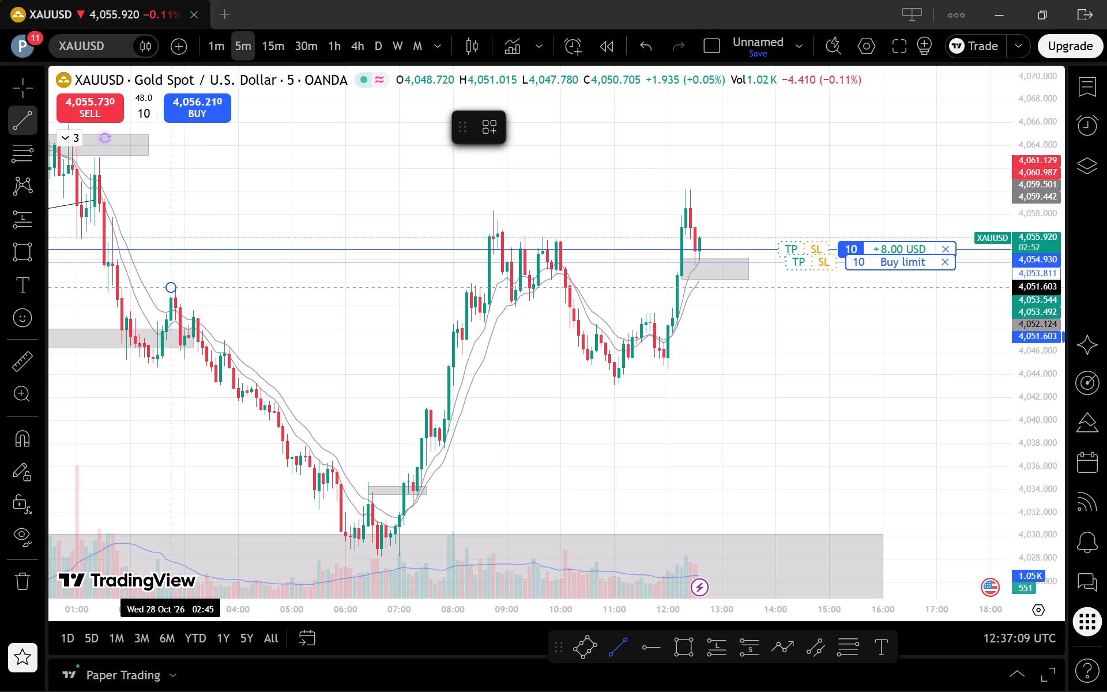
pyautogui.click(836, 160)
pyautogui.click(828, 383)
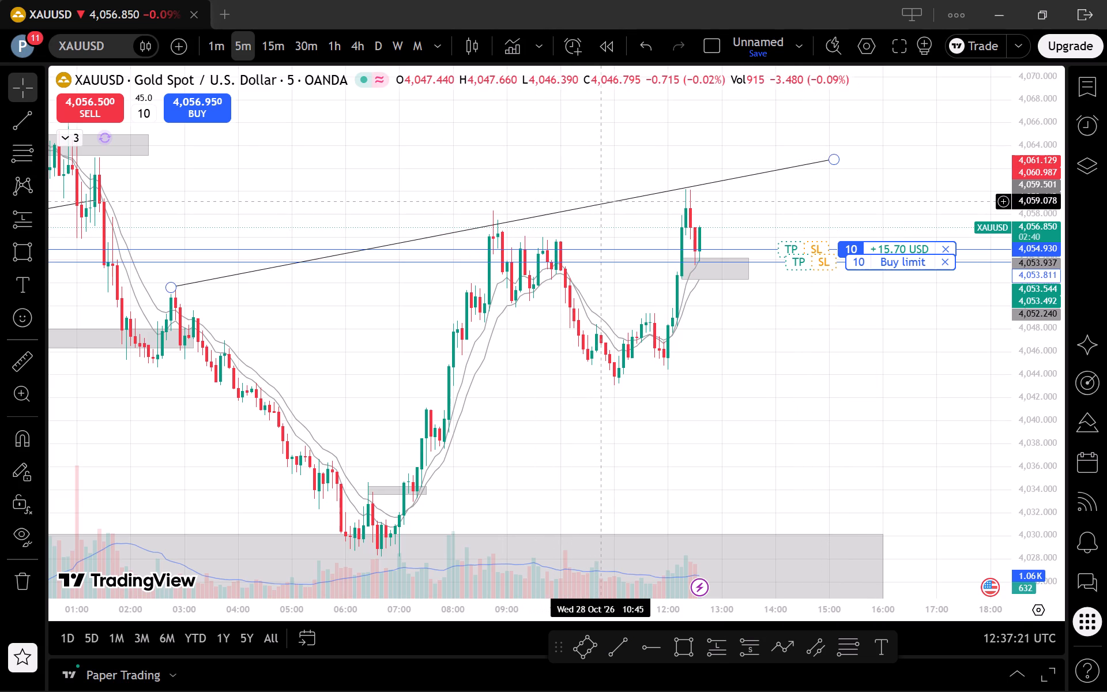
# Shift the whole rising trend line slightly lower so it follows the swing highs near 03:00, 09:00 and 12:20 more closely.
pyautogui.moveTo(597, 209); pyautogui.dragTo(598, 218)
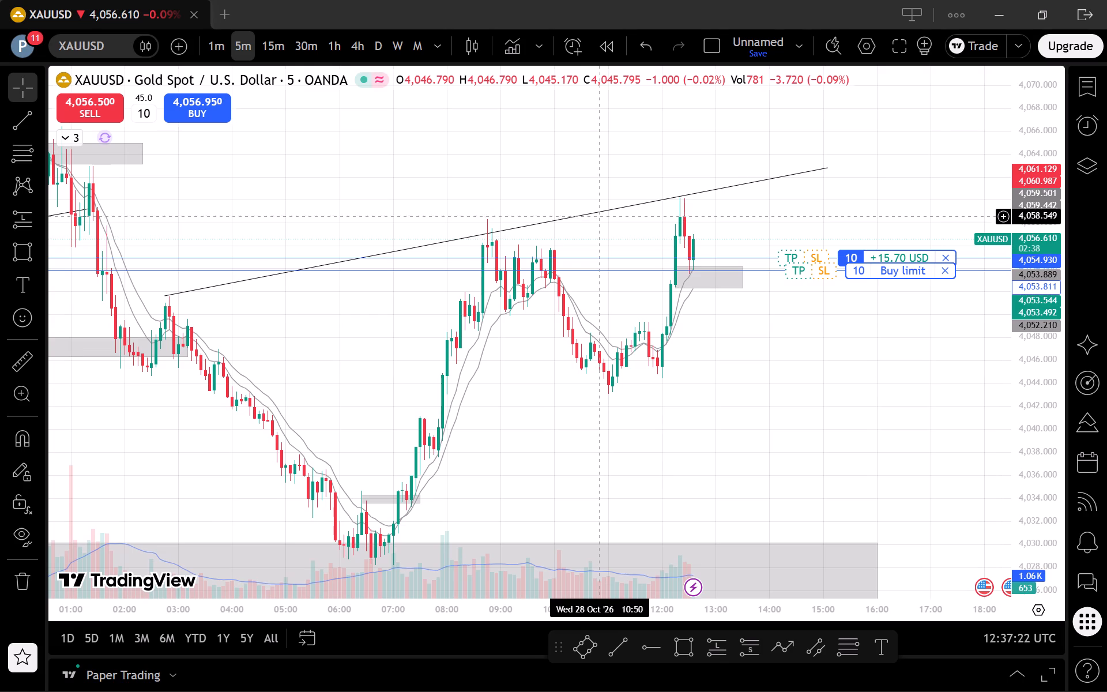
pyautogui.click(599, 210)
pyautogui.moveTo(598, 212); pyautogui.dragTo(590, 223)
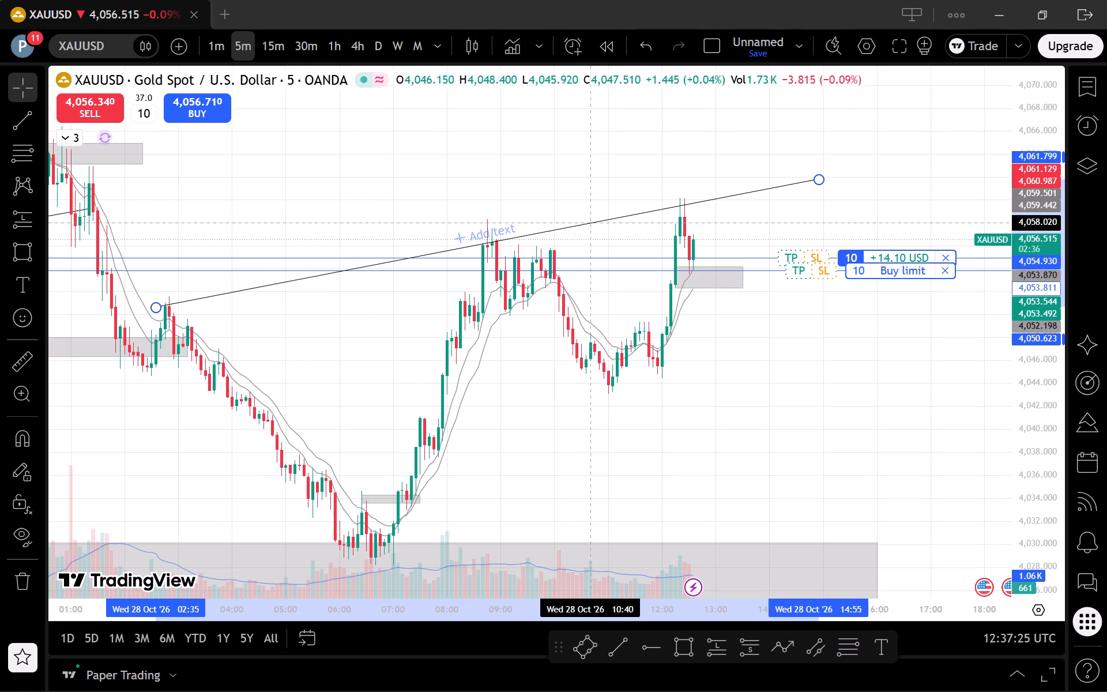
pyautogui.moveTo(590, 223); pyautogui.dragTo(596, 217)
pyautogui.click(737, 407)
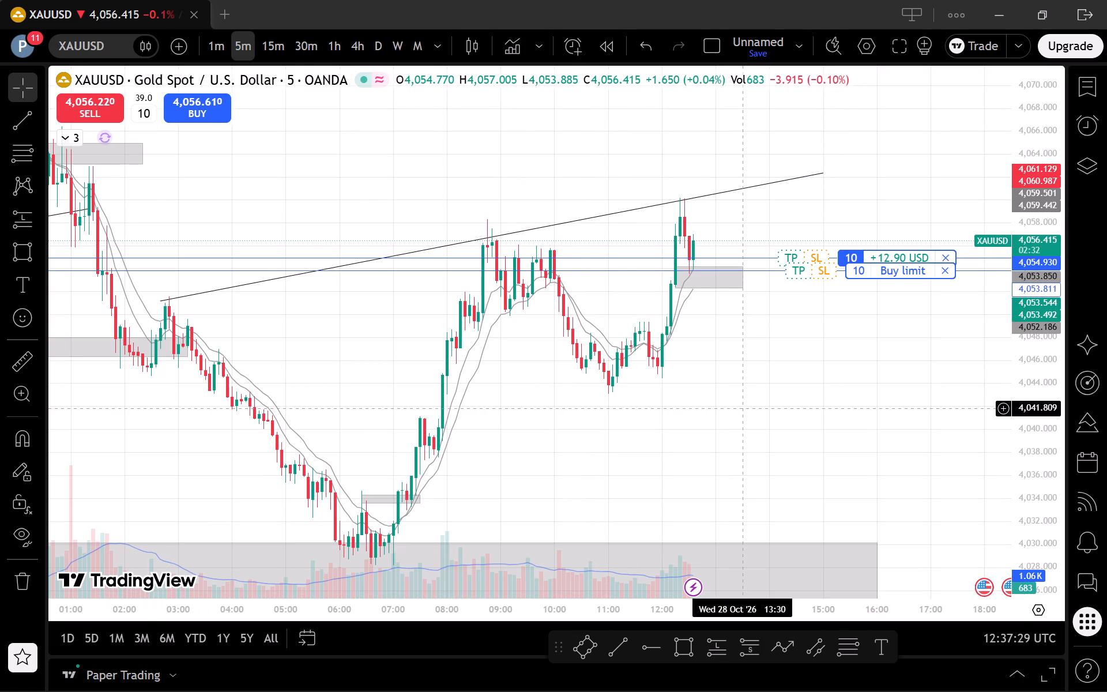
# On the 1-minute chart, cancel the pending 10-unit buy limit order at 4,053.811 inside the grey zone.
pyautogui.scroll(2, 752, 416)
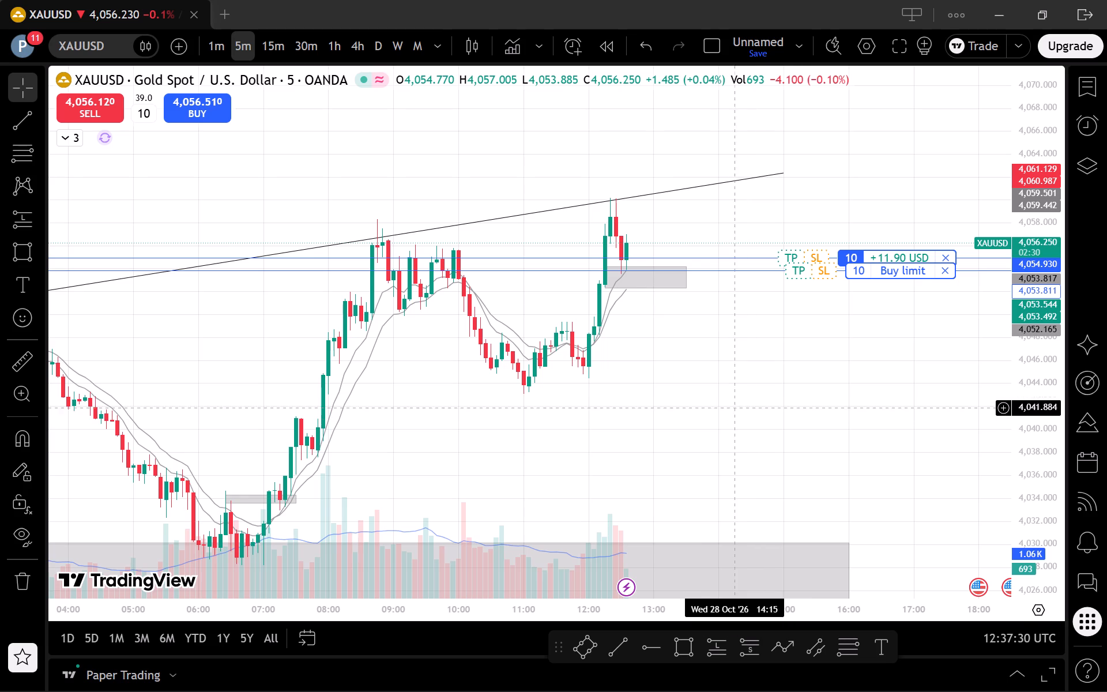
pyautogui.click(227, 51)
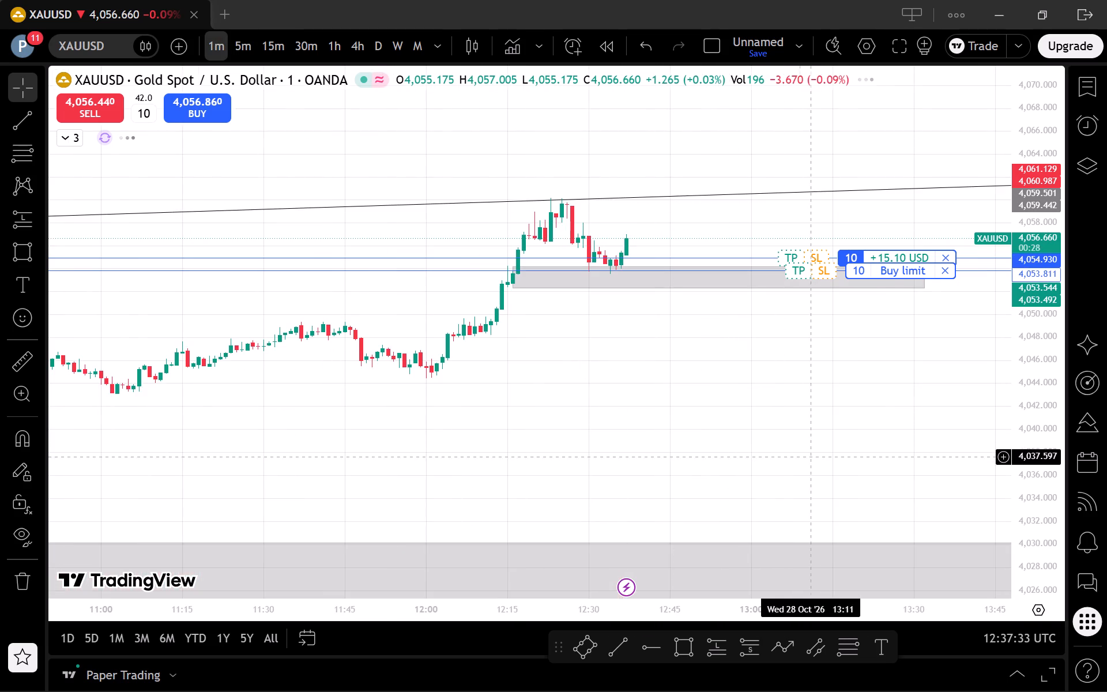
pyautogui.moveTo(820, 465); pyautogui.dragTo(824, 515)
pyautogui.moveTo(1036, 574); pyautogui.dragTo(947, 298)
pyautogui.moveTo(857, 399); pyautogui.dragTo(801, 543)
pyautogui.click(951, 390)
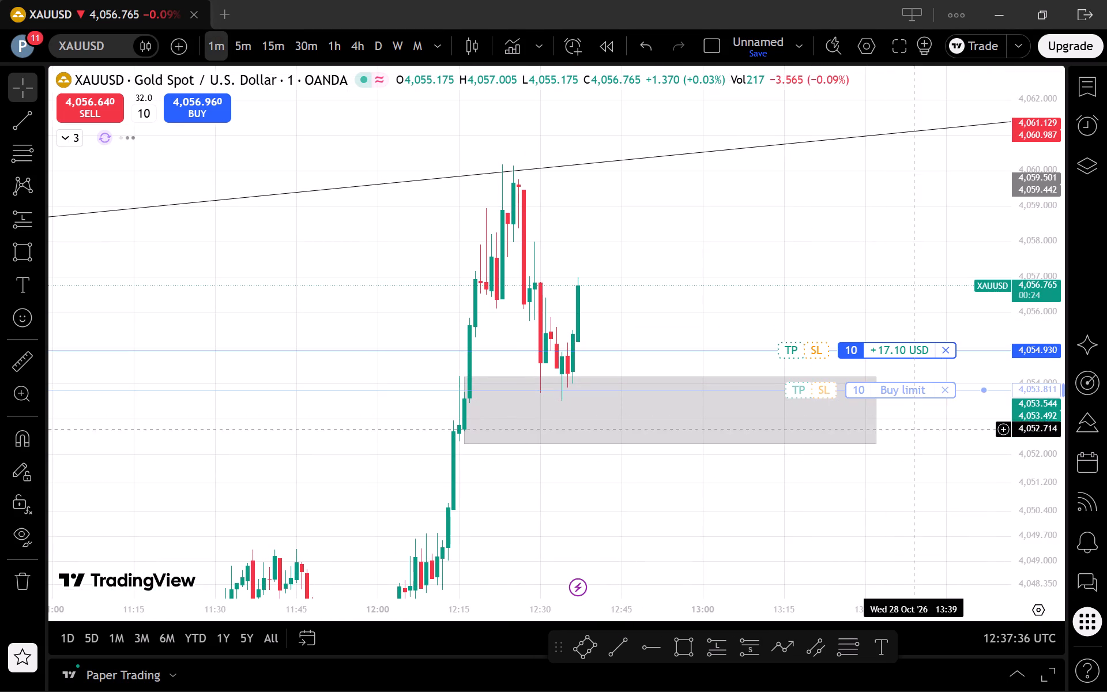
# Add a stop loss at 4,053.445, inside the grey zone, to the open 10-unit buy position.
pyautogui.scroll(1, 913, 452)
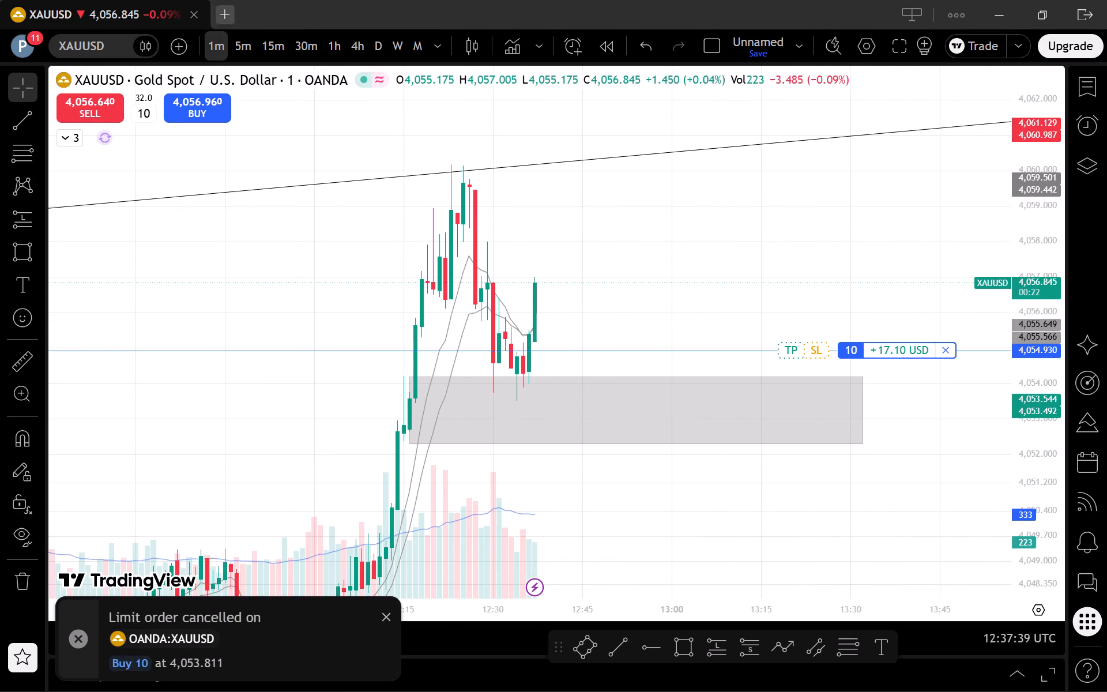
pyautogui.moveTo(818, 347); pyautogui.dragTo(860, 390)
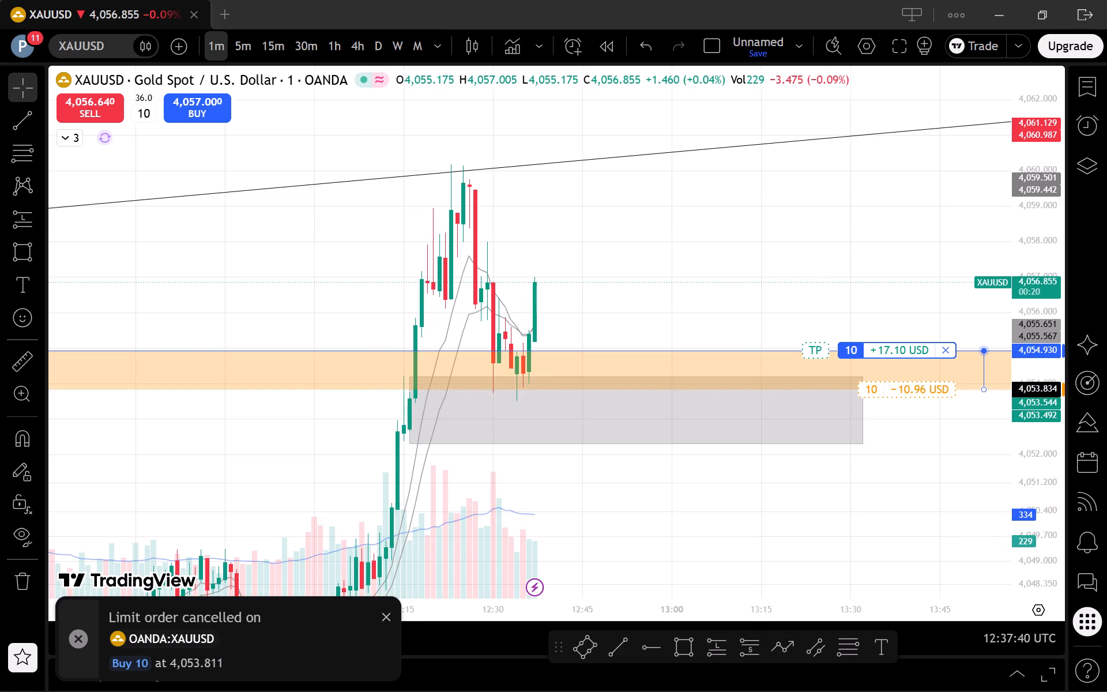
pyautogui.moveTo(860, 390); pyautogui.dragTo(881, 404)
# On the 5-minute chart, add a take profit at 4,060.476, just above the latest swing high, to the open buy position.
pyautogui.click(241, 43)
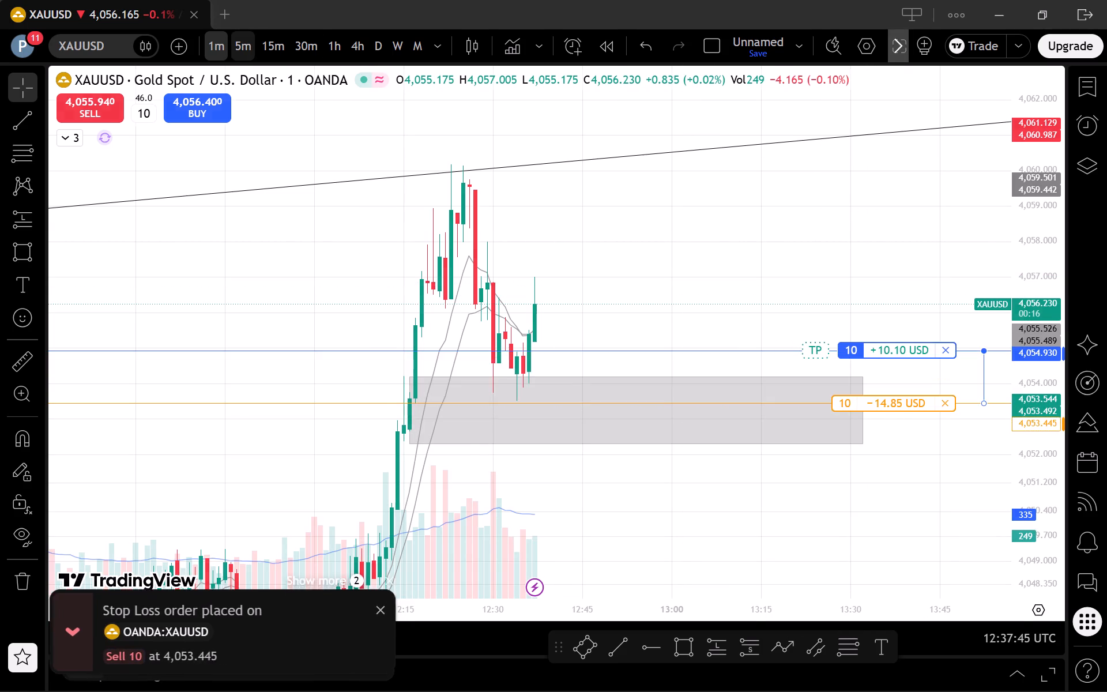
pyautogui.scroll(2, 613, 386)
pyautogui.moveTo(1043, 327); pyautogui.dragTo(1048, 480)
pyautogui.scroll(2, 793, 472)
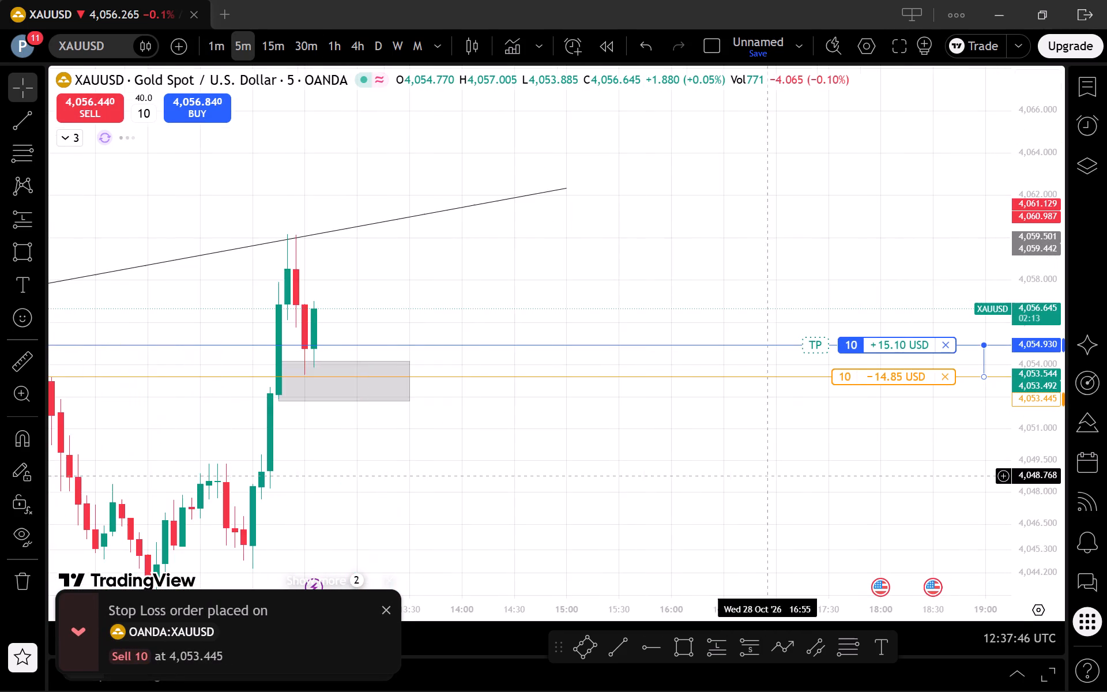
pyautogui.moveTo(644, 494); pyautogui.dragTo(936, 505)
pyautogui.scroll(-1, 894, 464)
pyautogui.moveTo(1040, 415); pyautogui.dragTo(1043, 513)
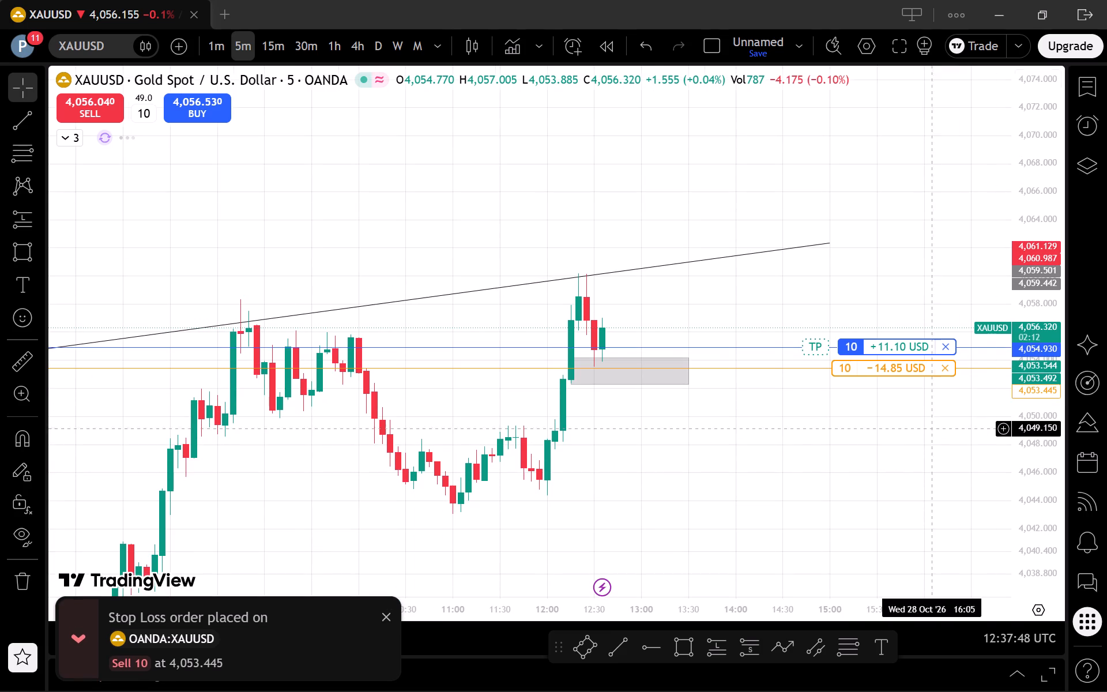
pyautogui.moveTo(809, 342); pyautogui.dragTo(932, 273)
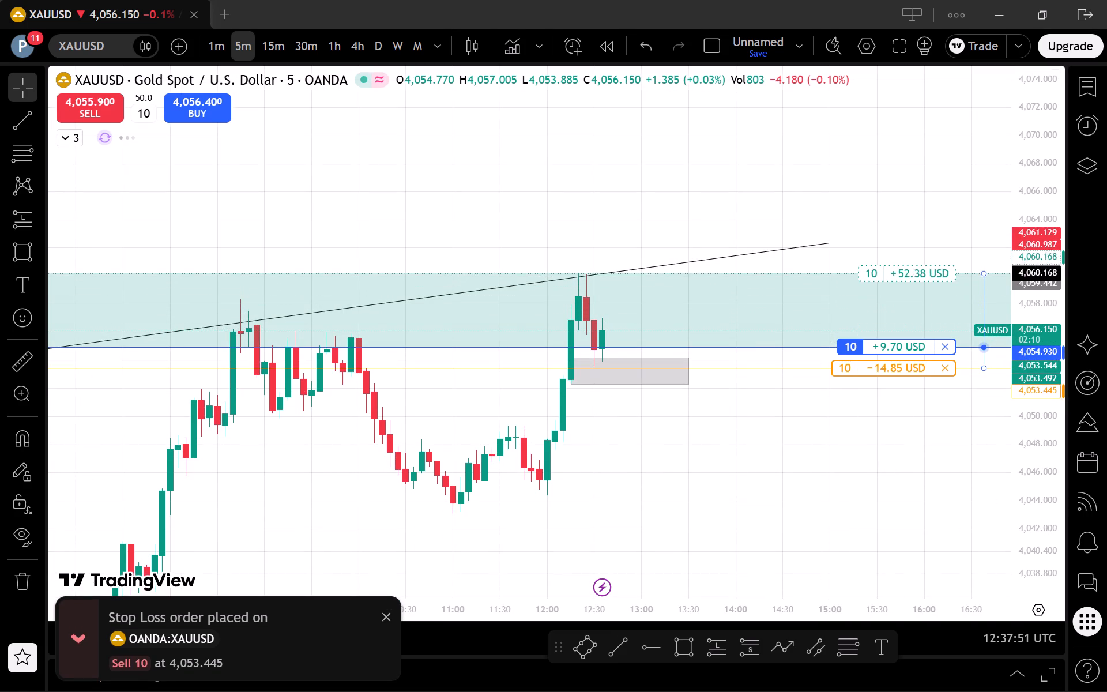
pyautogui.moveTo(932, 273); pyautogui.dragTo(934, 272)
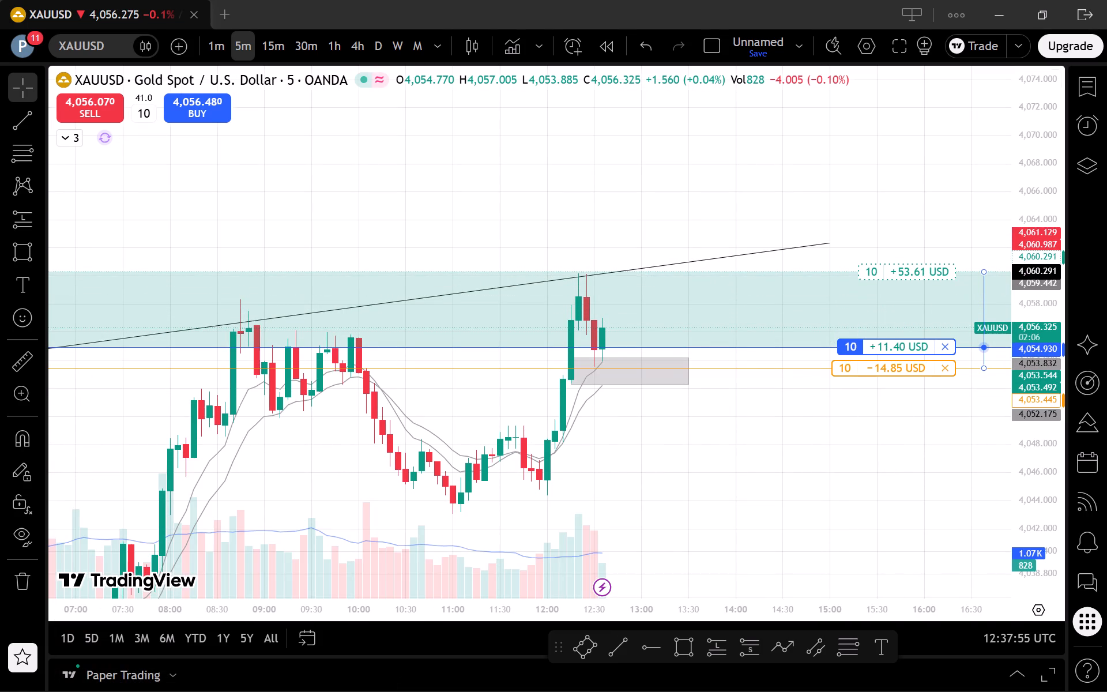
pyautogui.moveTo(934, 272); pyautogui.dragTo(939, 269)
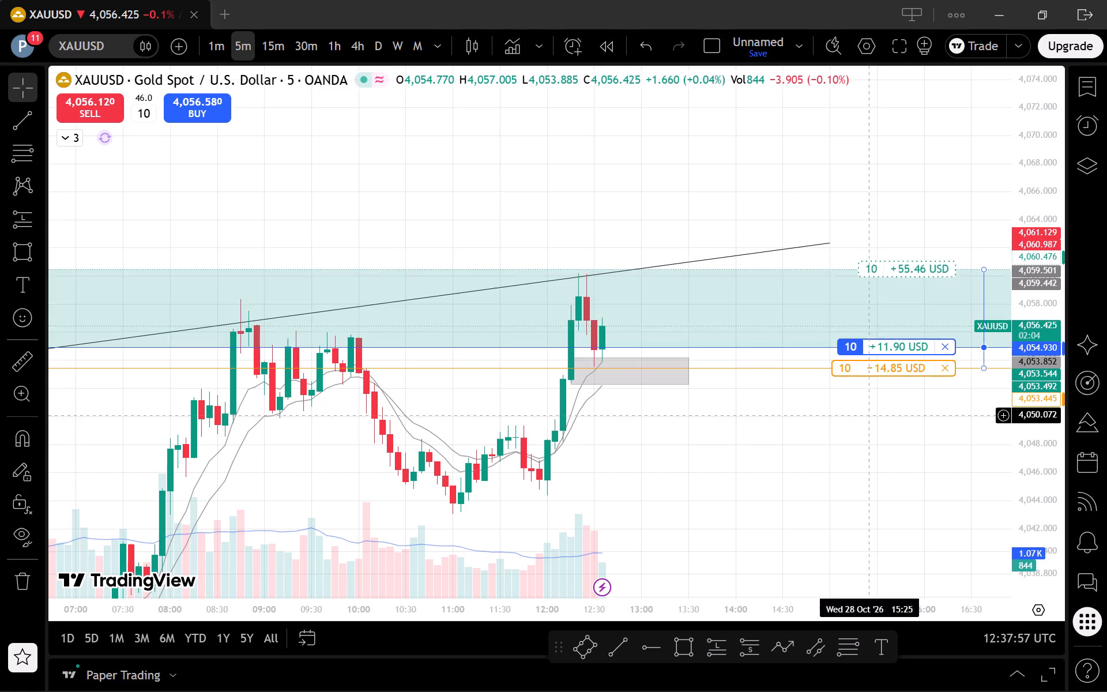
# Draw a long position from 12:35 to about 13:55 with entry about 4,054.87, stop about 4,053.46 and target about 4,060.60.
pyautogui.click(756, 647)
pyautogui.click(732, 646)
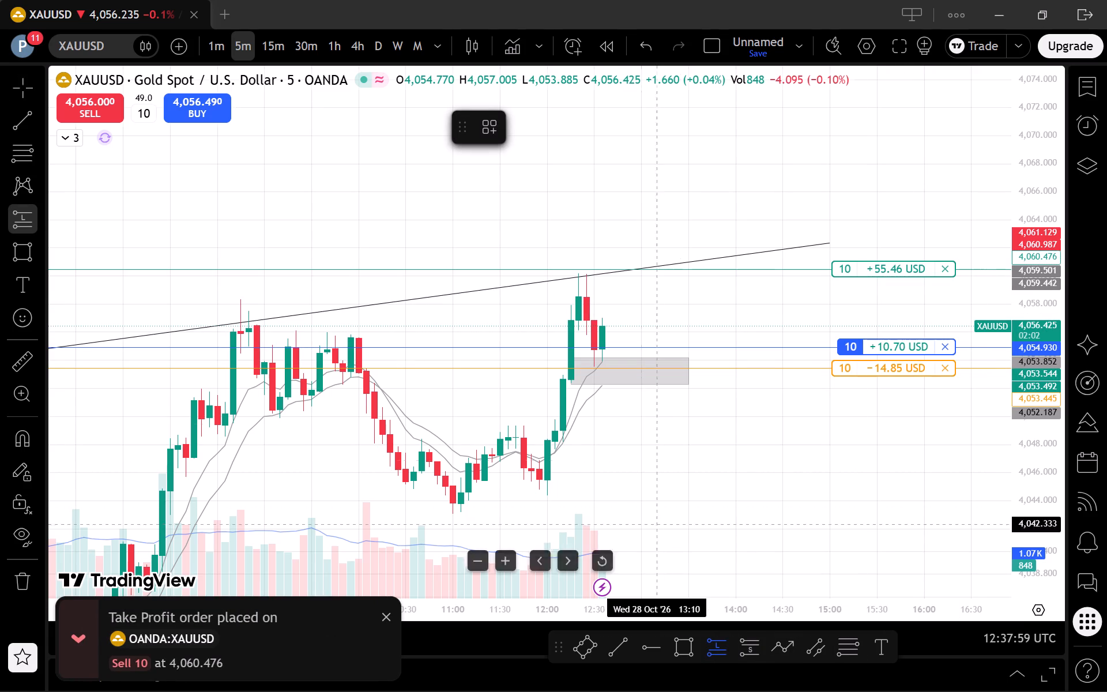
pyautogui.click(600, 348)
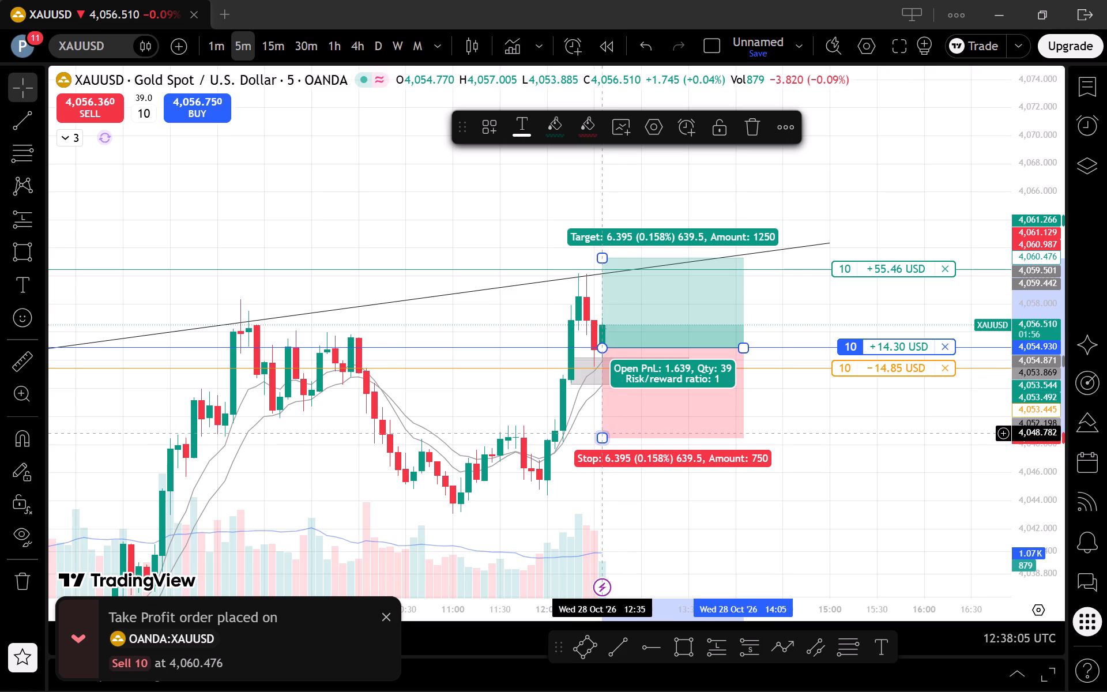
pyautogui.moveTo(604, 434); pyautogui.dragTo(626, 370)
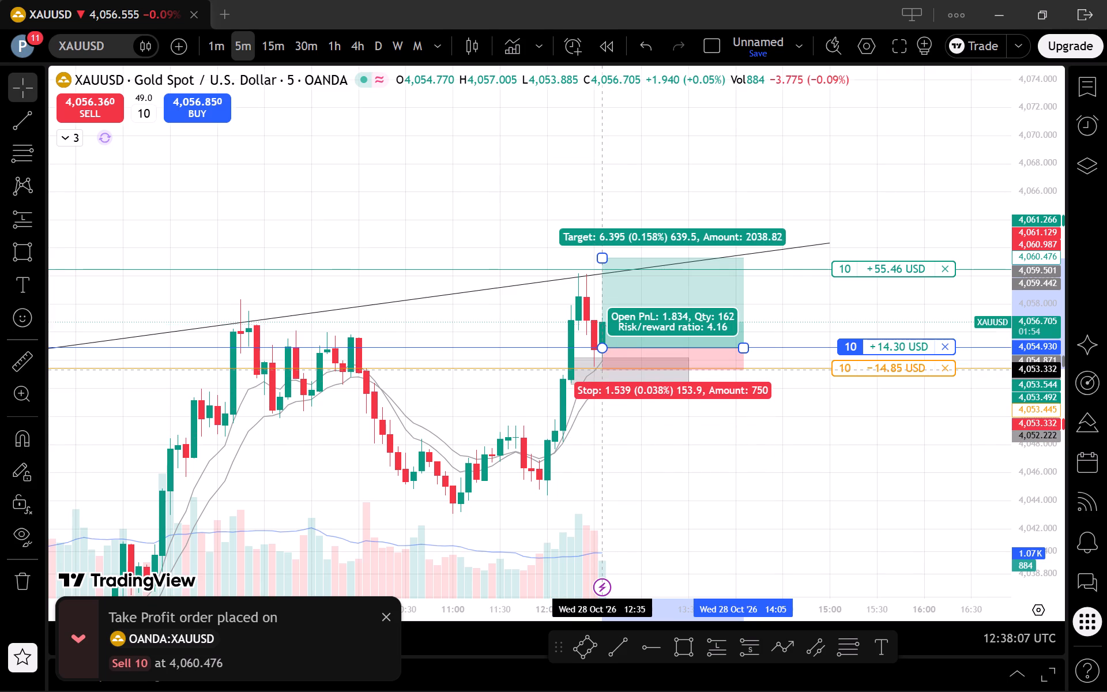
pyautogui.moveTo(626, 370); pyautogui.dragTo(637, 370)
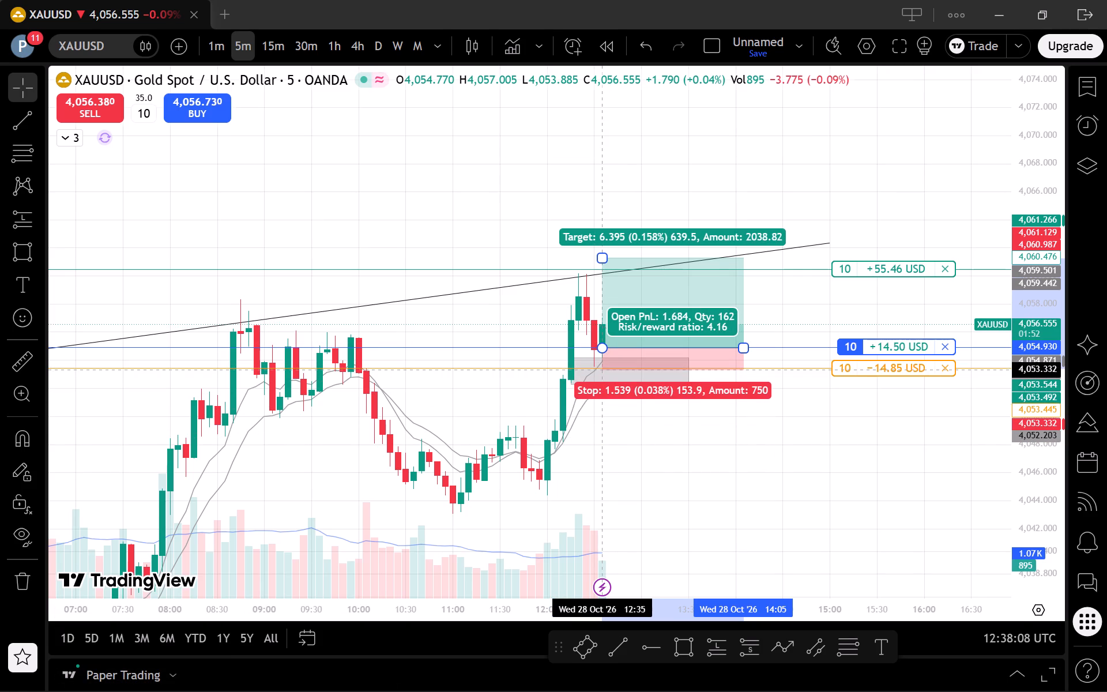
pyautogui.moveTo(637, 370); pyautogui.dragTo(638, 368)
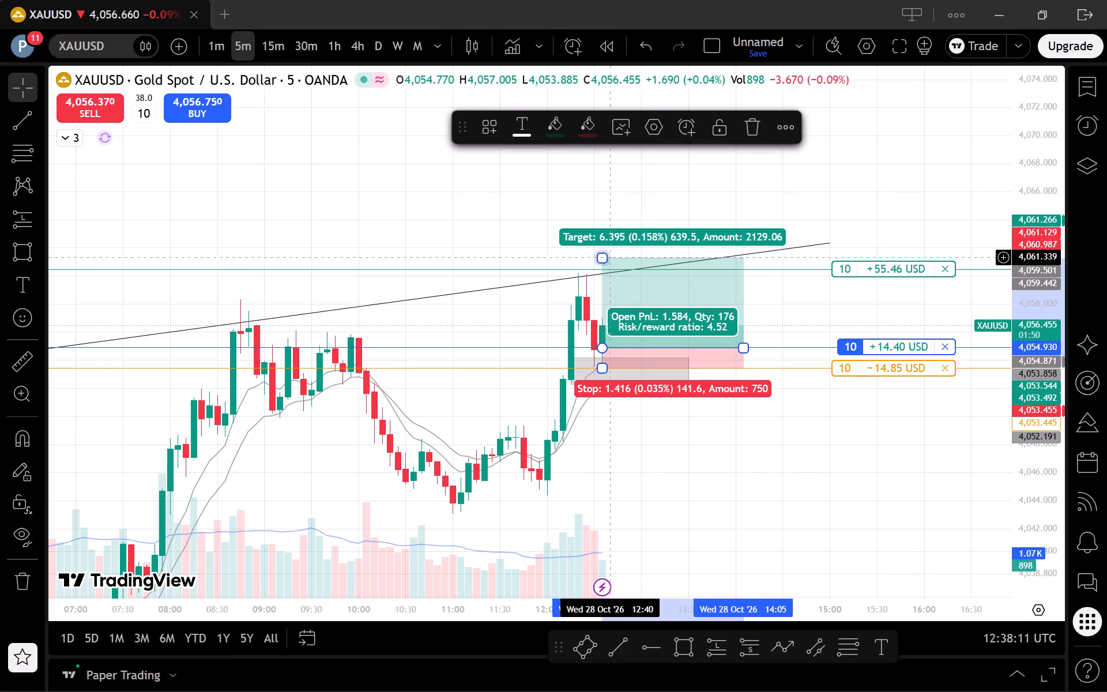
pyautogui.moveTo(605, 257); pyautogui.dragTo(632, 268)
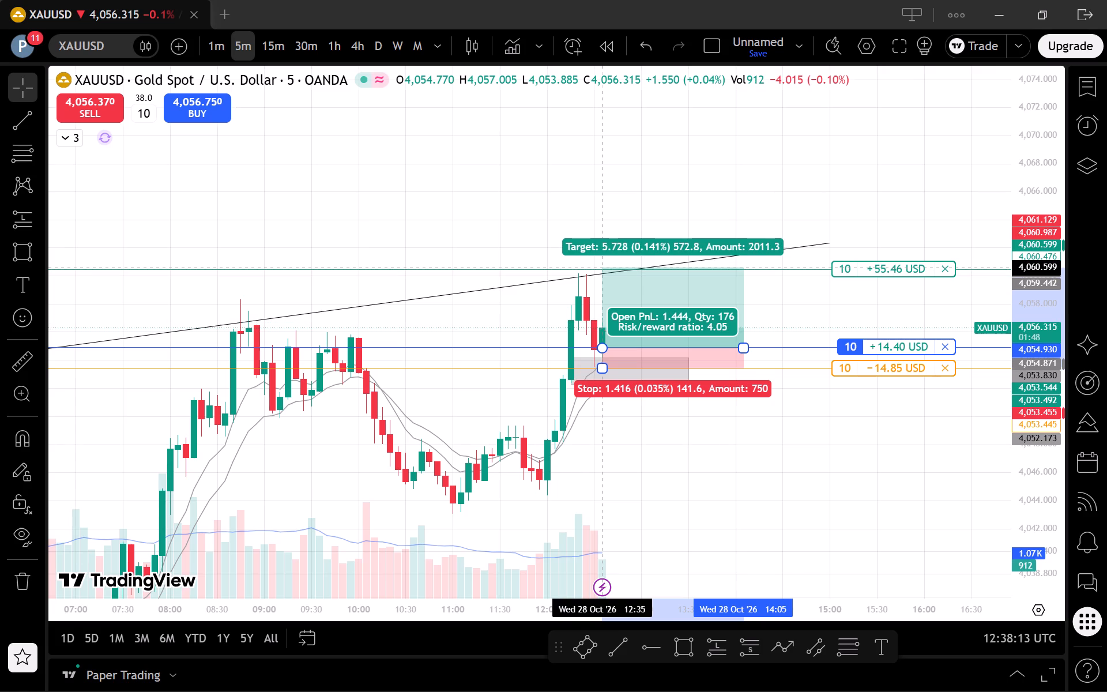
pyautogui.moveTo(632, 268); pyautogui.dragTo(634, 268)
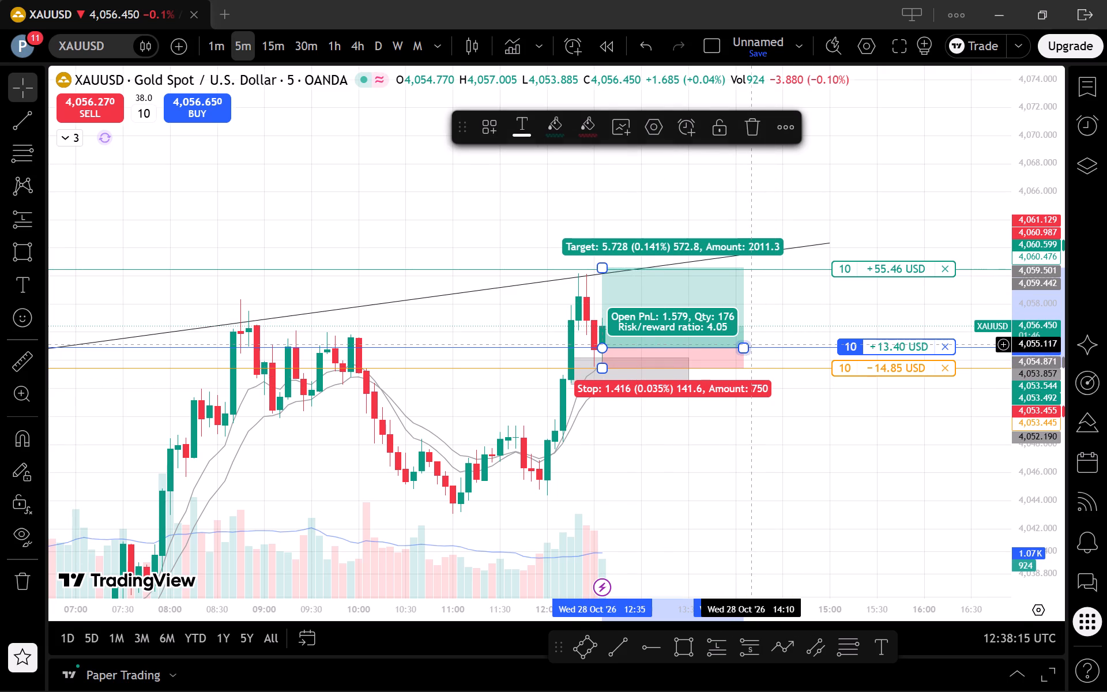
pyautogui.moveTo(748, 345); pyautogui.dragTo(729, 345)
# Raise the open buy position's take profit to 4,061.059, slightly above the drawn long position's target.
pyautogui.moveTo(732, 498); pyautogui.dragTo(808, 493)
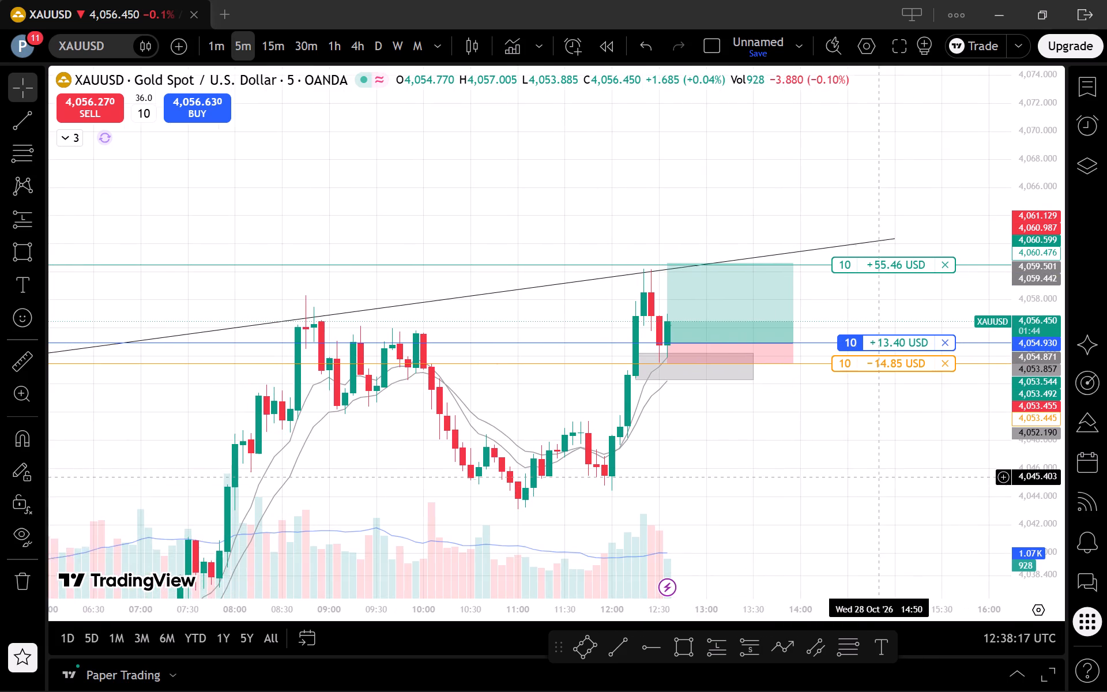
pyautogui.scroll(1, 880, 477)
pyautogui.moveTo(1025, 529); pyautogui.dragTo(997, 436)
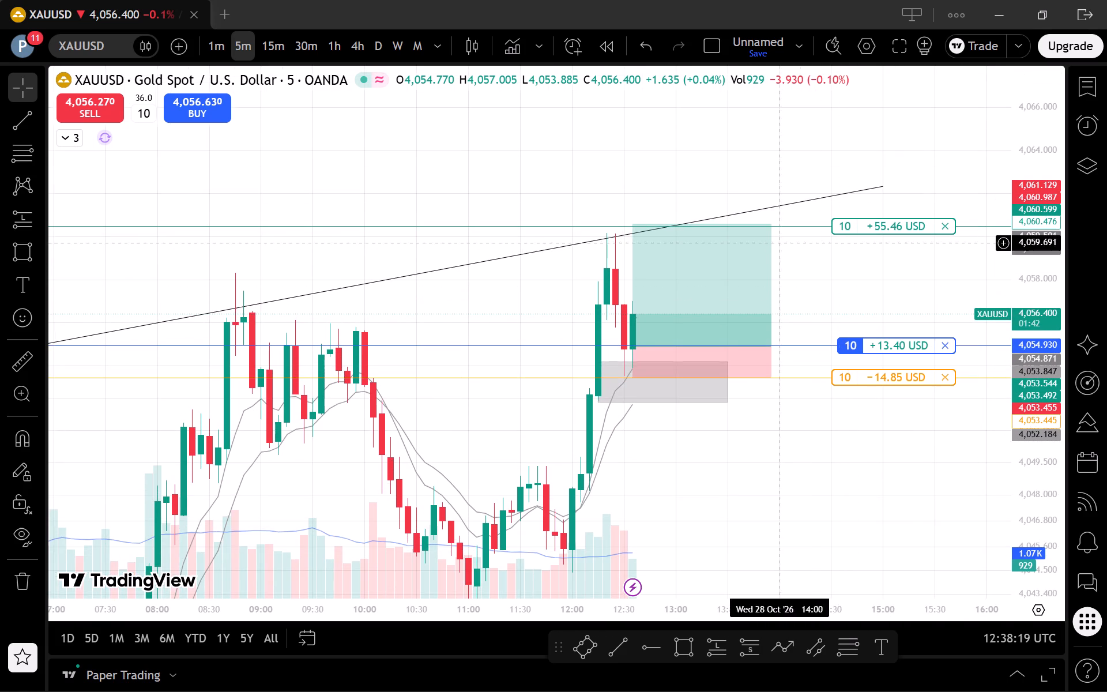
pyautogui.moveTo(891, 228); pyautogui.dragTo(910, 220)
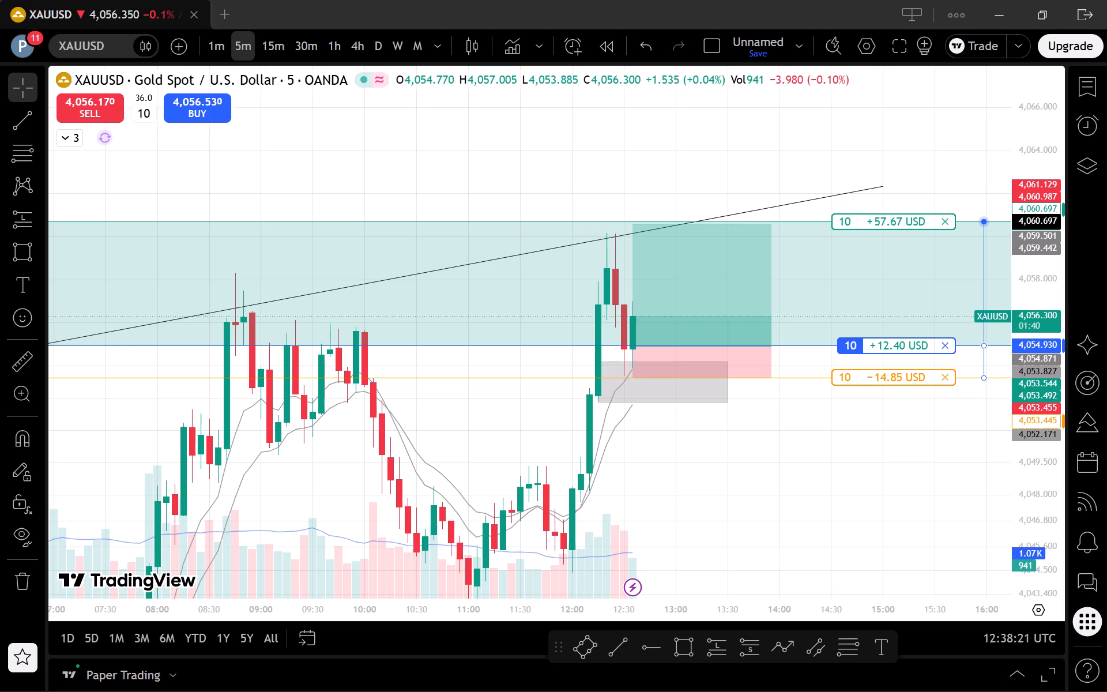
pyautogui.moveTo(910, 220); pyautogui.dragTo(921, 218)
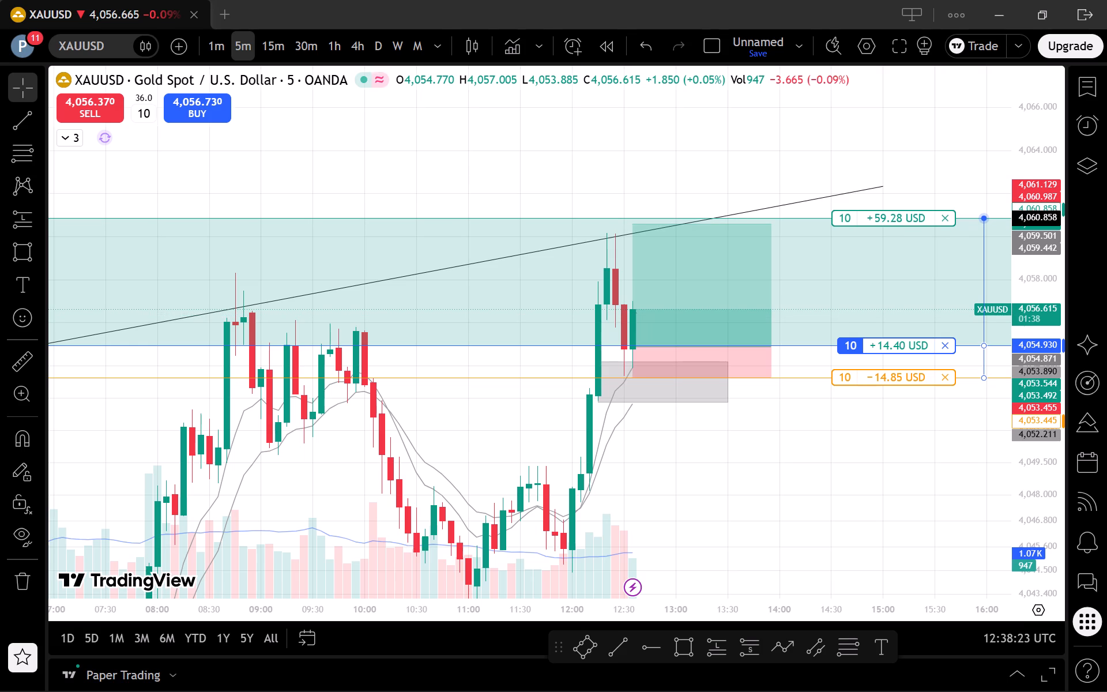
pyautogui.moveTo(921, 218); pyautogui.dragTo(927, 214)
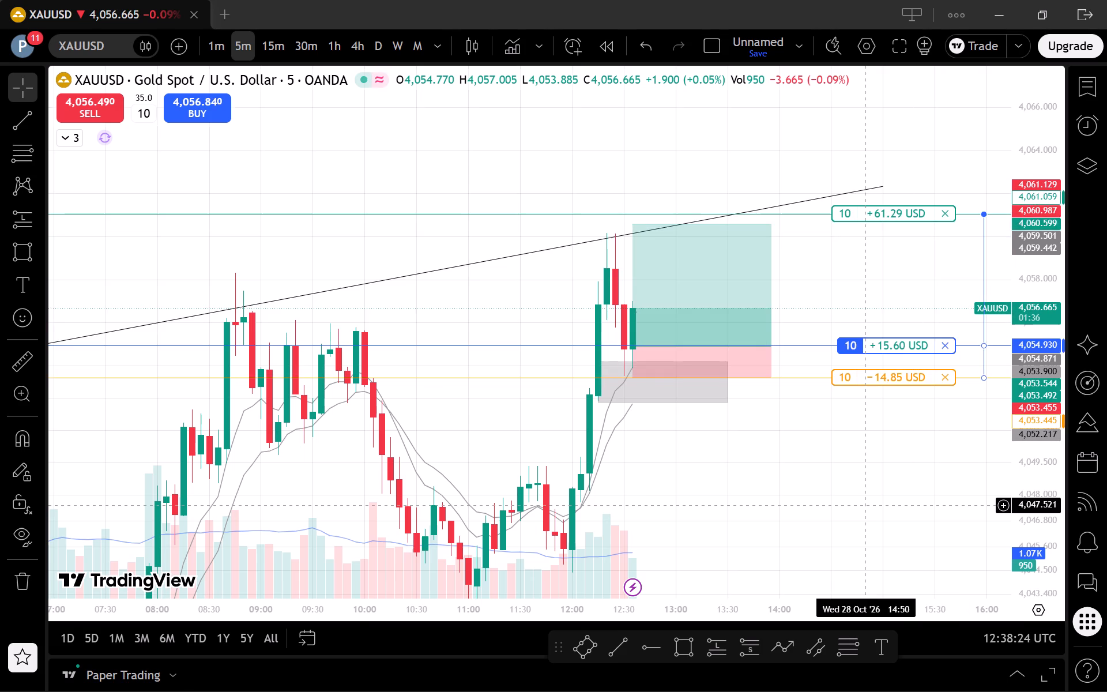
# Examine the 5-minute price action around the open trade, its stop and target levels and the rising trend line.
pyautogui.scroll(1, 869, 506)
pyautogui.moveTo(739, 510); pyautogui.dragTo(894, 469)
pyautogui.moveTo(1037, 385); pyautogui.dragTo(1038, 468)
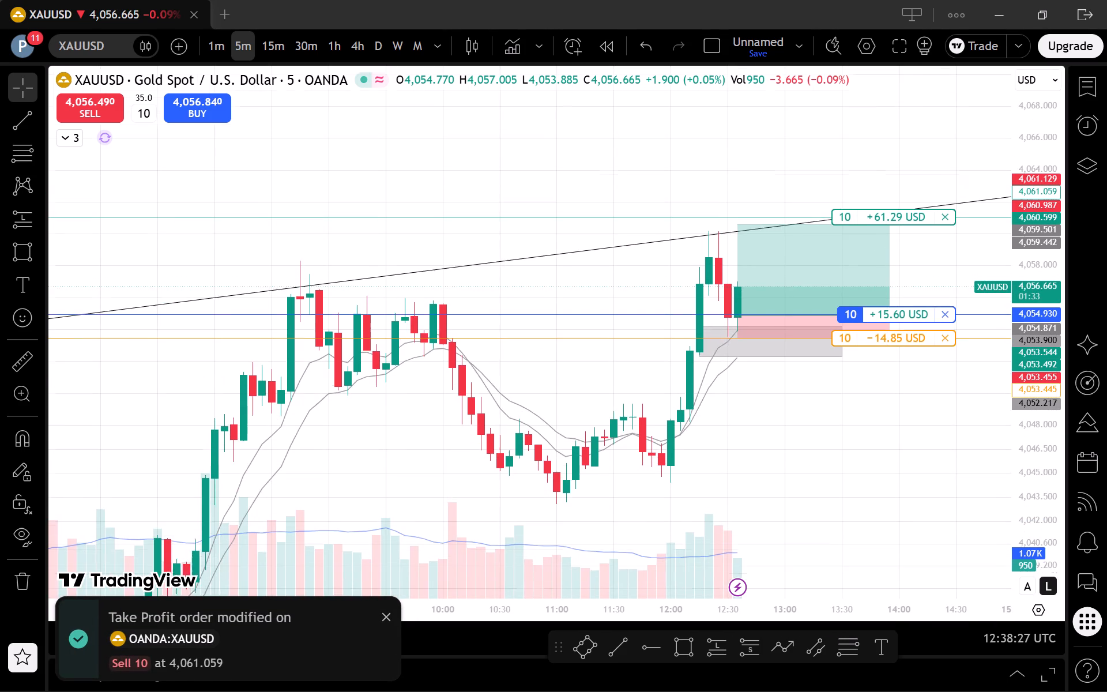
pyautogui.scroll(-2, 938, 473)
pyautogui.moveTo(888, 480); pyautogui.dragTo(683, 498)
pyautogui.scroll(-1, 721, 506)
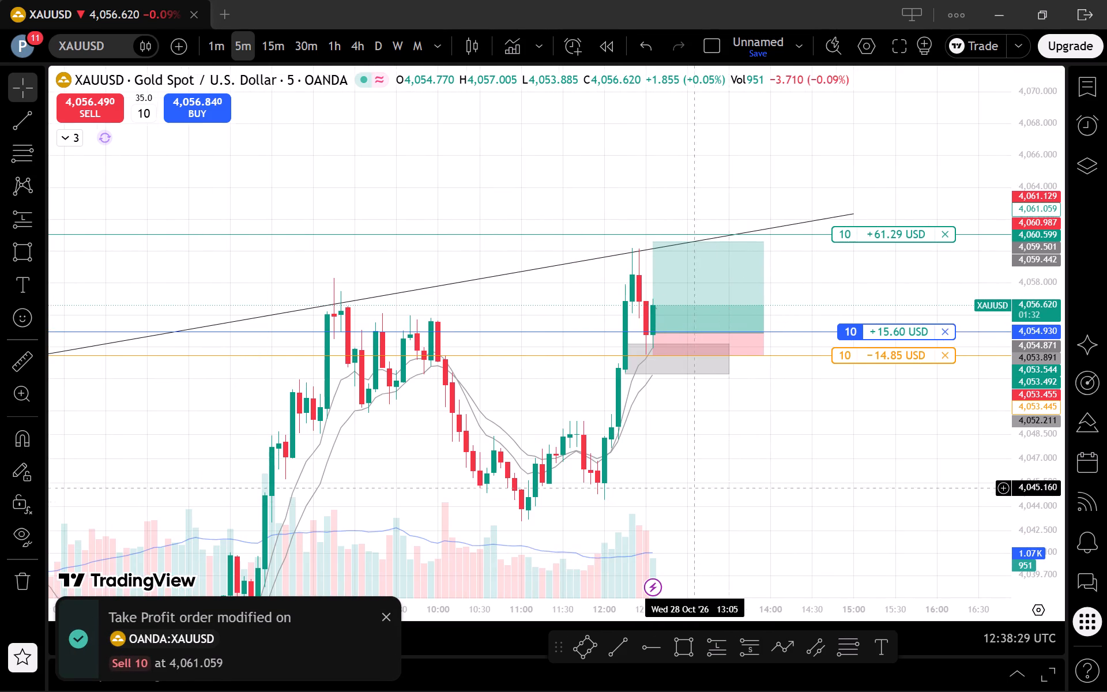
pyautogui.click(230, 54)
pyautogui.click(219, 44)
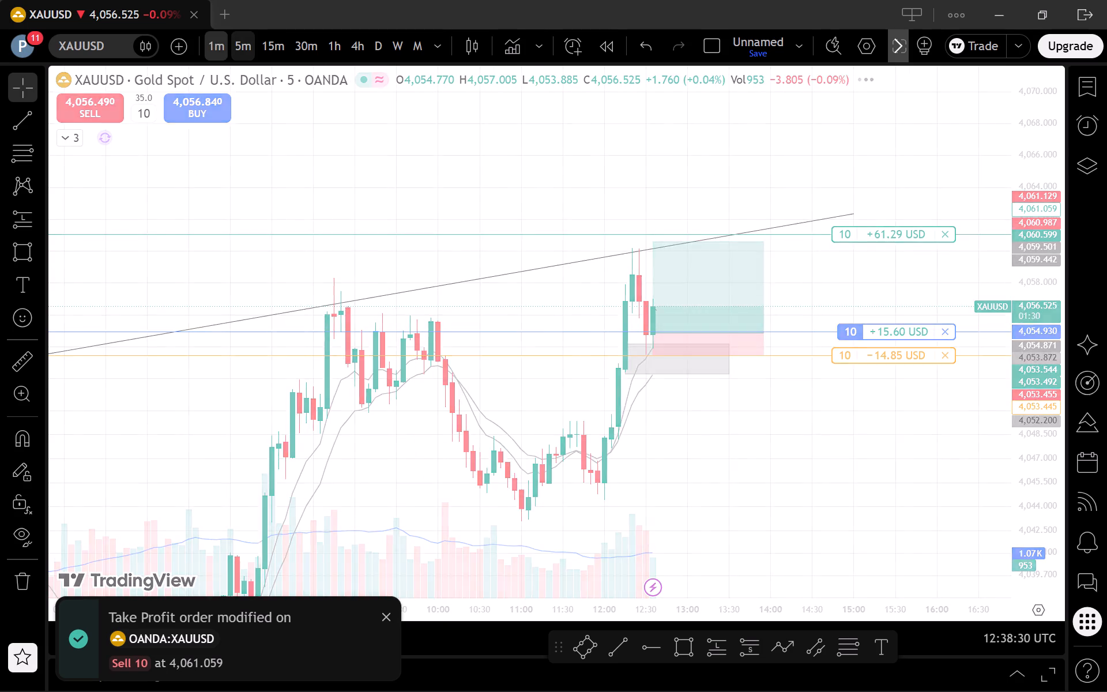
pyautogui.click(240, 52)
pyautogui.scroll(1, 830, 493)
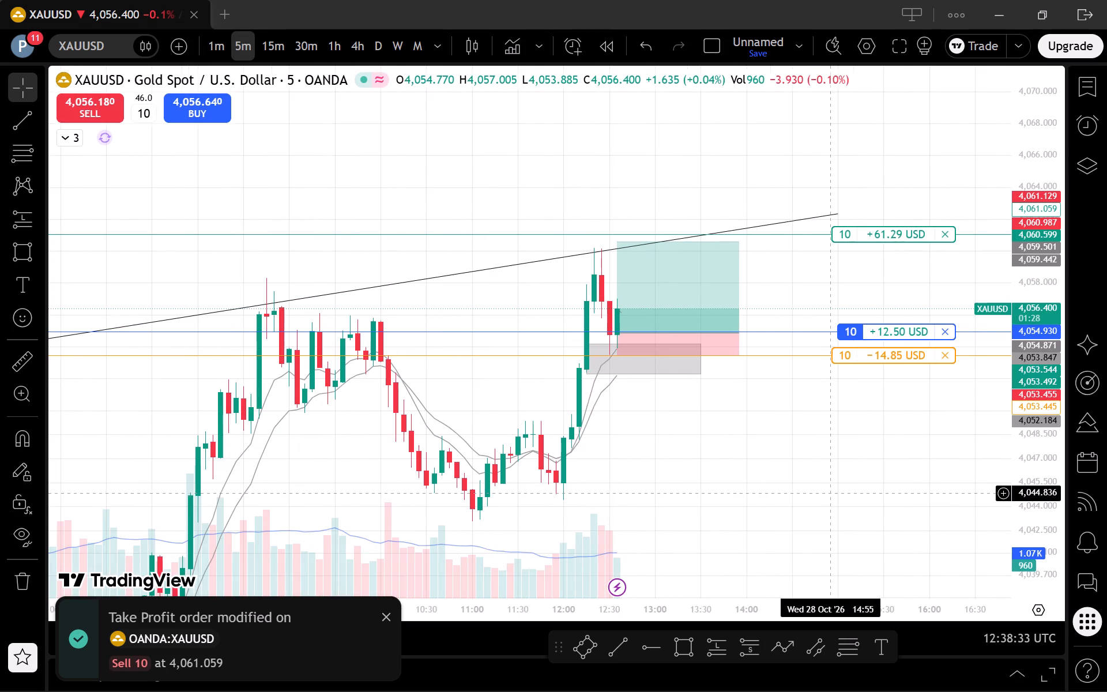
pyautogui.moveTo(742, 516); pyautogui.dragTo(771, 495)
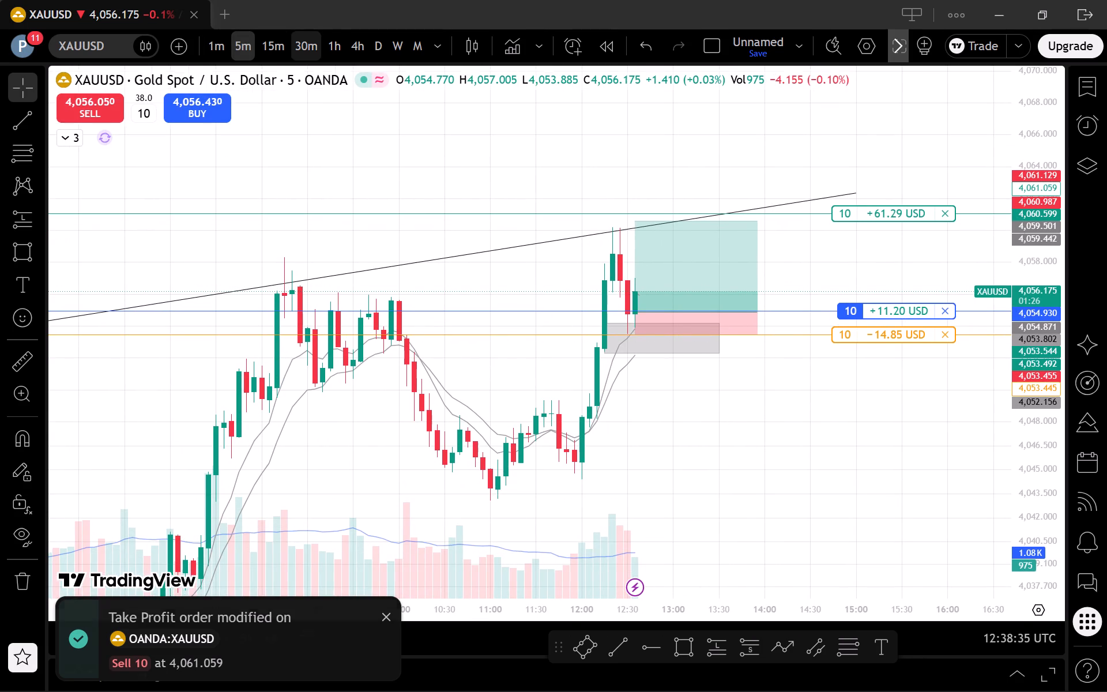
# Compare the open trade's levels with the 1-hour and 30-minute charts, then review them on the 5-minute chart again.
pyautogui.click(333, 47)
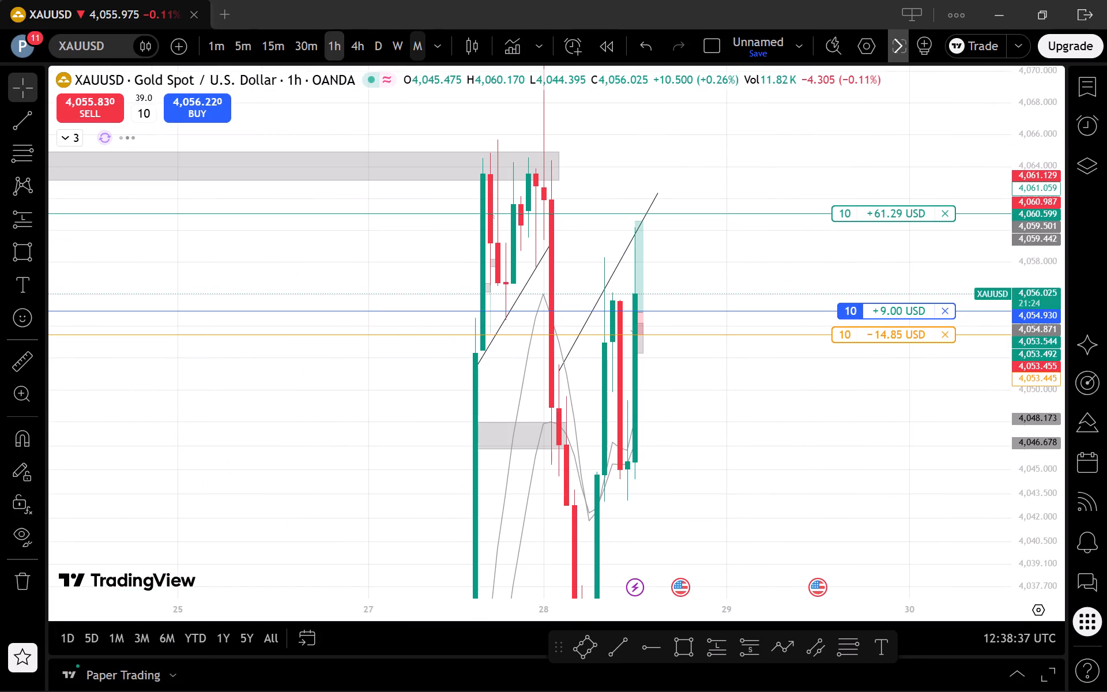
pyautogui.click(312, 38)
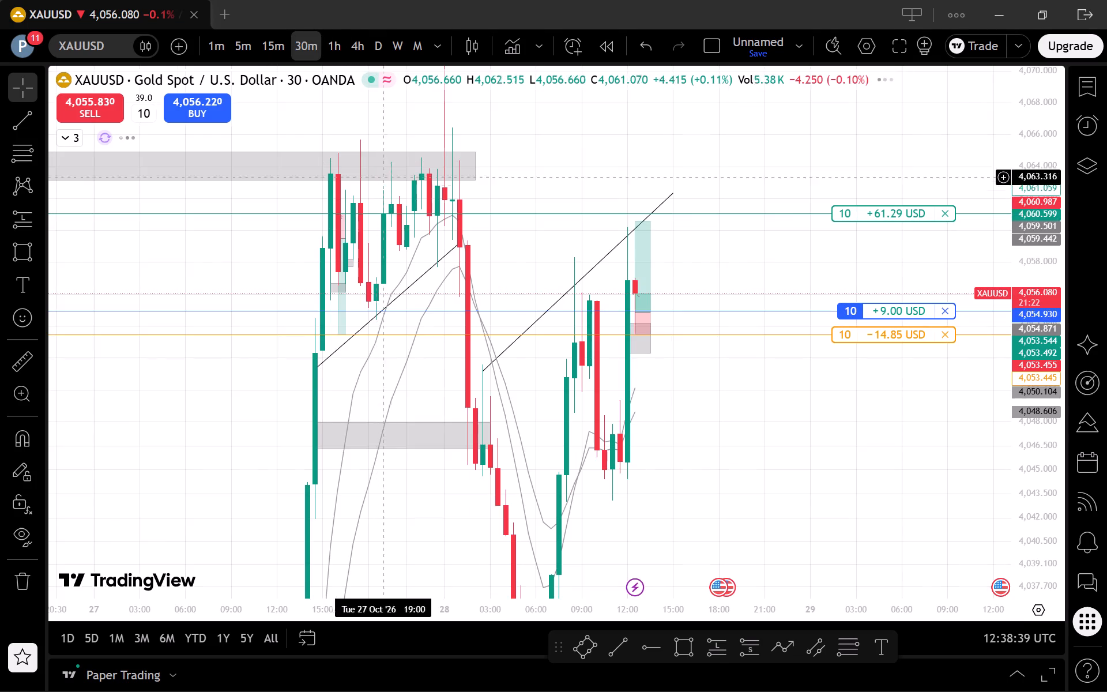
pyautogui.scroll(3, 677, 441)
pyautogui.moveTo(623, 473); pyautogui.dragTo(808, 445)
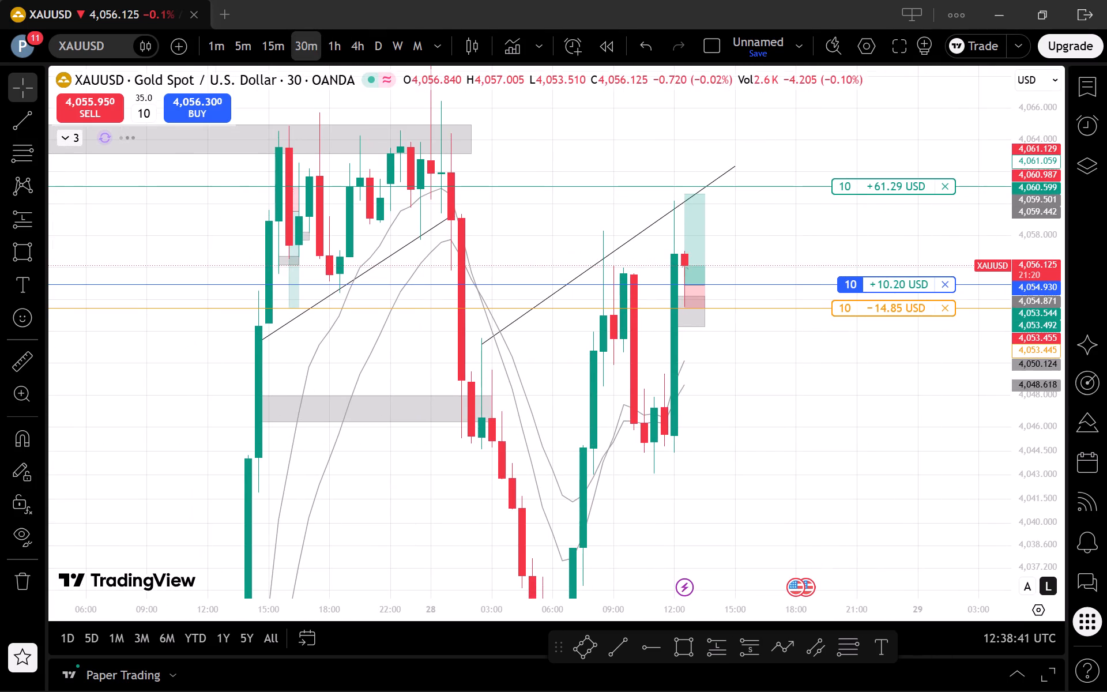
pyautogui.moveTo(1052, 336); pyautogui.dragTo(1052, 442)
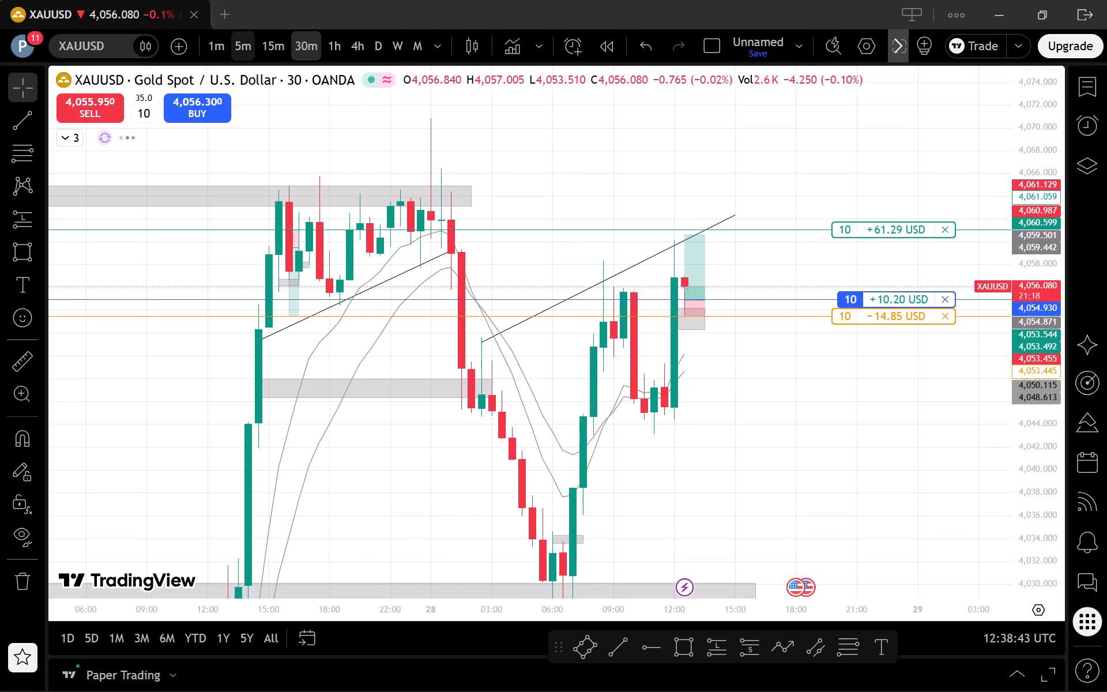
pyautogui.click(244, 46)
pyautogui.scroll(-1, 929, 391)
pyautogui.moveTo(868, 498); pyautogui.dragTo(706, 499)
pyautogui.scroll(-4, 828, 413)
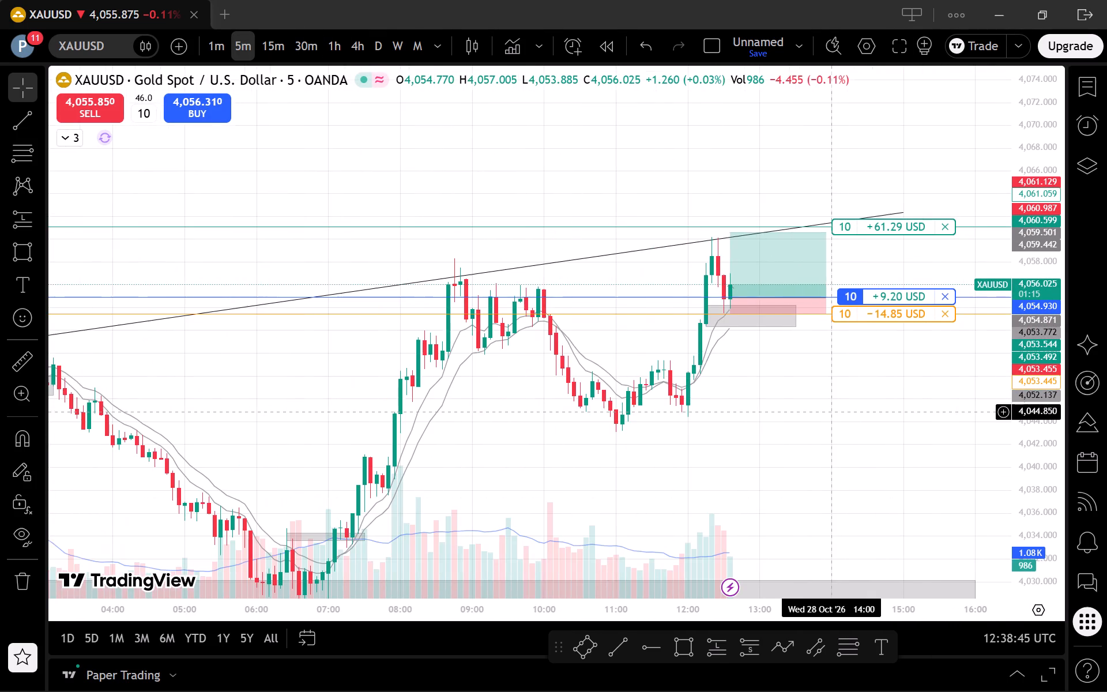
pyautogui.moveTo(799, 422); pyautogui.dragTo(594, 435)
pyautogui.scroll(-2, 711, 447)
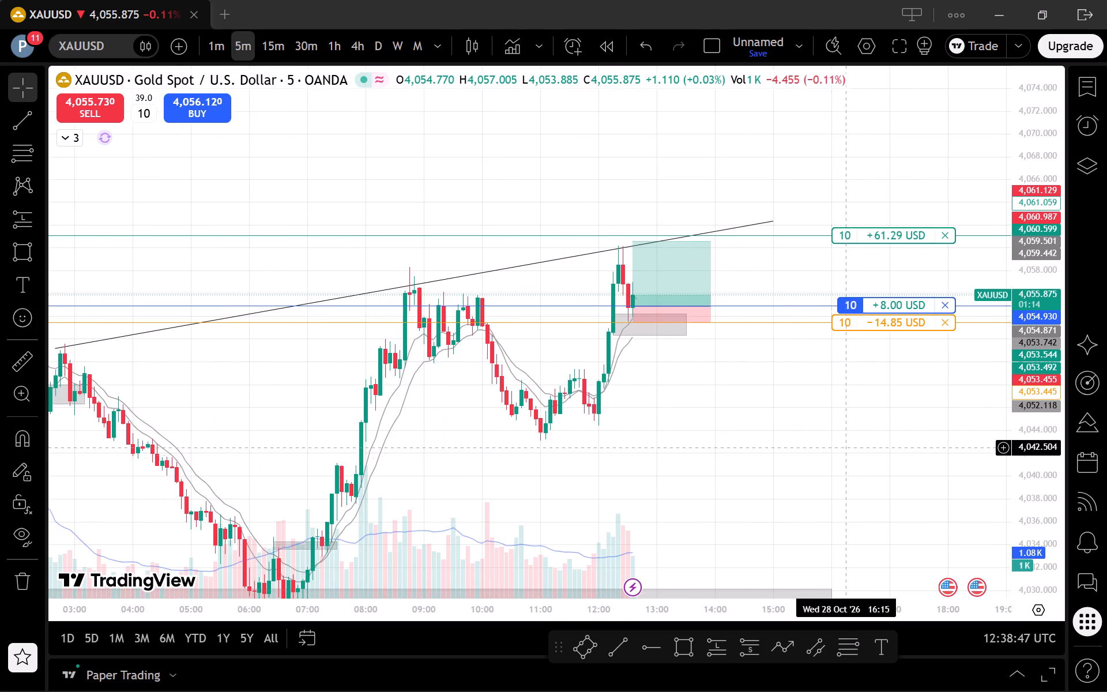
pyautogui.scroll(-2, 844, 446)
pyautogui.scroll(3, 841, 443)
pyautogui.moveTo(708, 447); pyautogui.dragTo(757, 426)
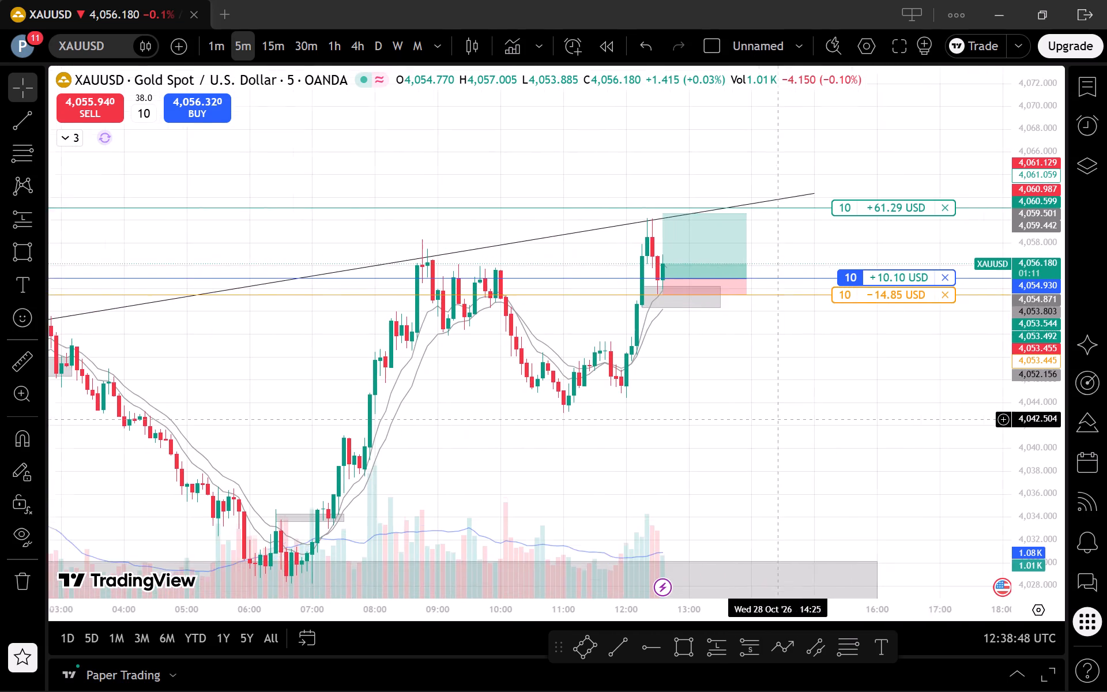
# Compare the open trade's entry, stop and target levels with recent price action on the 1-minute and 5-minute charts.
pyautogui.moveTo(757, 426); pyautogui.dragTo(752, 427)
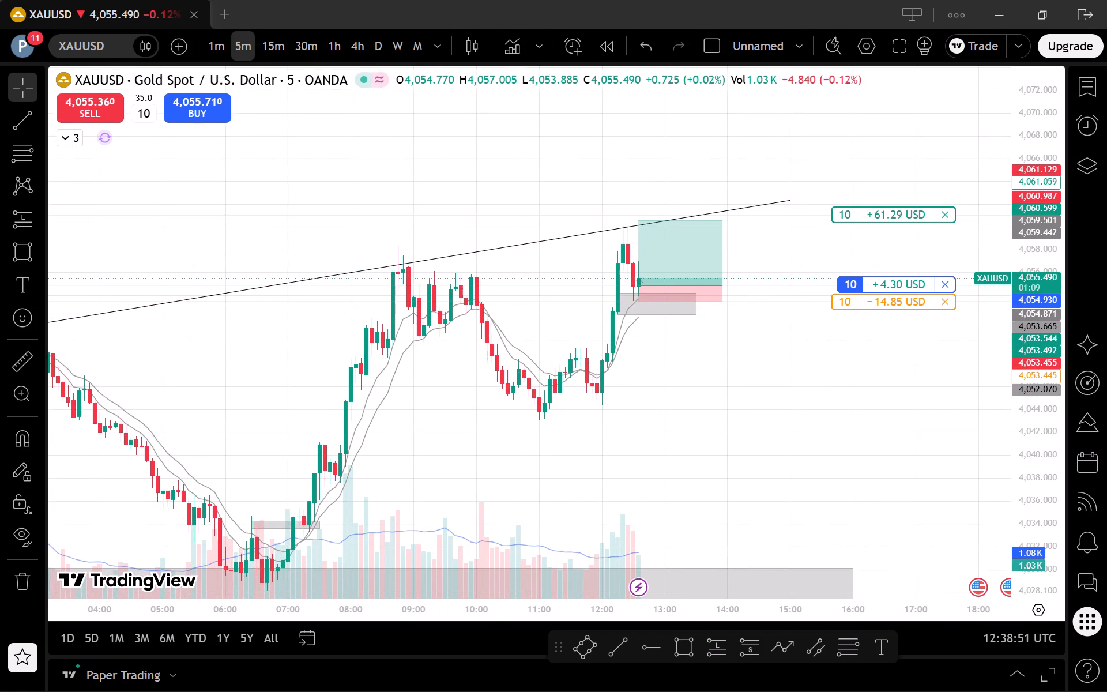
pyautogui.click(214, 39)
pyautogui.scroll(-3, 890, 432)
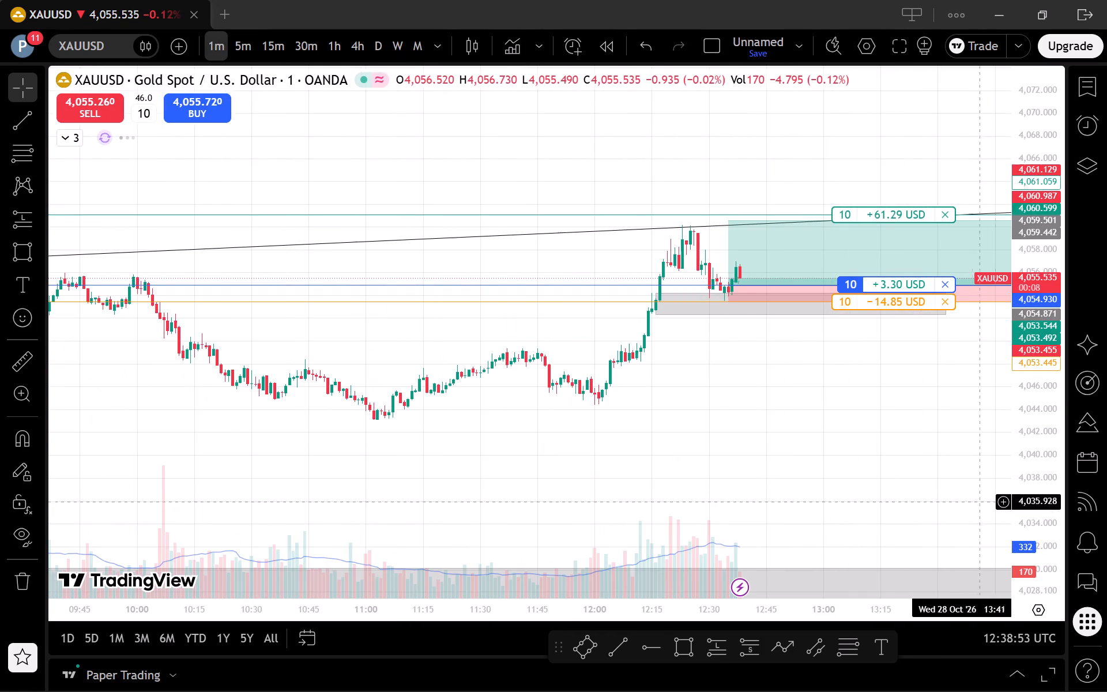
pyautogui.moveTo(998, 523); pyautogui.dragTo(995, 411)
pyautogui.moveTo(884, 347); pyautogui.dragTo(763, 515)
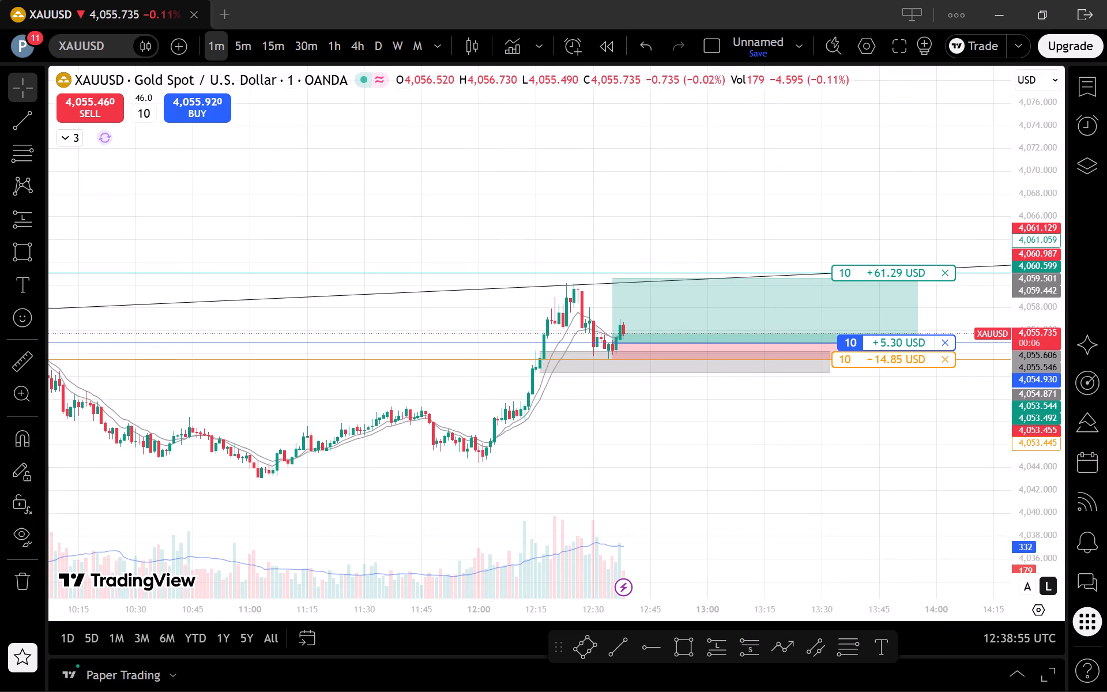
pyautogui.moveTo(1048, 550); pyautogui.dragTo(1024, 348)
pyautogui.scroll(2, 860, 460)
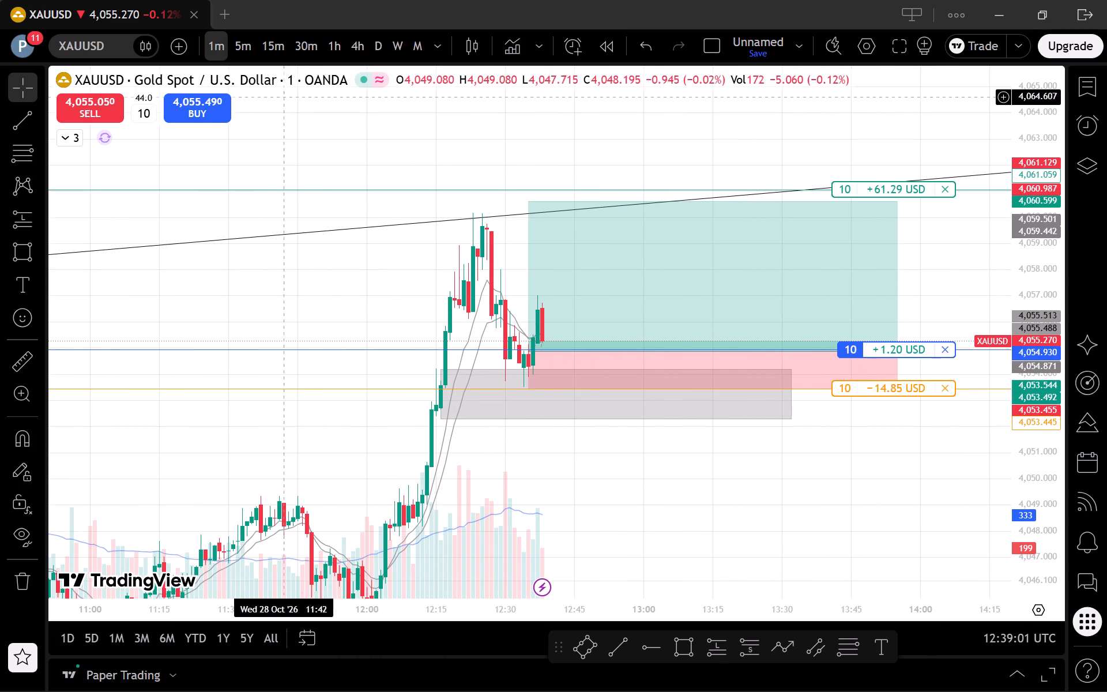
pyautogui.click(245, 41)
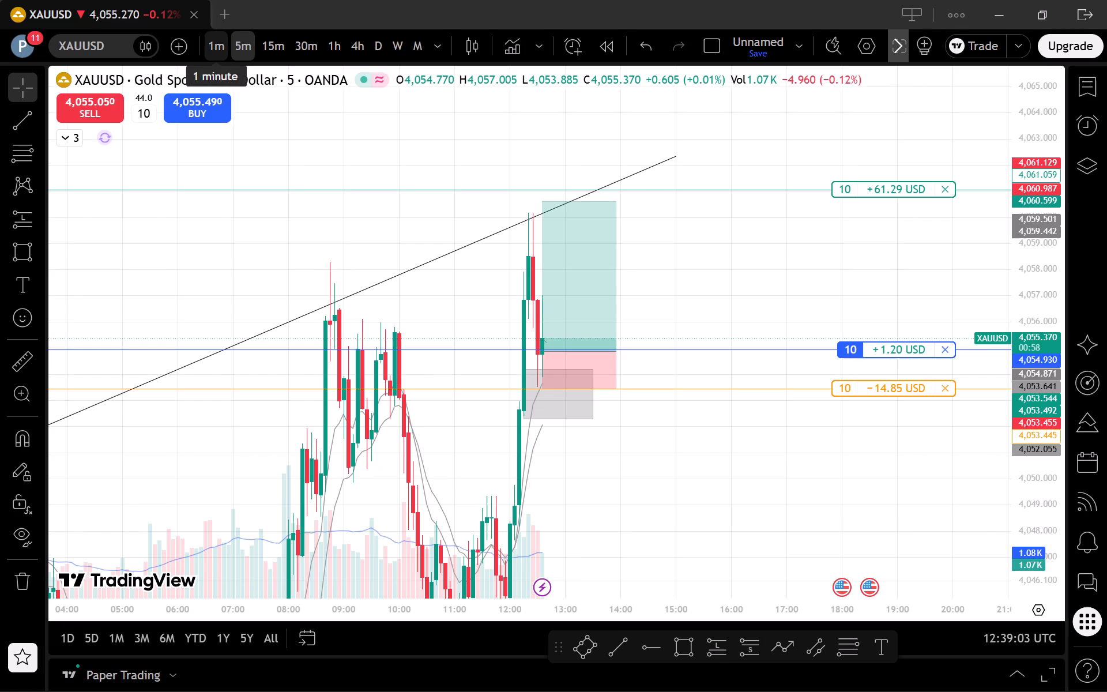
pyautogui.click(215, 50)
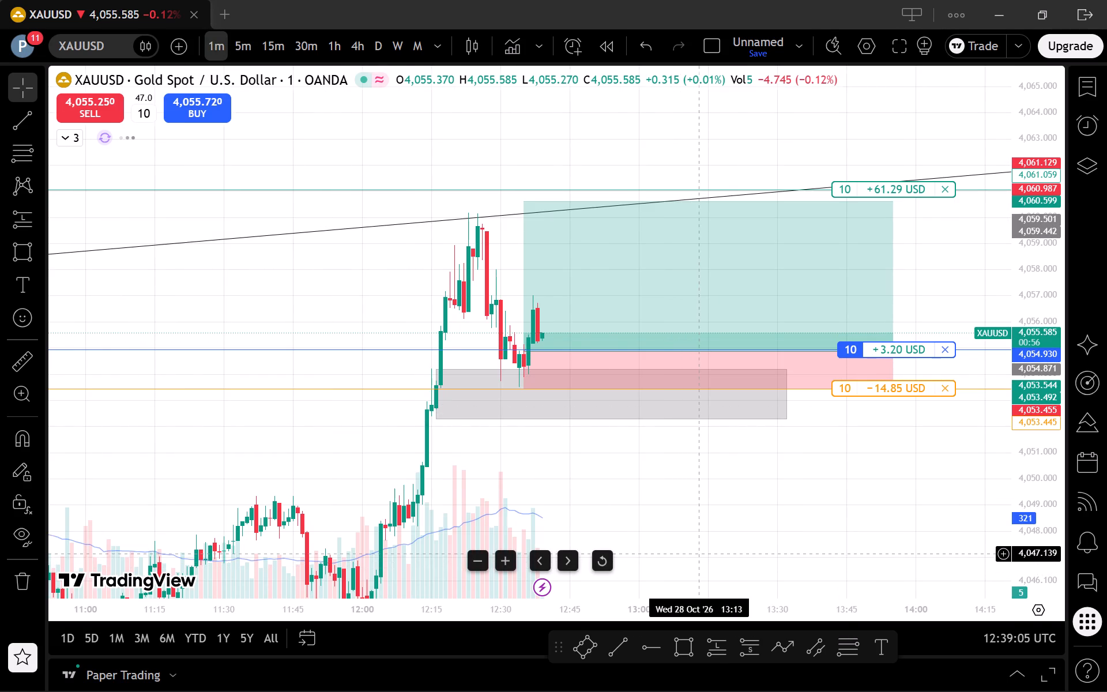
pyautogui.click(241, 43)
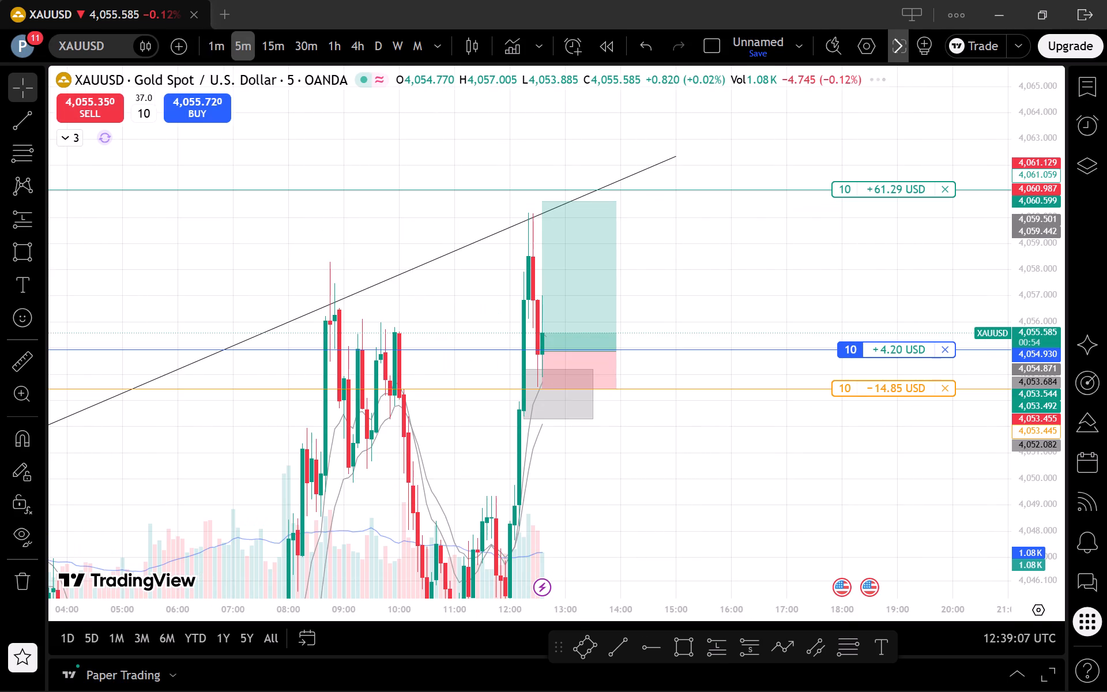
pyautogui.click(206, 42)
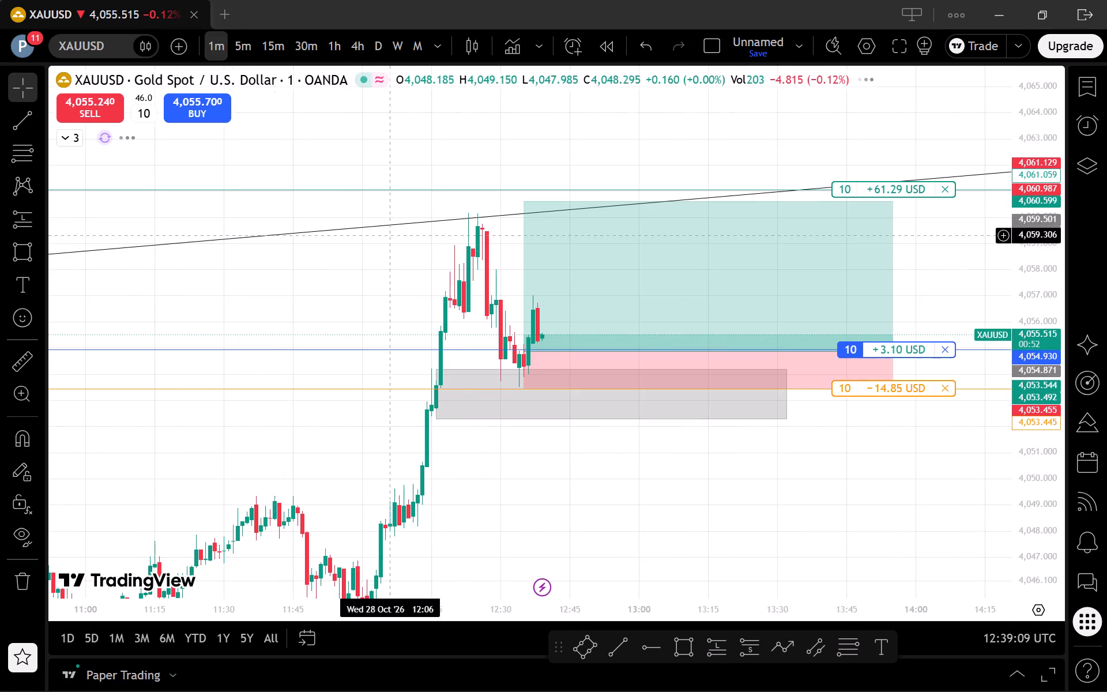
pyautogui.scroll(-1, 823, 482)
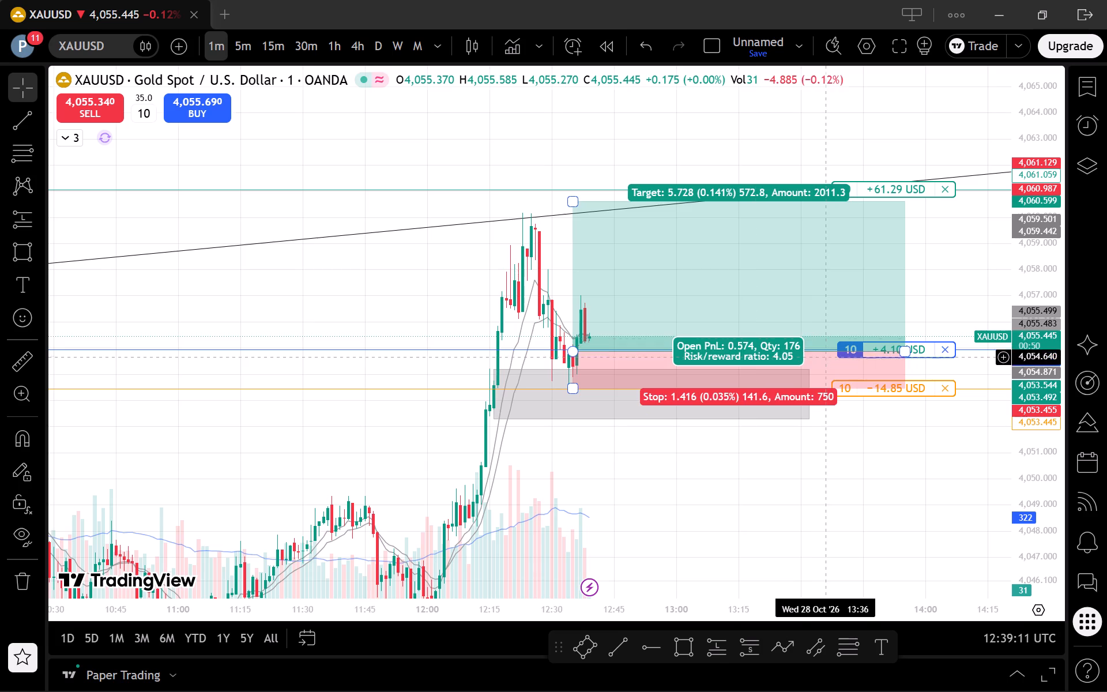
# On the 5-minute chart, draw a rising trend line under the lows from 07:30 near 4,036.90 to 16:10 near 4,052.36.
pyautogui.click(246, 43)
pyautogui.moveTo(1038, 321); pyautogui.dragTo(1050, 400)
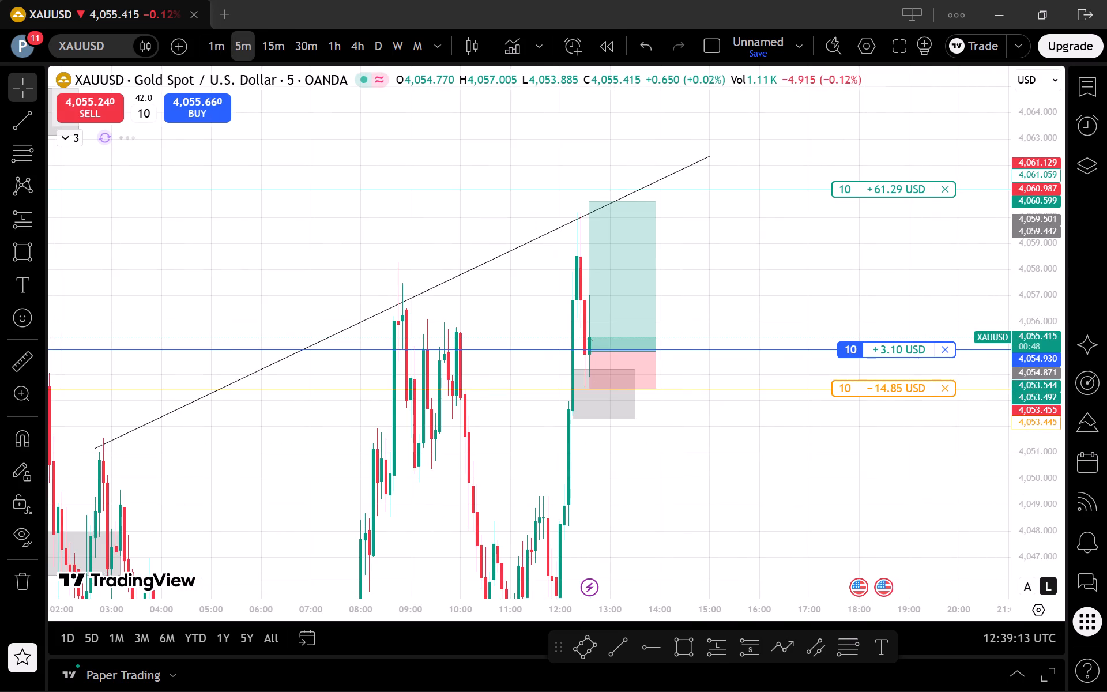
pyautogui.moveTo(1050, 400); pyautogui.dragTo(1051, 495)
pyautogui.scroll(1, 888, 490)
pyautogui.moveTo(831, 505); pyautogui.dragTo(940, 486)
pyautogui.scroll(2, 751, 480)
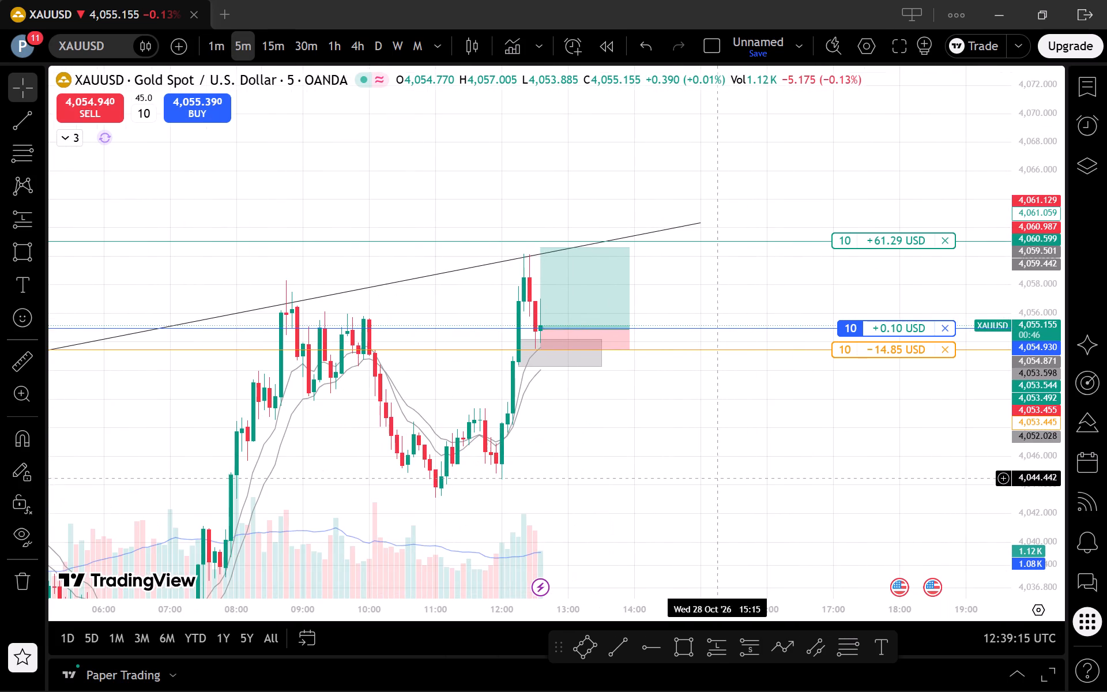
pyautogui.scroll(-2, 737, 514)
pyautogui.moveTo(656, 526); pyautogui.dragTo(650, 419)
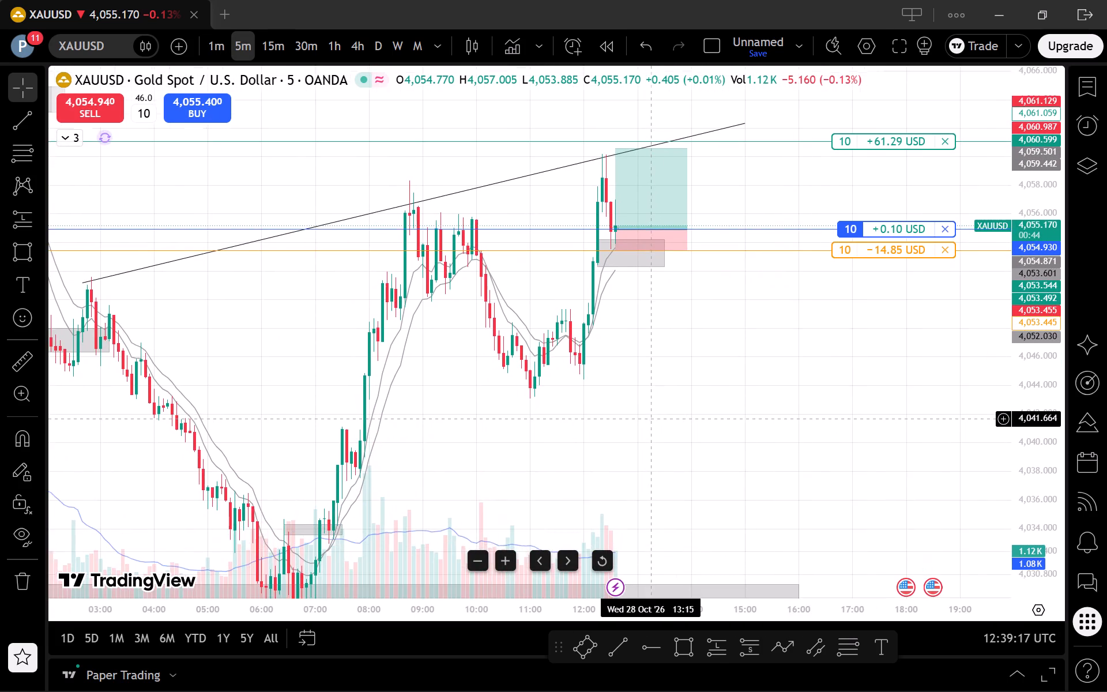
pyautogui.moveTo(650, 419); pyautogui.dragTo(690, 399)
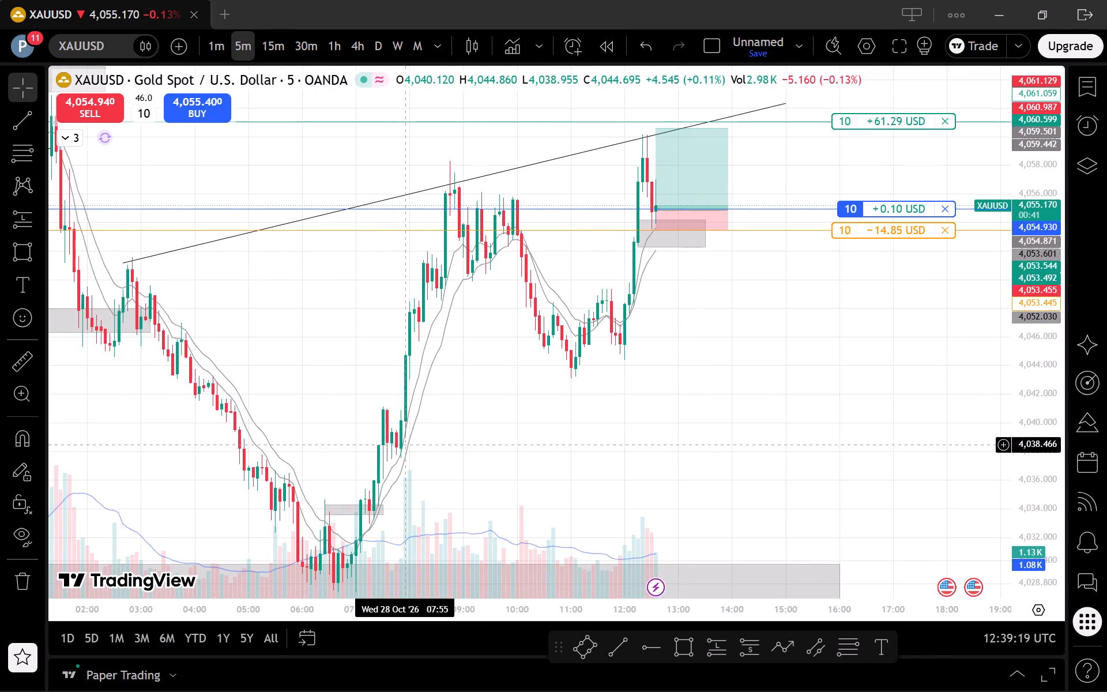
pyautogui.click(624, 646)
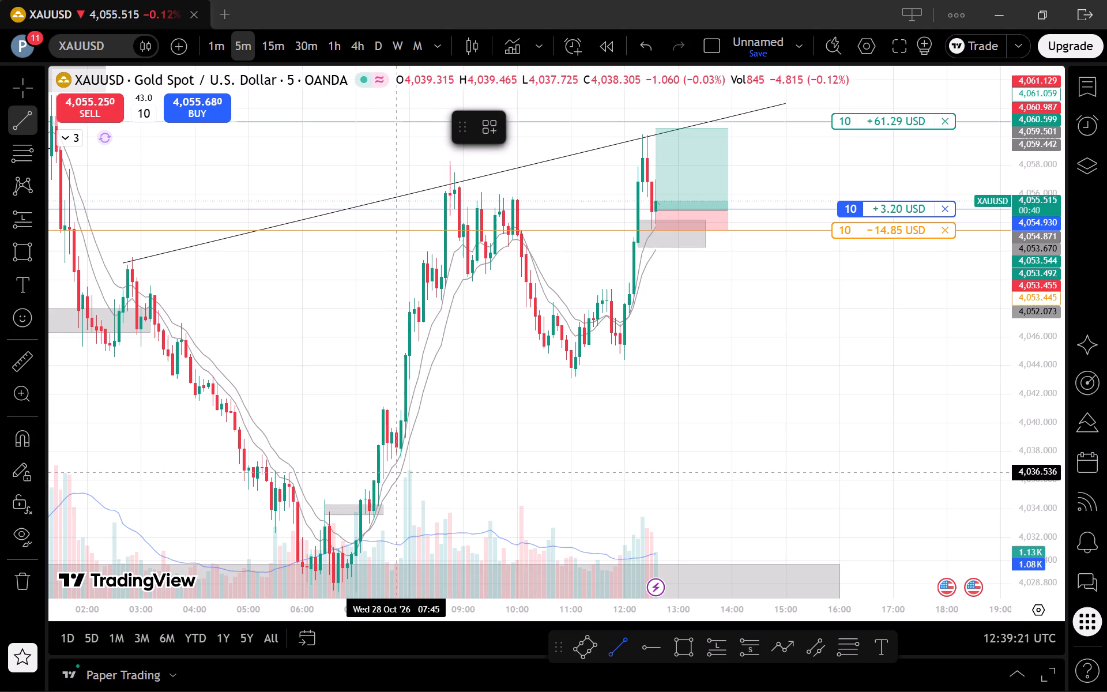
pyautogui.click(383, 468)
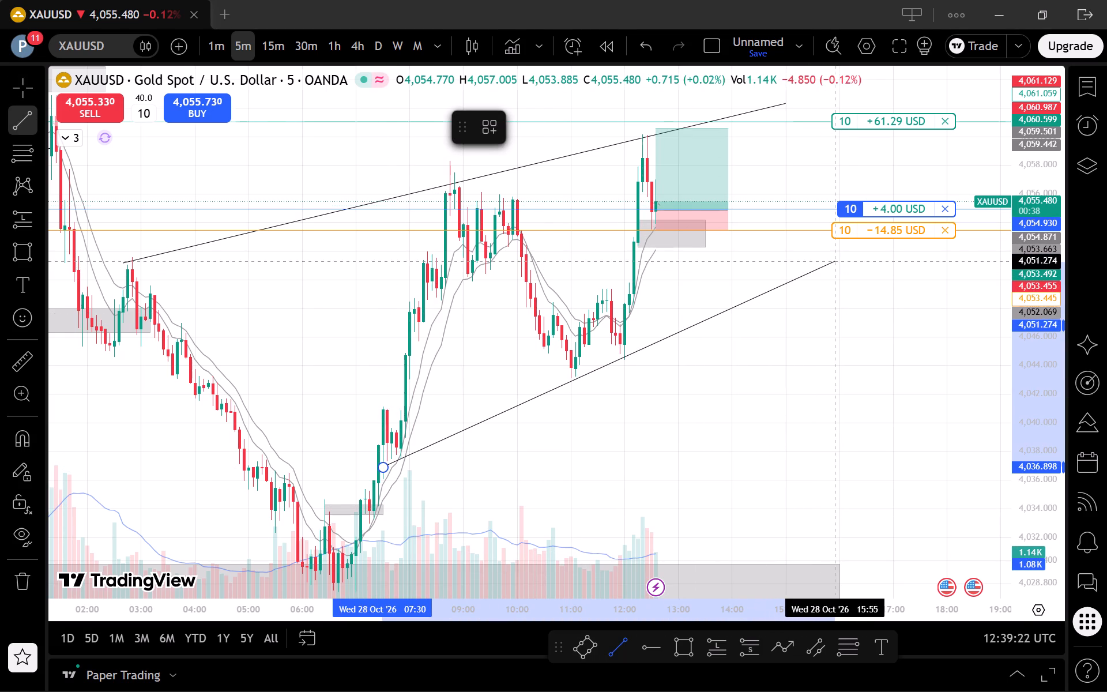
pyautogui.click(850, 246)
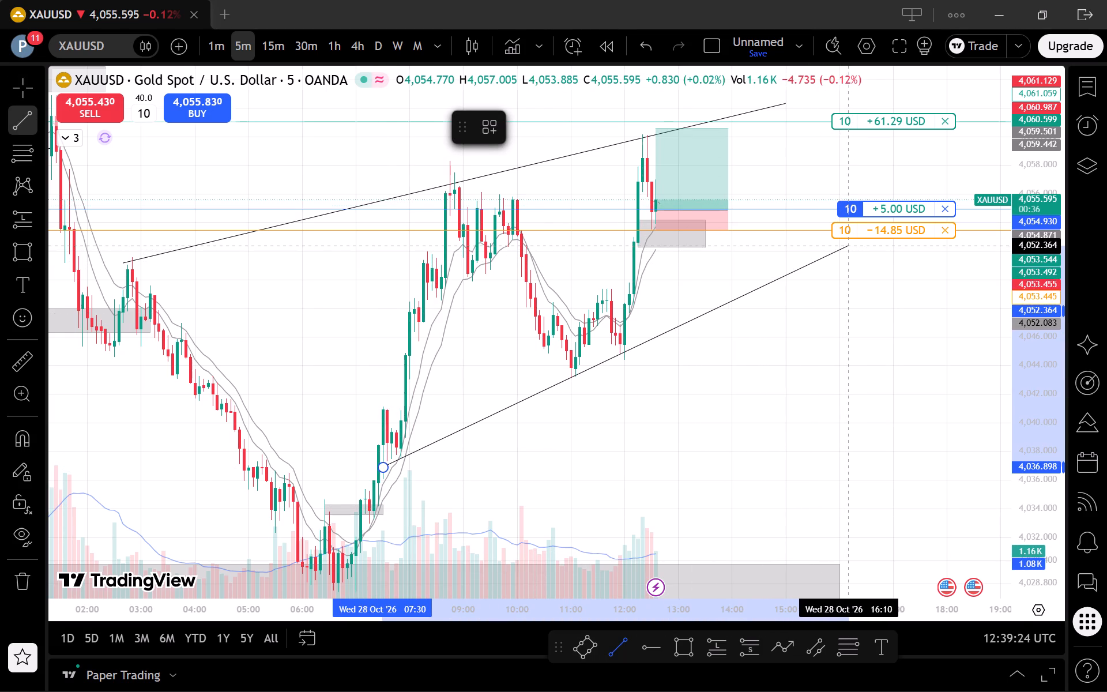
# Examine price between the upper and lower trend lines on the 5-minute chart, and compare with the 1-hour chart's zones.
pyautogui.moveTo(826, 349); pyautogui.dragTo(774, 301)
pyautogui.scroll(-2, 781, 304)
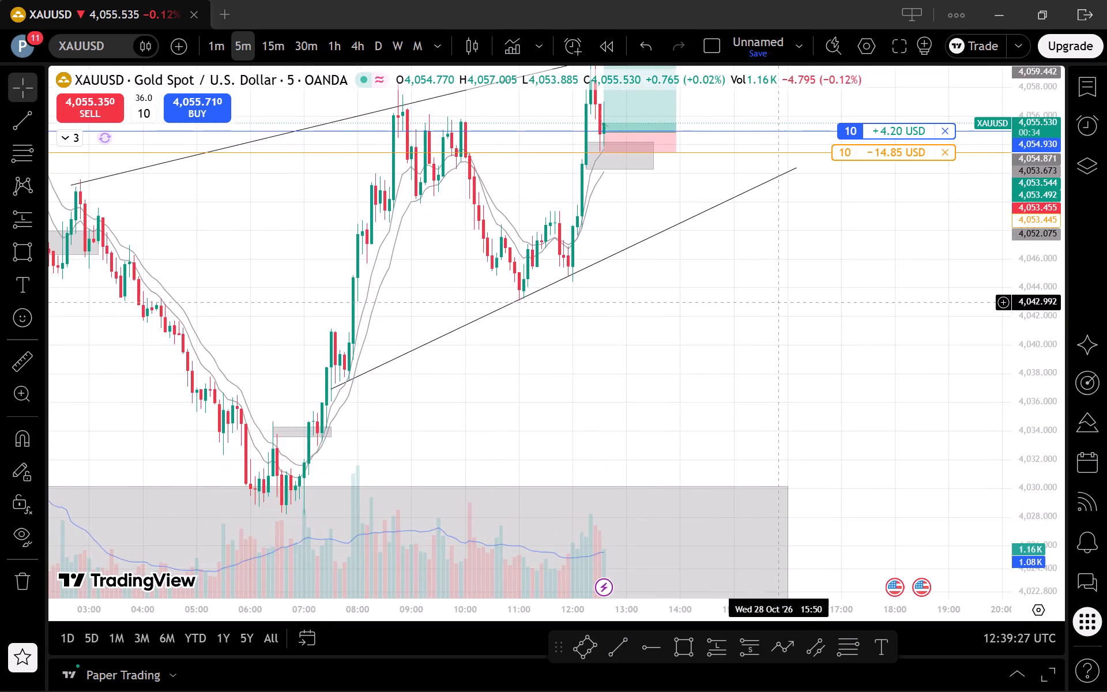
pyautogui.scroll(-1, 785, 309)
pyautogui.scroll(1, 809, 348)
pyautogui.moveTo(812, 366); pyautogui.dragTo(819, 481)
pyautogui.scroll(2, 819, 481)
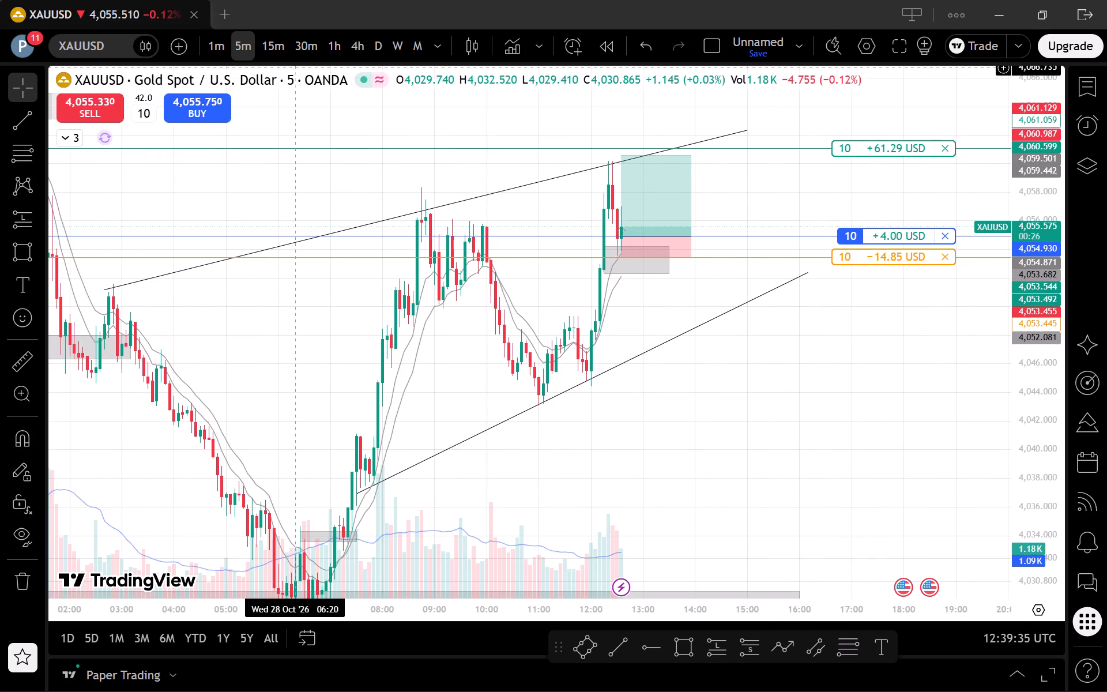
pyautogui.click(340, 50)
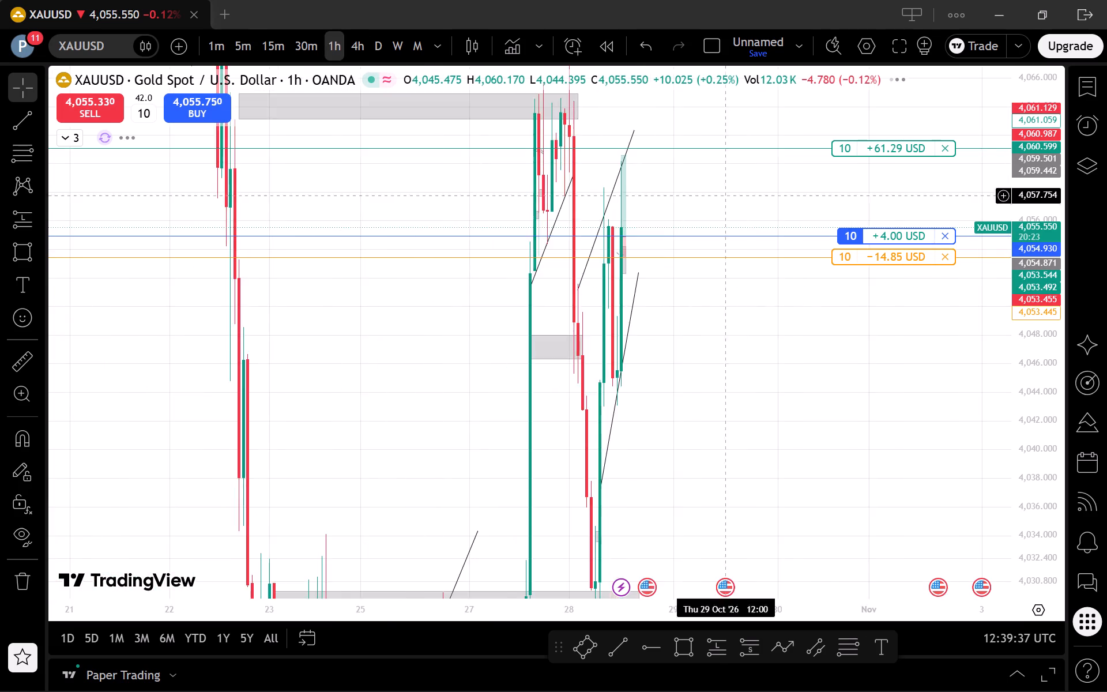
pyautogui.scroll(-2, 903, 231)
pyautogui.moveTo(1041, 206); pyautogui.dragTo(1019, 547)
pyautogui.scroll(6, 771, 466)
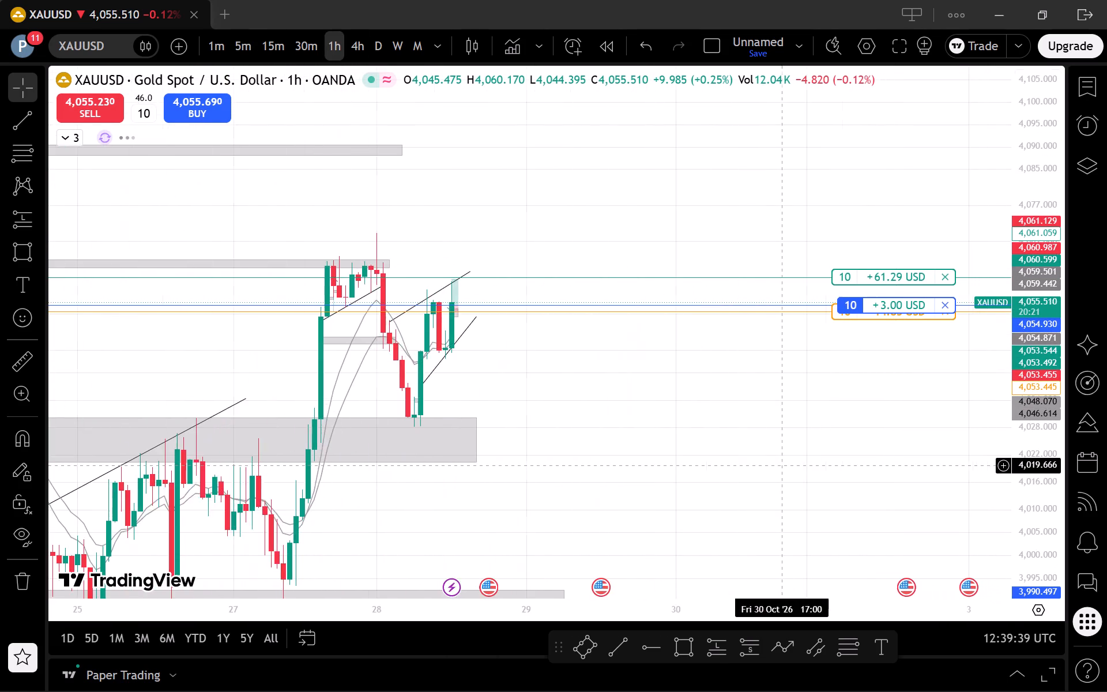
pyautogui.moveTo(699, 520); pyautogui.dragTo(1077, 450)
pyautogui.scroll(2, 913, 381)
pyautogui.moveTo(883, 378); pyautogui.dragTo(777, 448)
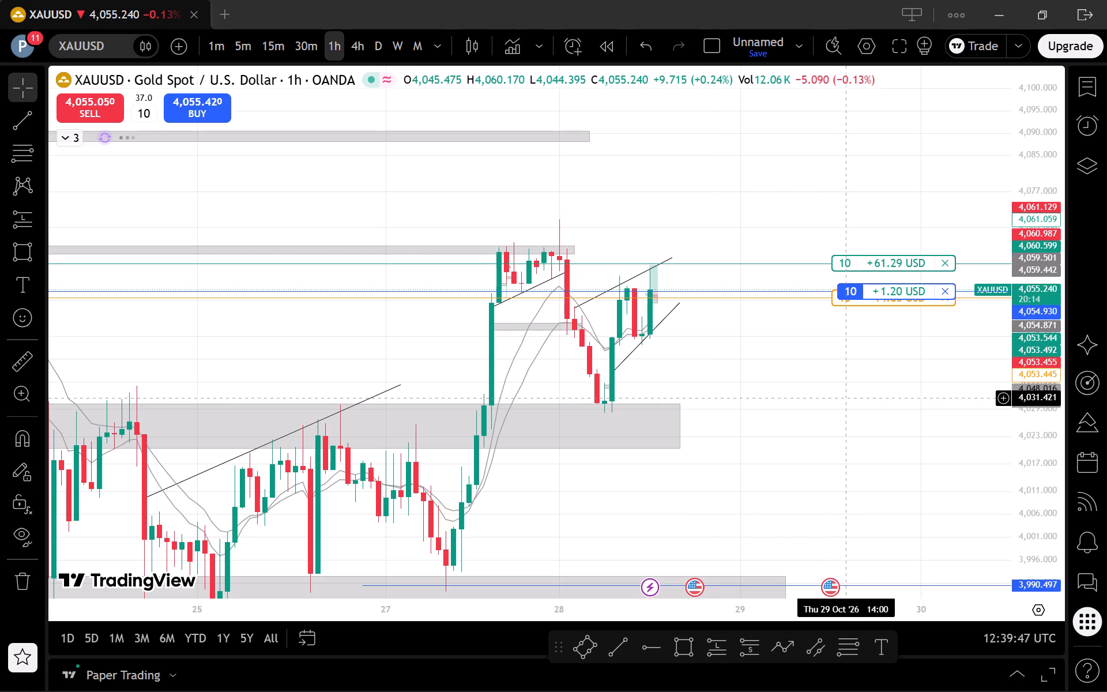
# Review the open trade and both trend lines on the 30-minute and 15-minute charts, ending with a closer 5-minute view.
pyautogui.click(315, 48)
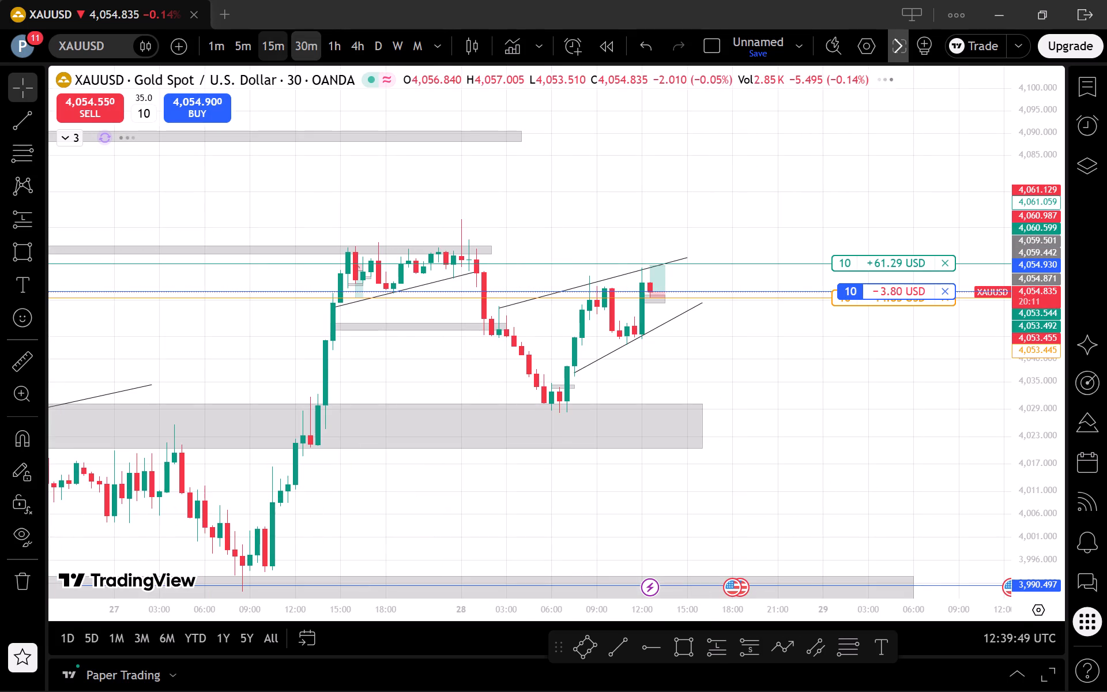
pyautogui.click(277, 46)
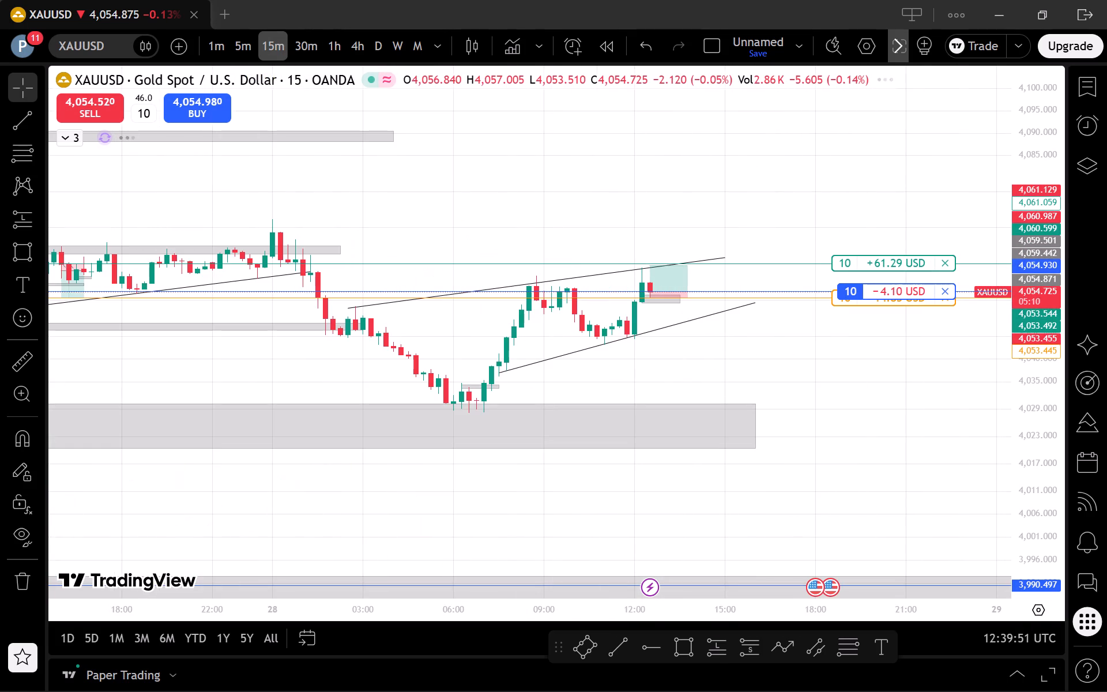
pyautogui.click(248, 48)
pyautogui.moveTo(1027, 535); pyautogui.dragTo(1033, 282)
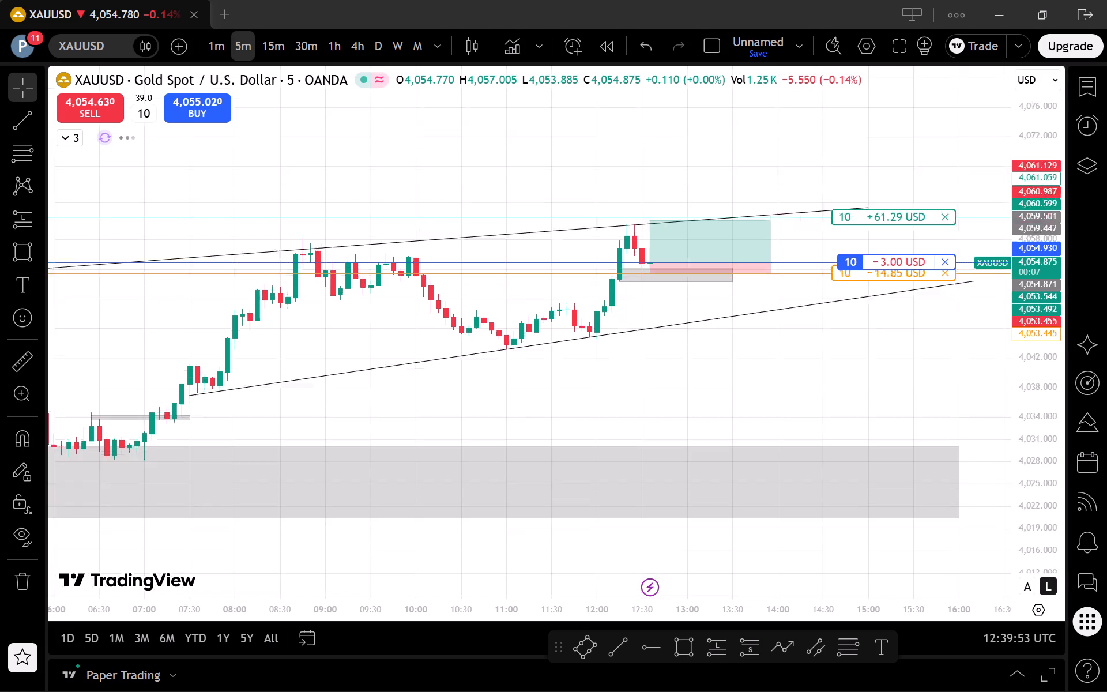
pyautogui.moveTo(1033, 282); pyautogui.dragTo(1015, 166)
pyautogui.moveTo(918, 351); pyautogui.dragTo(848, 528)
pyautogui.scroll(-2, 905, 491)
pyautogui.moveTo(1044, 521); pyautogui.dragTo(1032, 452)
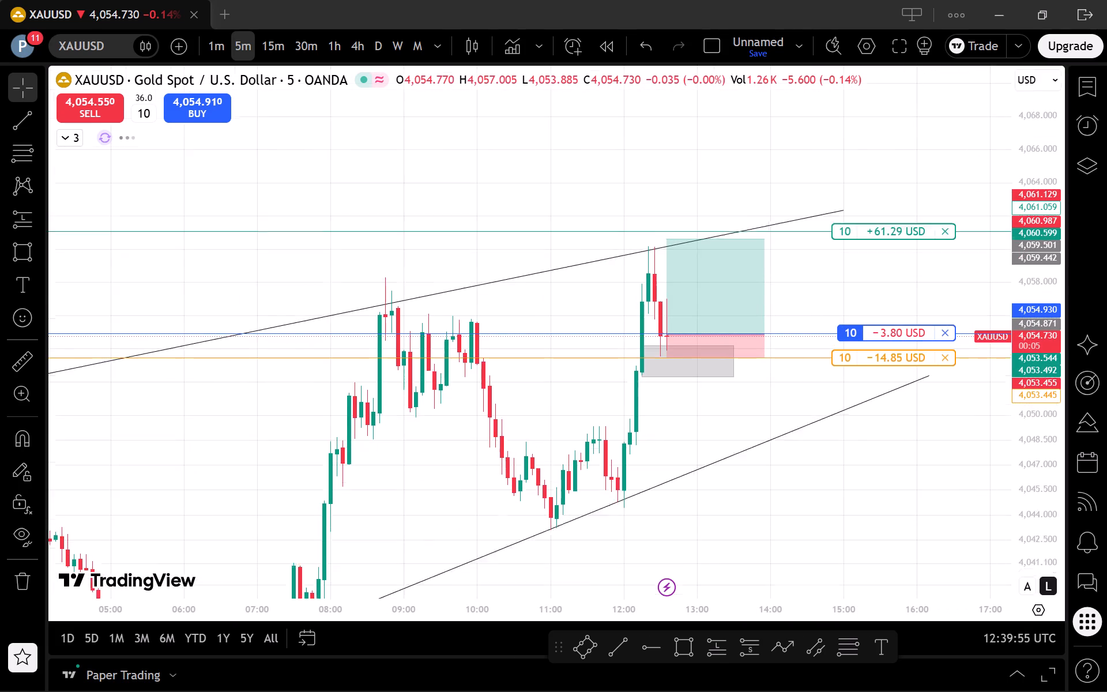
pyautogui.moveTo(1032, 452); pyautogui.dragTo(1016, 400)
pyautogui.scroll(2, 955, 403)
pyautogui.scroll(1, 965, 492)
pyautogui.moveTo(894, 520); pyautogui.dragTo(929, 476)
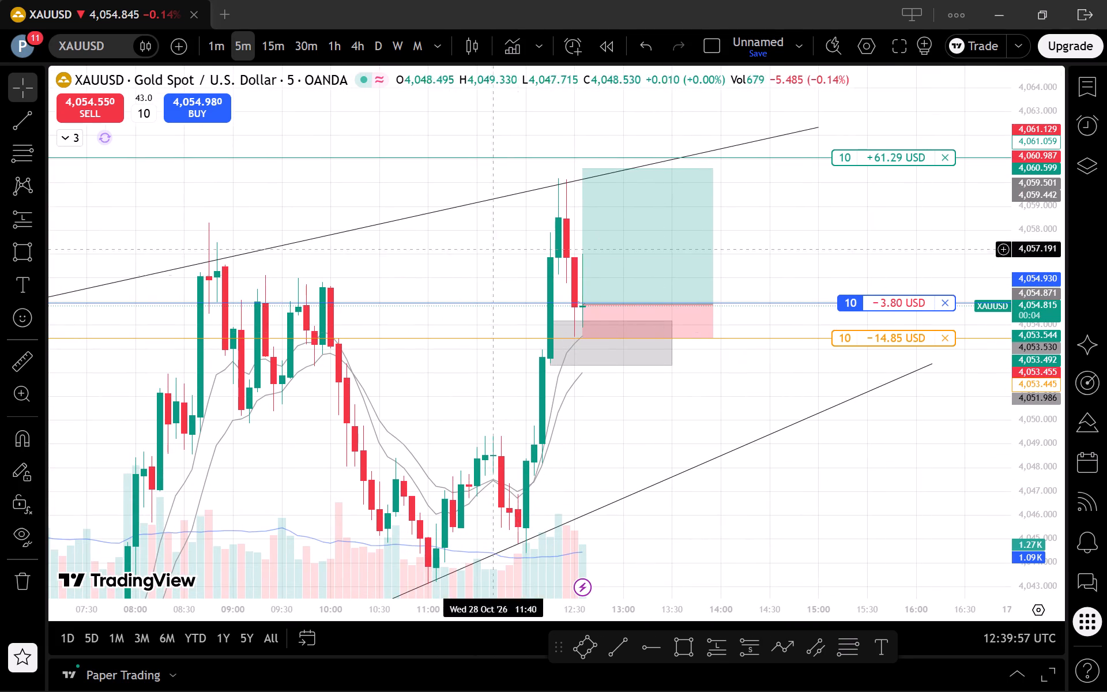
# On the 1-minute chart, raise the open buy position's stop loss to 4,053.583.
pyautogui.click(214, 44)
pyautogui.scroll(-3, 864, 457)
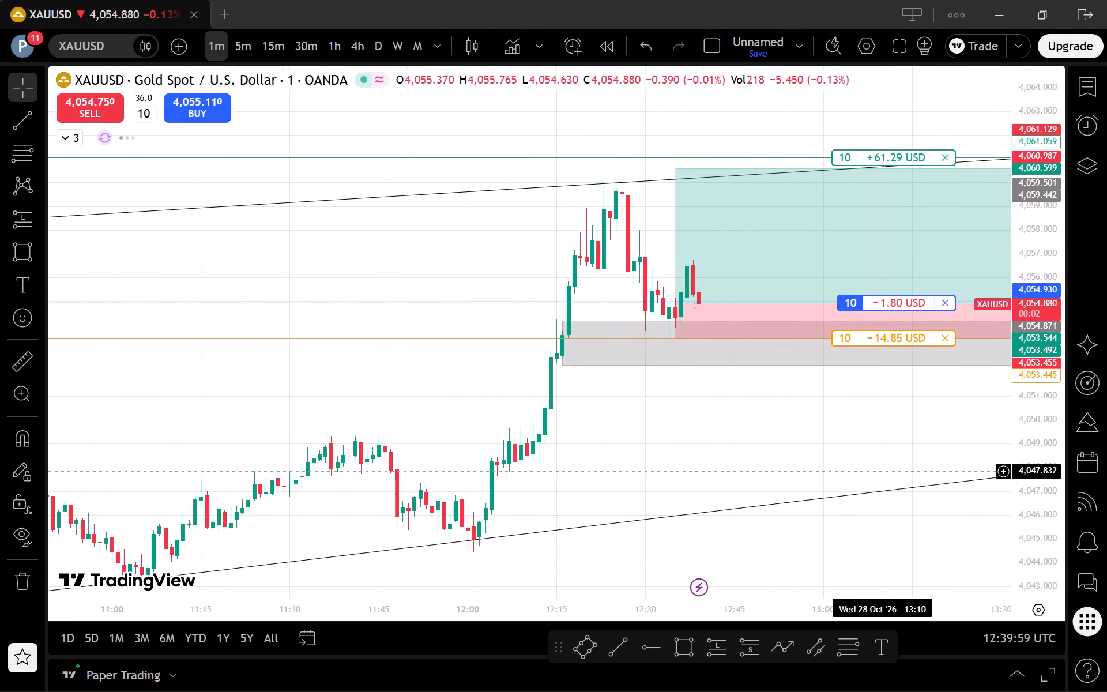
pyautogui.moveTo(798, 462); pyautogui.dragTo(681, 477)
pyautogui.moveTo(681, 477); pyautogui.dragTo(627, 479)
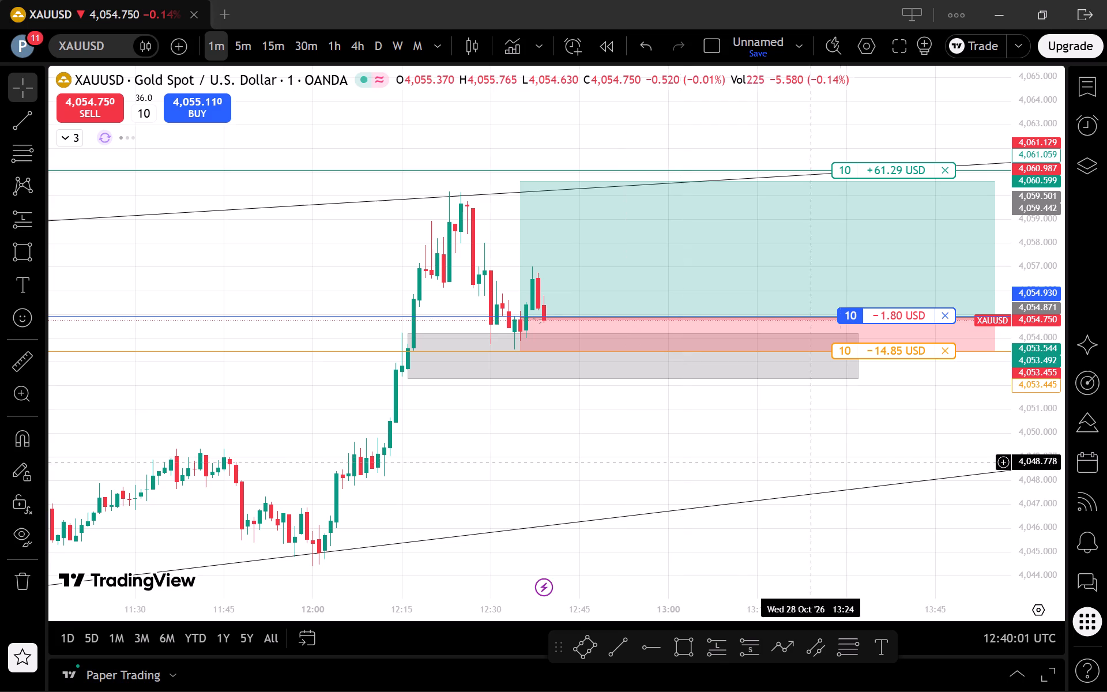
pyautogui.moveTo(898, 353); pyautogui.dragTo(949, 345)
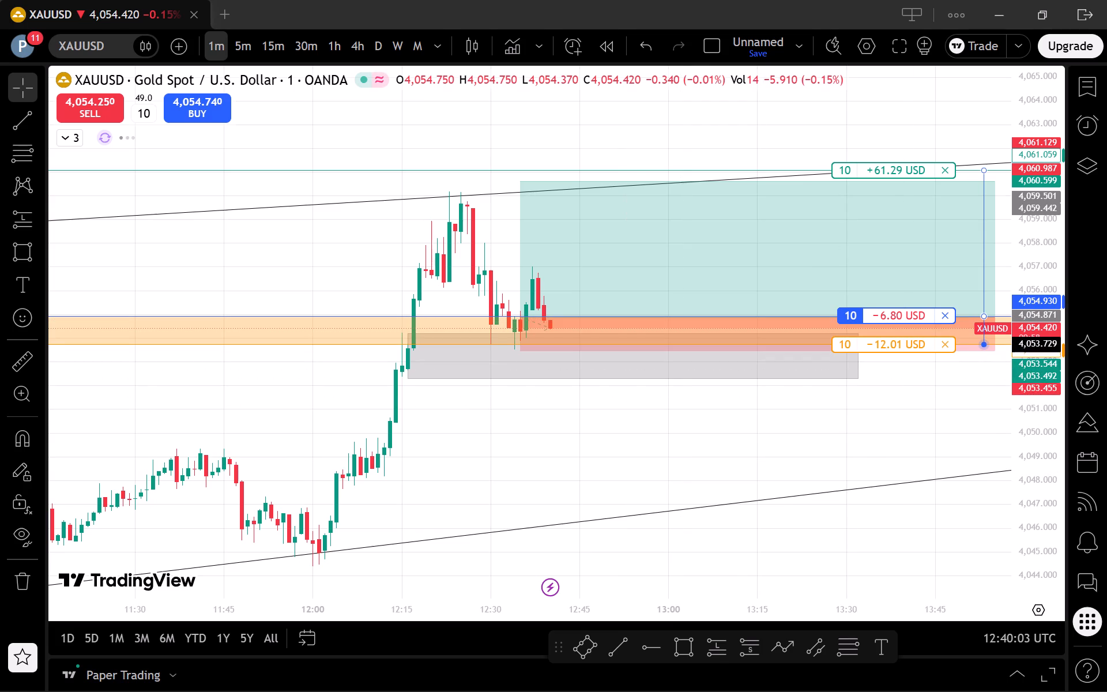
pyautogui.moveTo(949, 345); pyautogui.dragTo(958, 348)
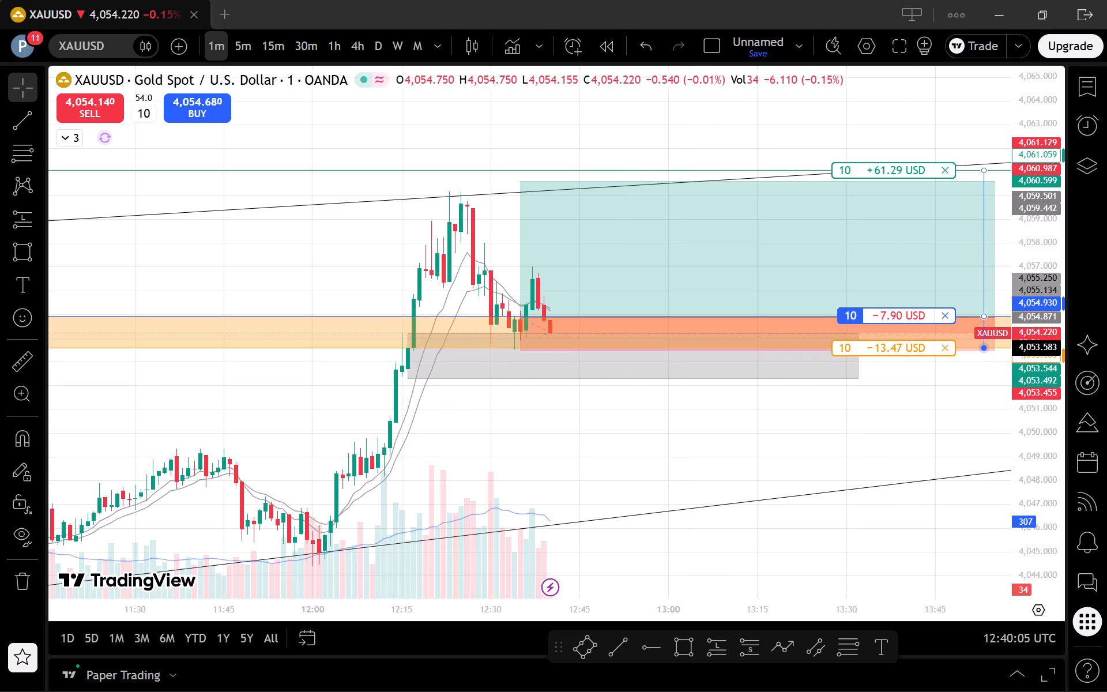
pyautogui.moveTo(958, 348); pyautogui.dragTo(968, 347)
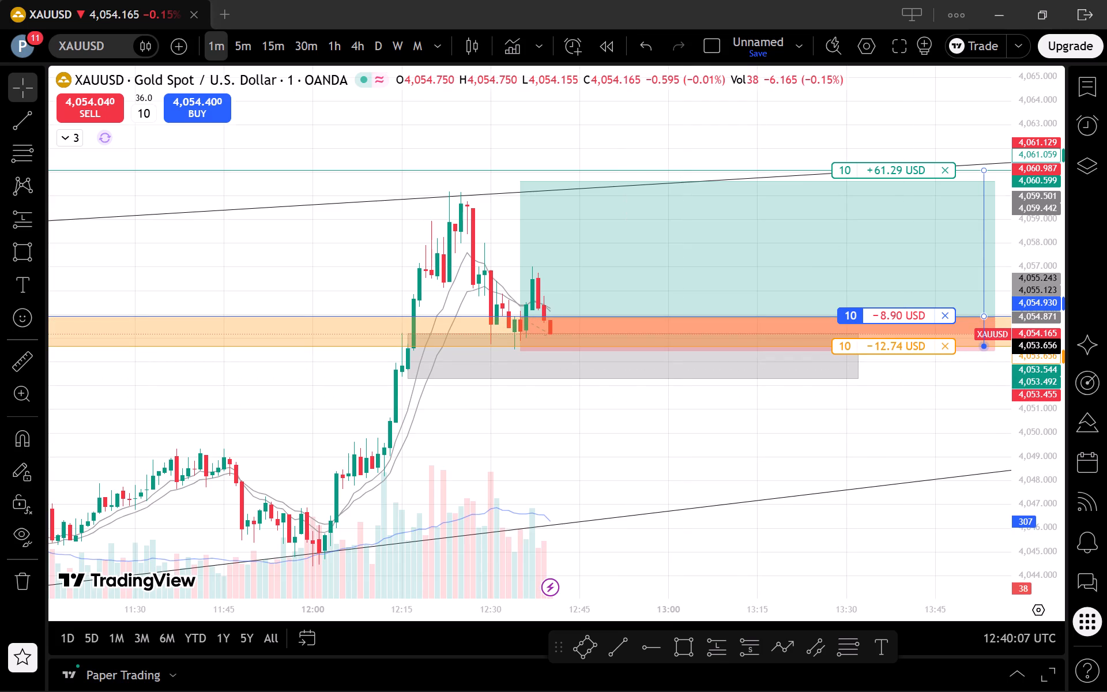
pyautogui.moveTo(968, 347); pyautogui.dragTo(976, 348)
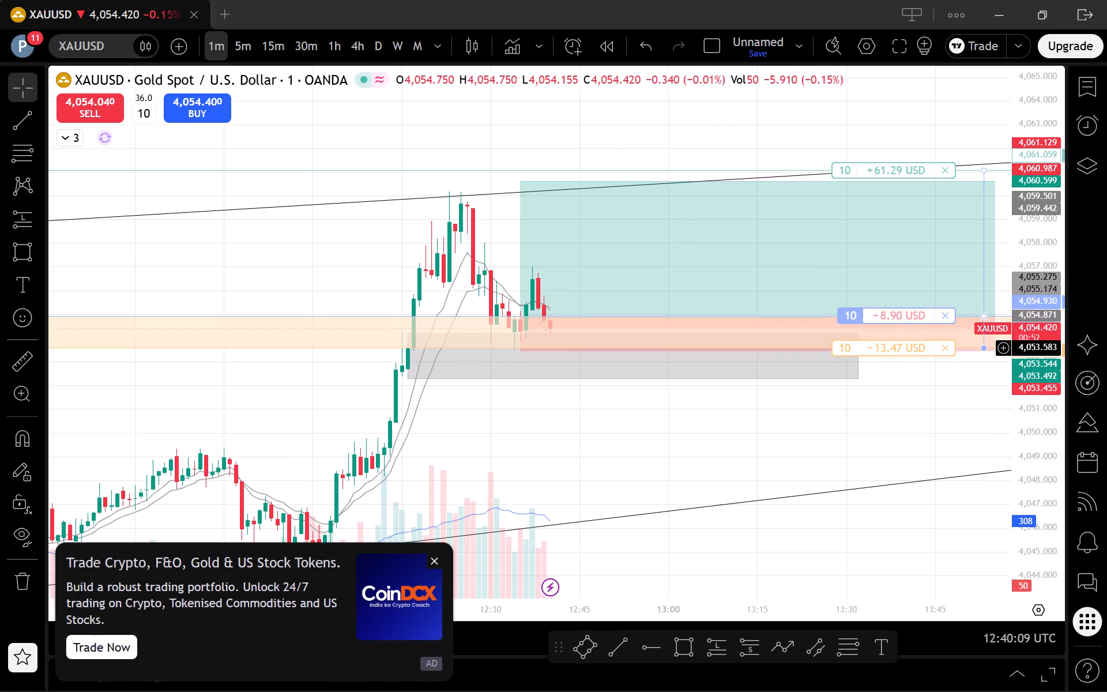
# Align the long-position drawing with the open buy's levels: target about 4,061.09, entry about 4,054.93 at 12:36, stop about 4,053.55.
pyautogui.moveTo(880, 419); pyautogui.dragTo(720, 432)
pyautogui.scroll(-3, 732, 412)
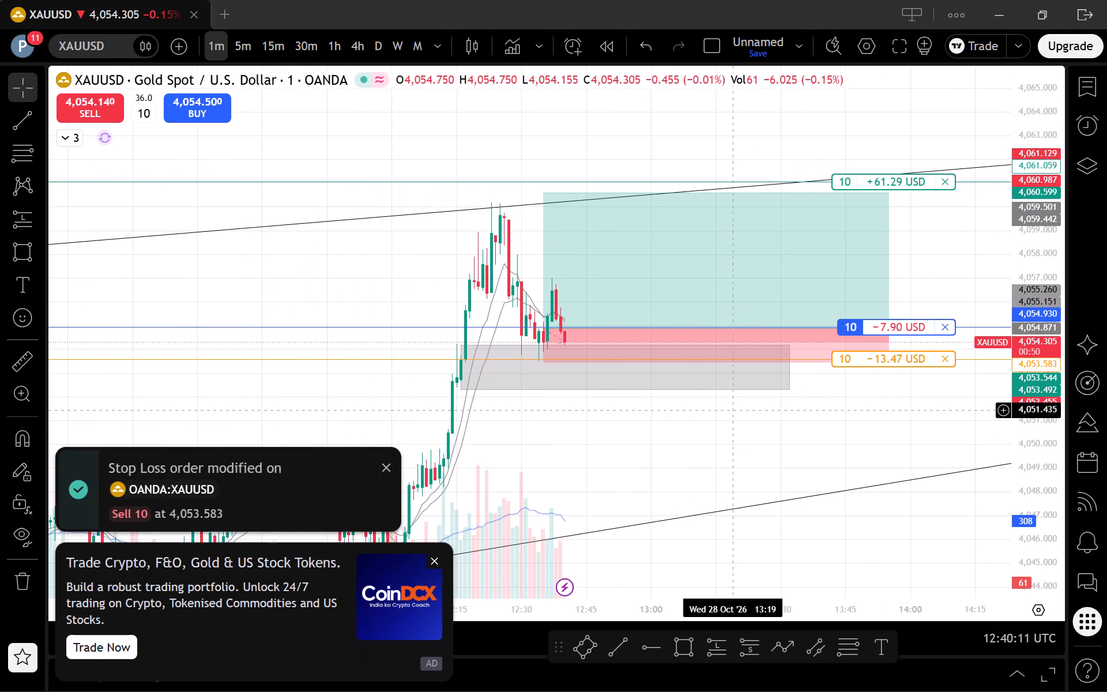
pyautogui.moveTo(542, 195); pyautogui.dragTo(552, 183)
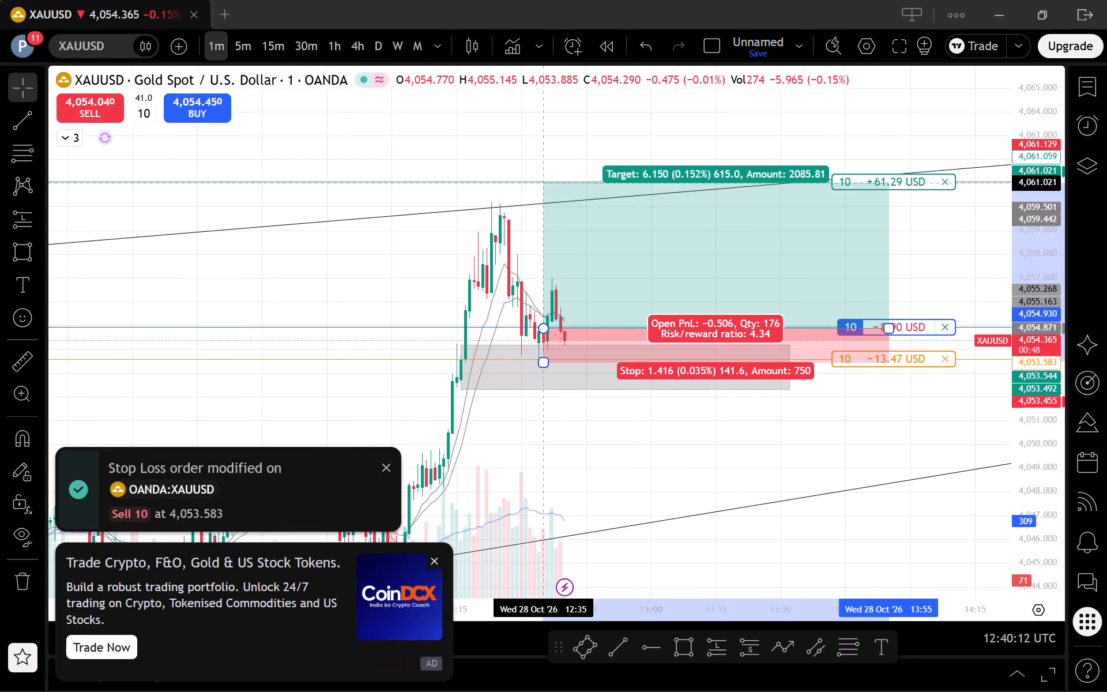
pyautogui.moveTo(552, 183); pyautogui.dragTo(564, 180)
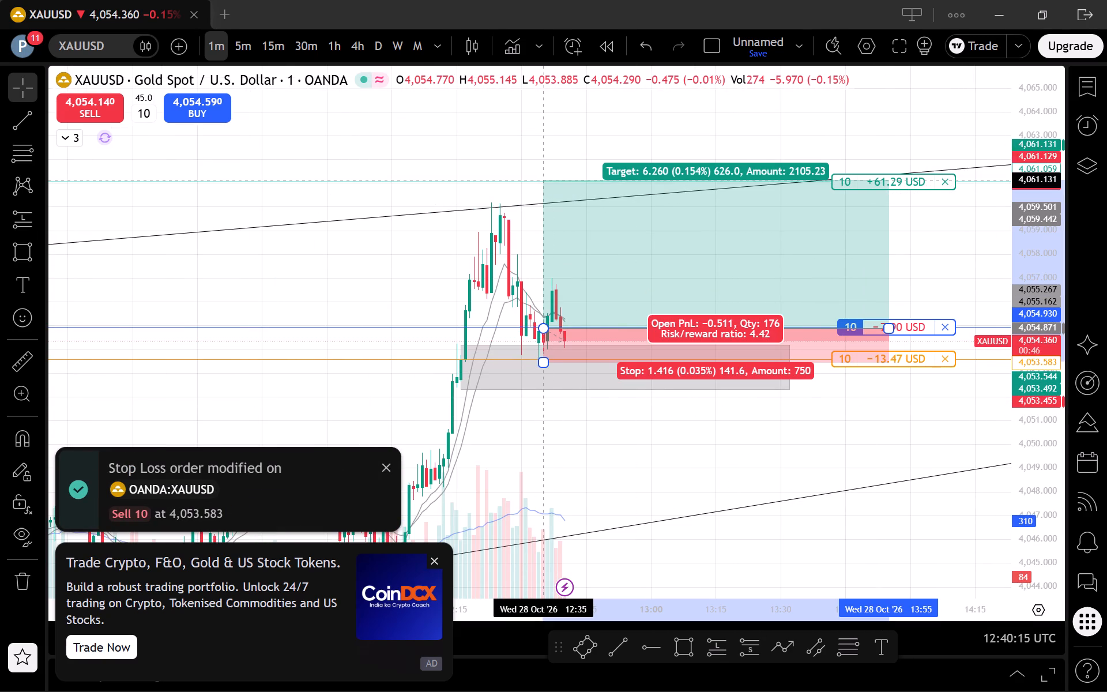
pyautogui.moveTo(564, 180); pyautogui.dragTo(582, 181)
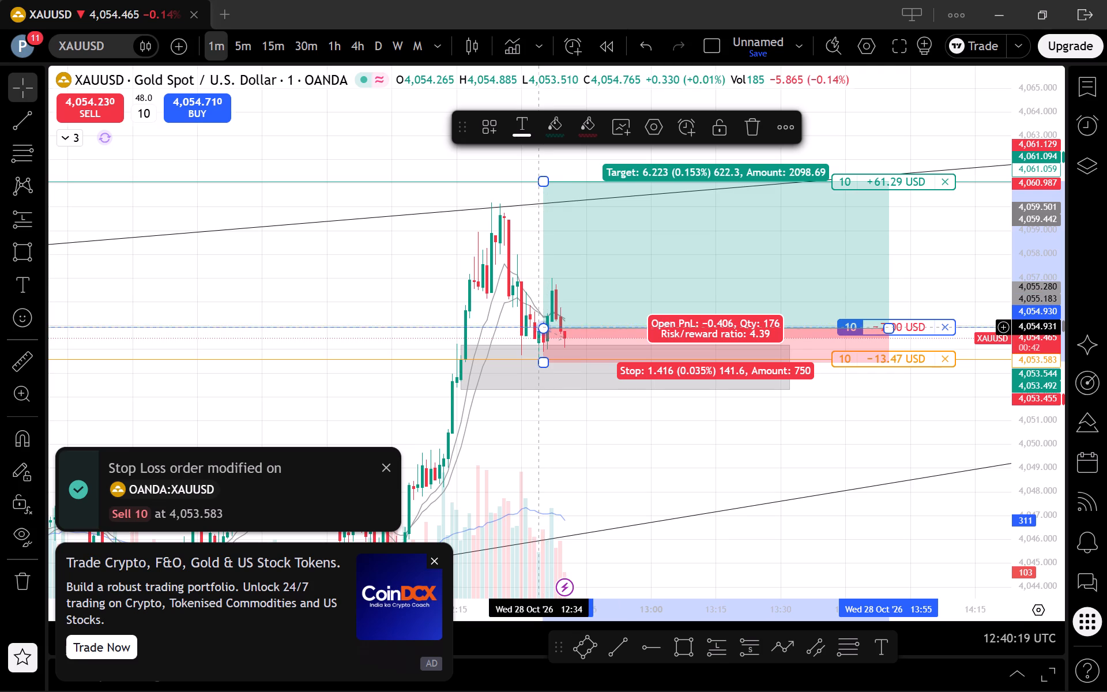
pyautogui.click(543, 329)
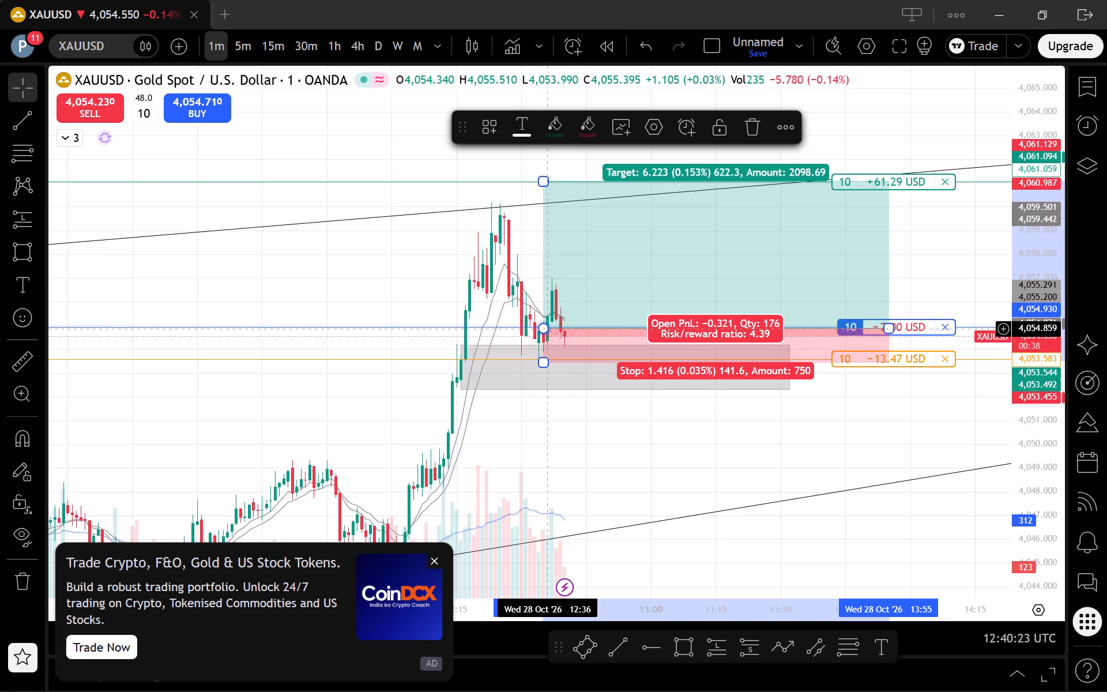
pyautogui.click(547, 329)
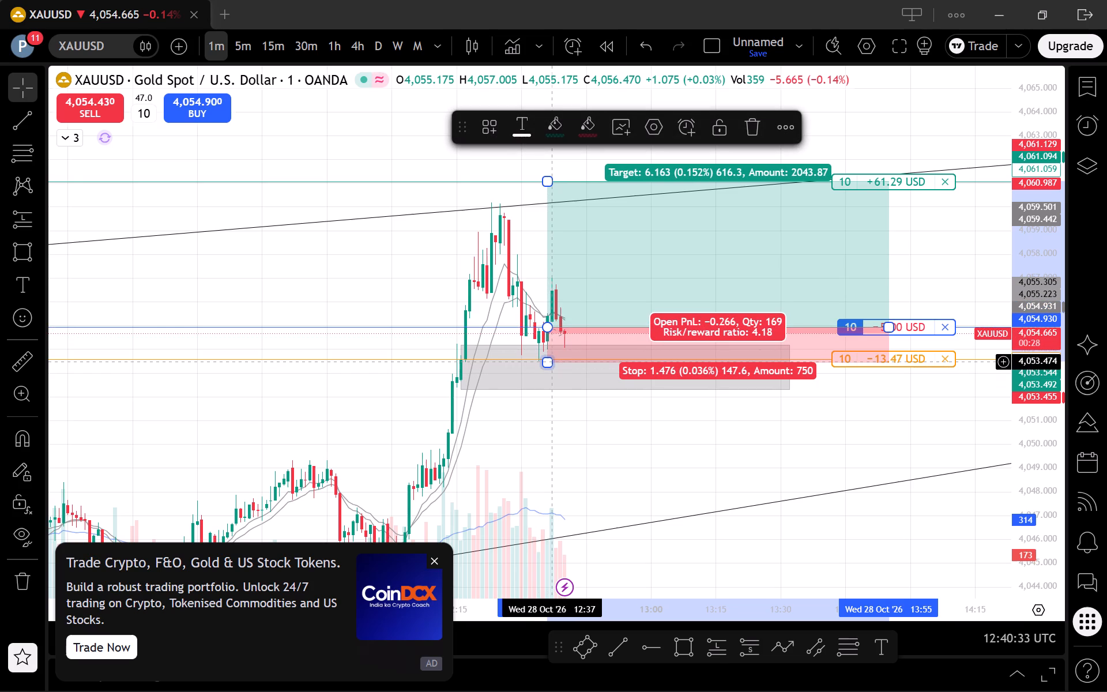
pyautogui.moveTo(551, 362); pyautogui.dragTo(564, 360)
# Examine the open trade between the two rising trend lines on the 5-minute chart, dismissing the advertisement that covers it.
pyautogui.moveTo(630, 437); pyautogui.dragTo(539, 434)
pyautogui.scroll(-3, 586, 434)
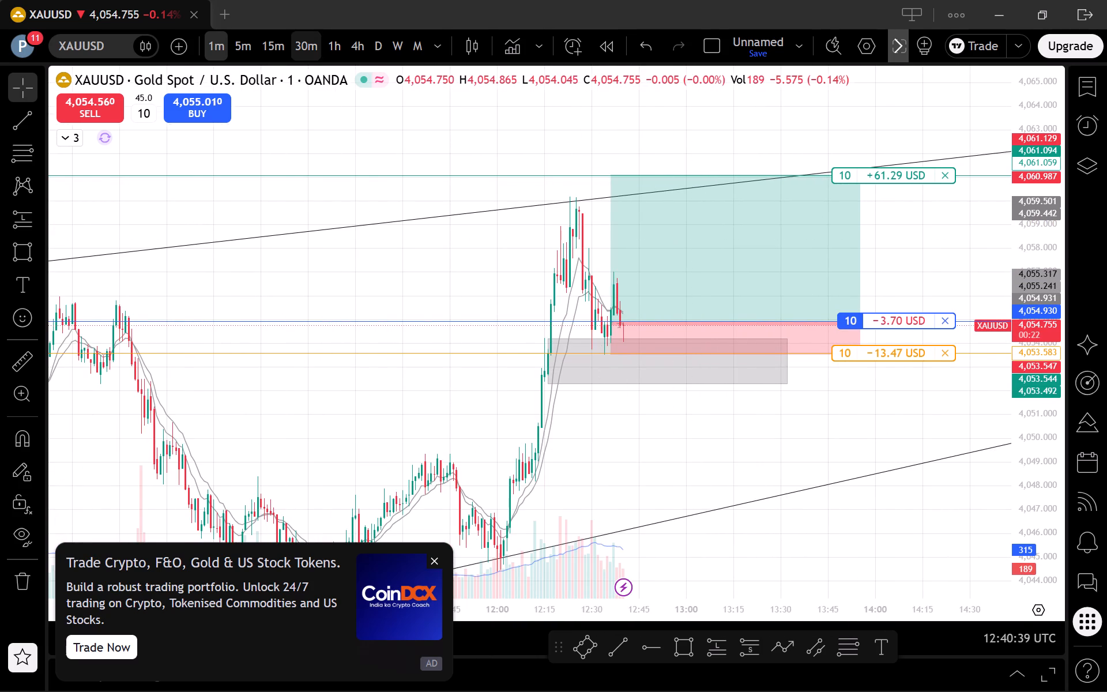
pyautogui.click(249, 45)
pyautogui.scroll(5, 684, 444)
pyautogui.moveTo(683, 491); pyautogui.dragTo(905, 469)
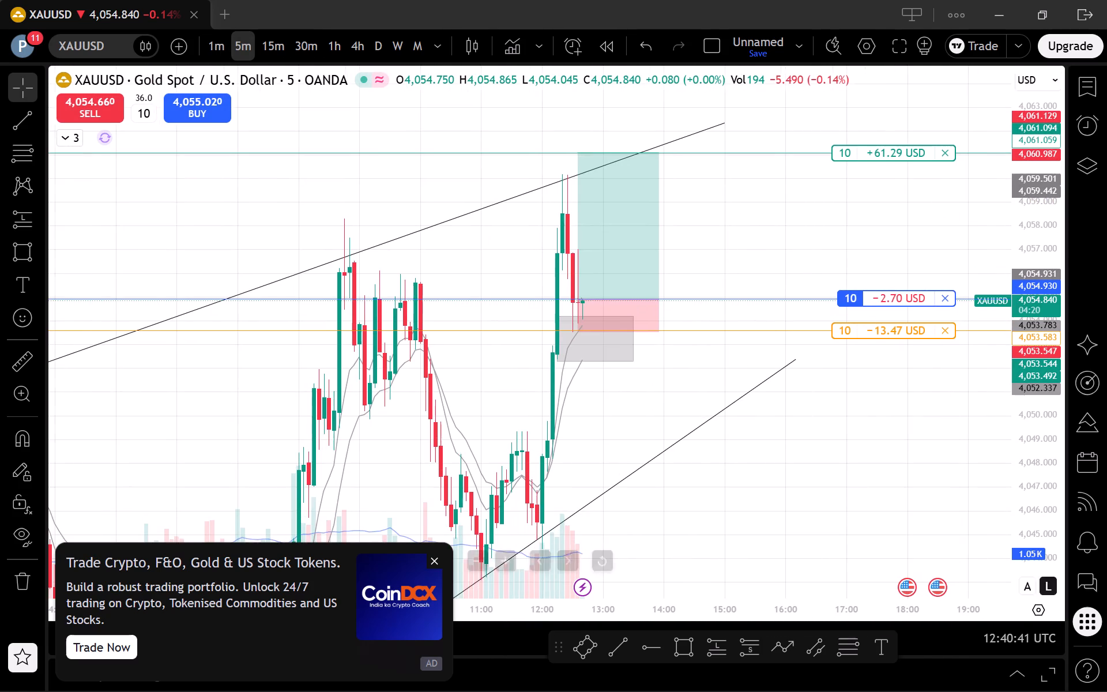
pyautogui.moveTo(1043, 311); pyautogui.dragTo(1037, 521)
pyautogui.scroll(1, 795, 460)
pyautogui.moveTo(737, 477); pyautogui.dragTo(822, 453)
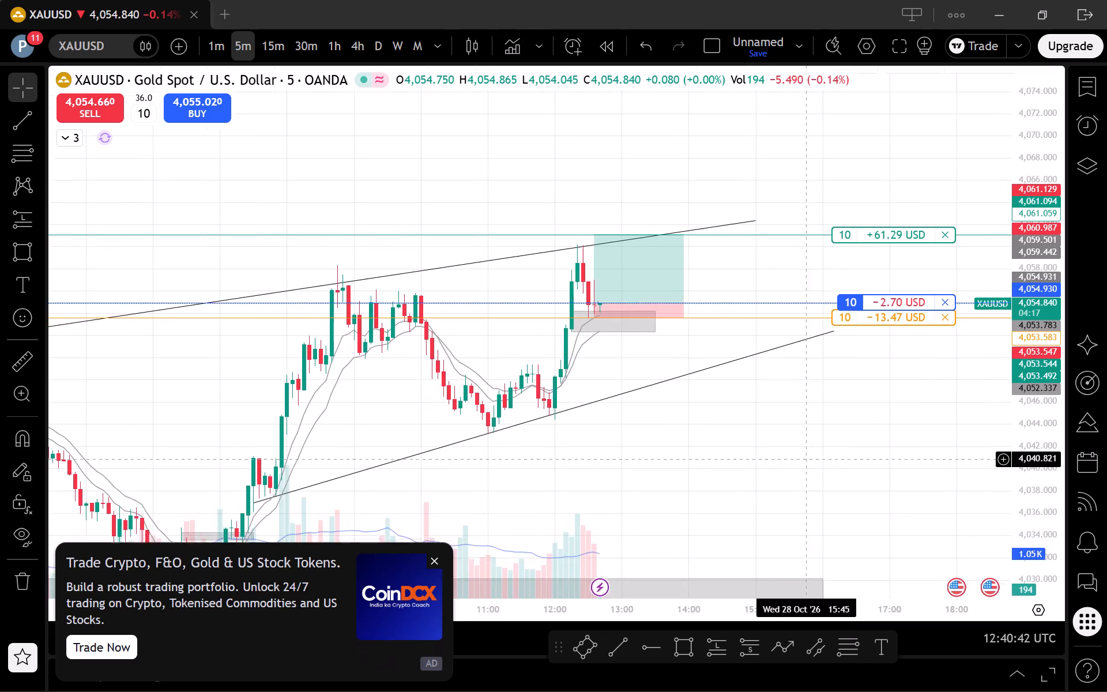
pyautogui.moveTo(822, 453); pyautogui.dragTo(860, 430)
pyautogui.click(438, 558)
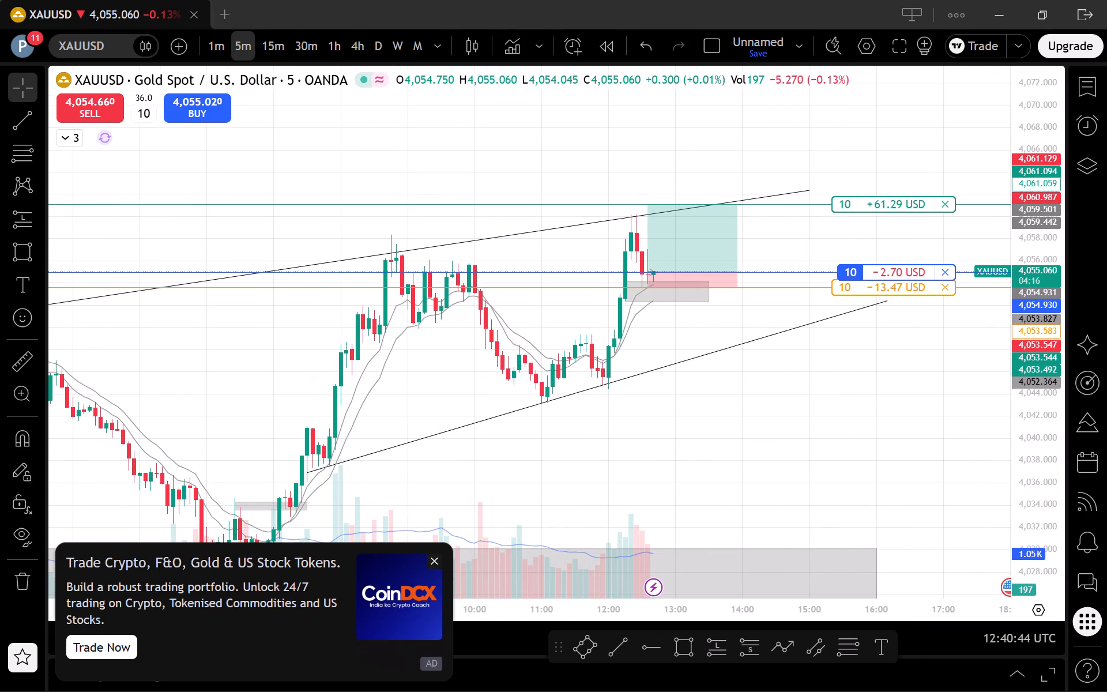
pyautogui.scroll(-1, 1002, 447)
pyautogui.moveTo(909, 411); pyautogui.dragTo(865, 435)
pyautogui.moveTo(898, 428); pyautogui.dragTo(886, 430)
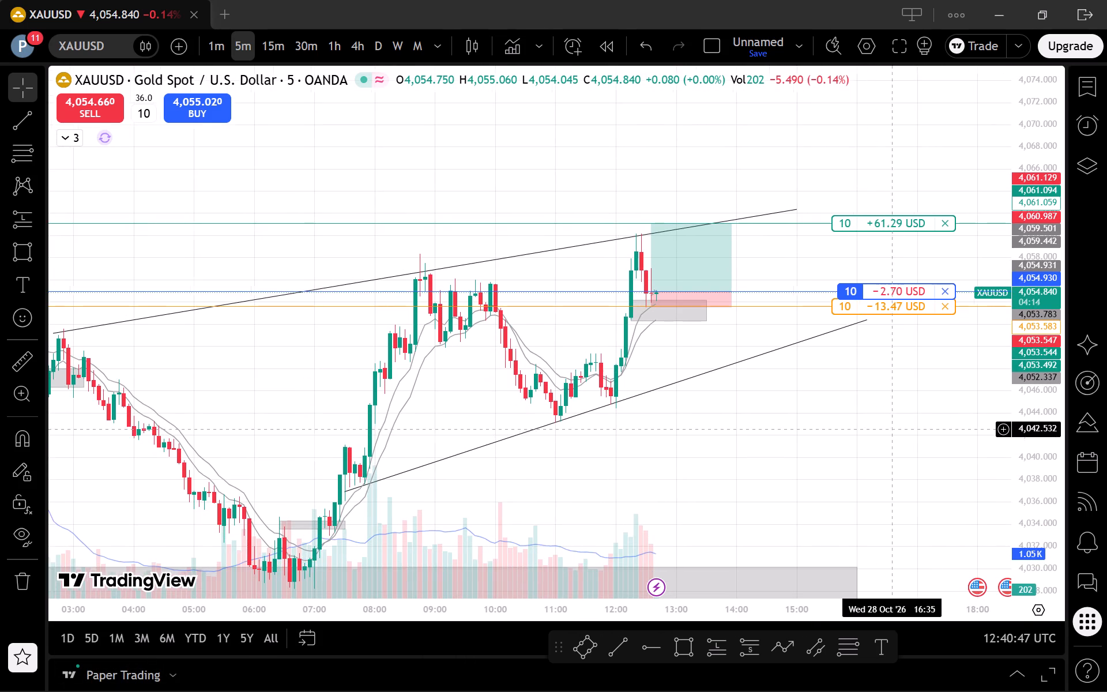
pyautogui.moveTo(886, 430); pyautogui.dragTo(880, 432)
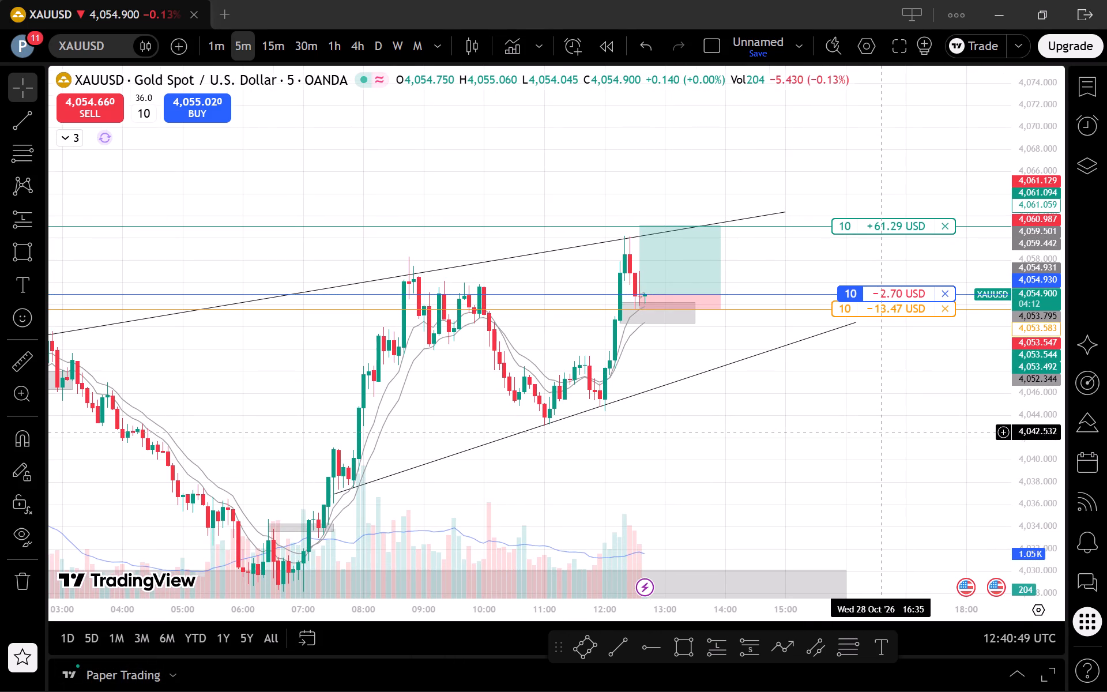
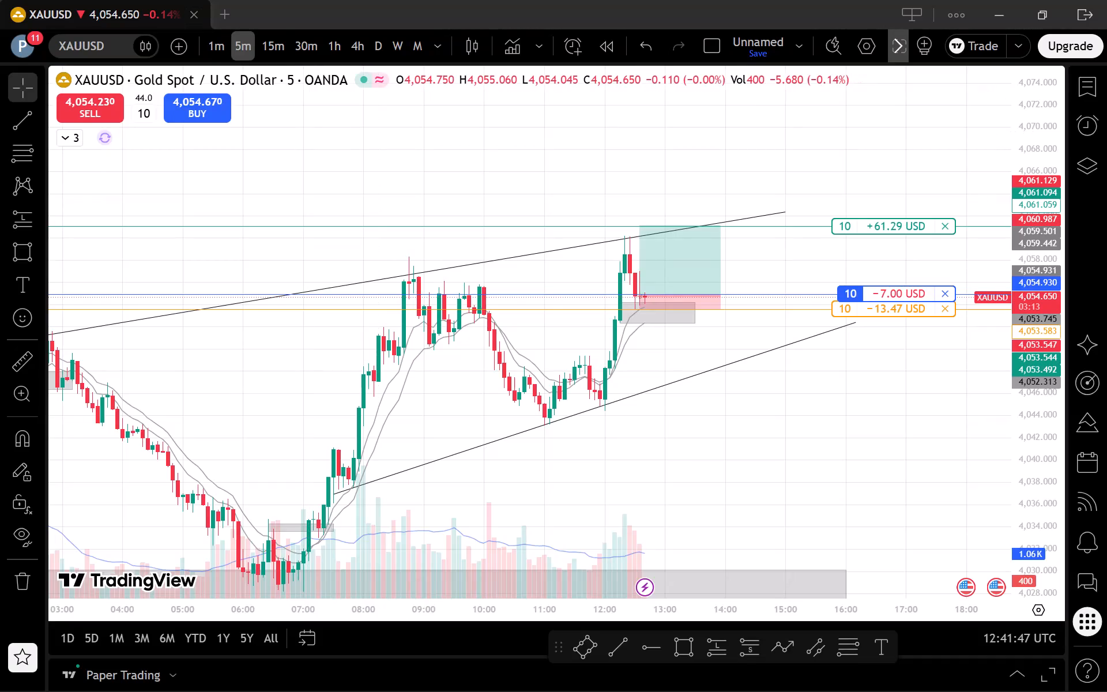
# Examine the open buy's entry, stop and target levels against recent price action and the grey zone on the 1-minute chart.
pyautogui.click(228, 43)
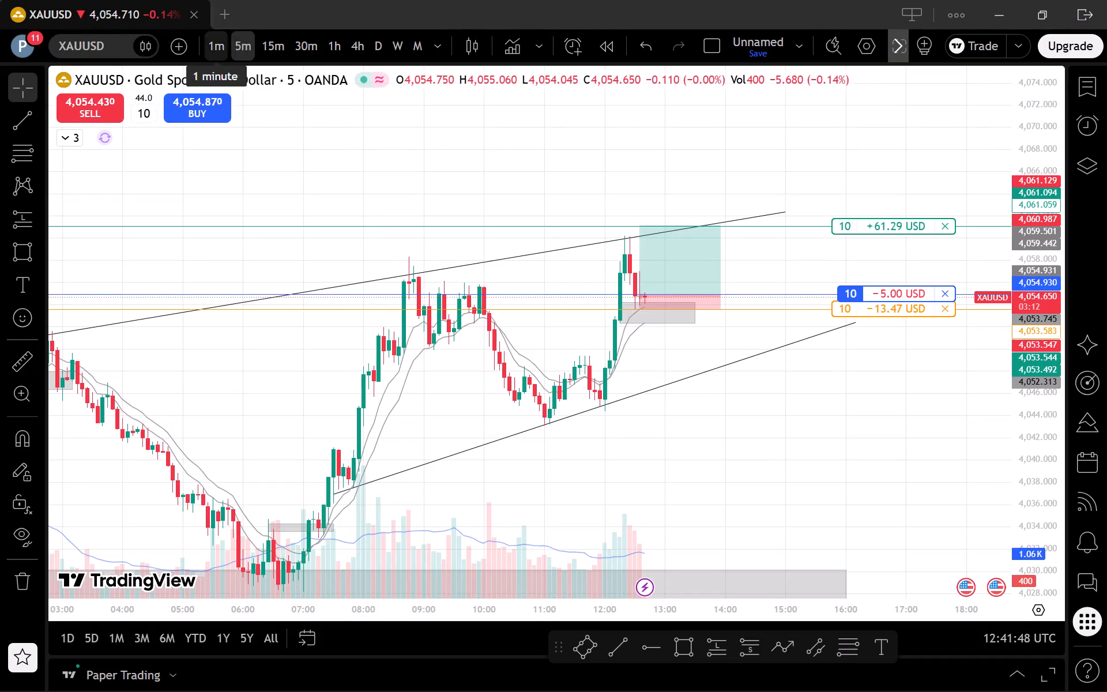
pyautogui.scroll(2, 782, 352)
pyautogui.moveTo(871, 487); pyautogui.dragTo(609, 476)
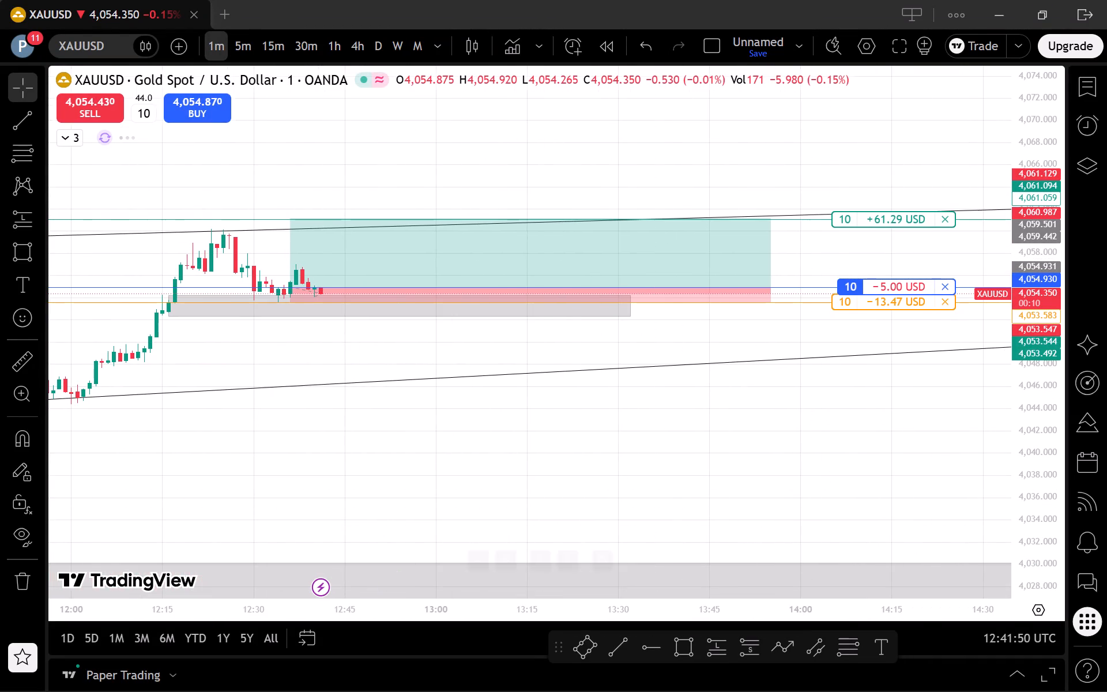
pyautogui.click(598, 559)
pyautogui.scroll(8, 792, 377)
pyautogui.moveTo(895, 381); pyautogui.dragTo(667, 419)
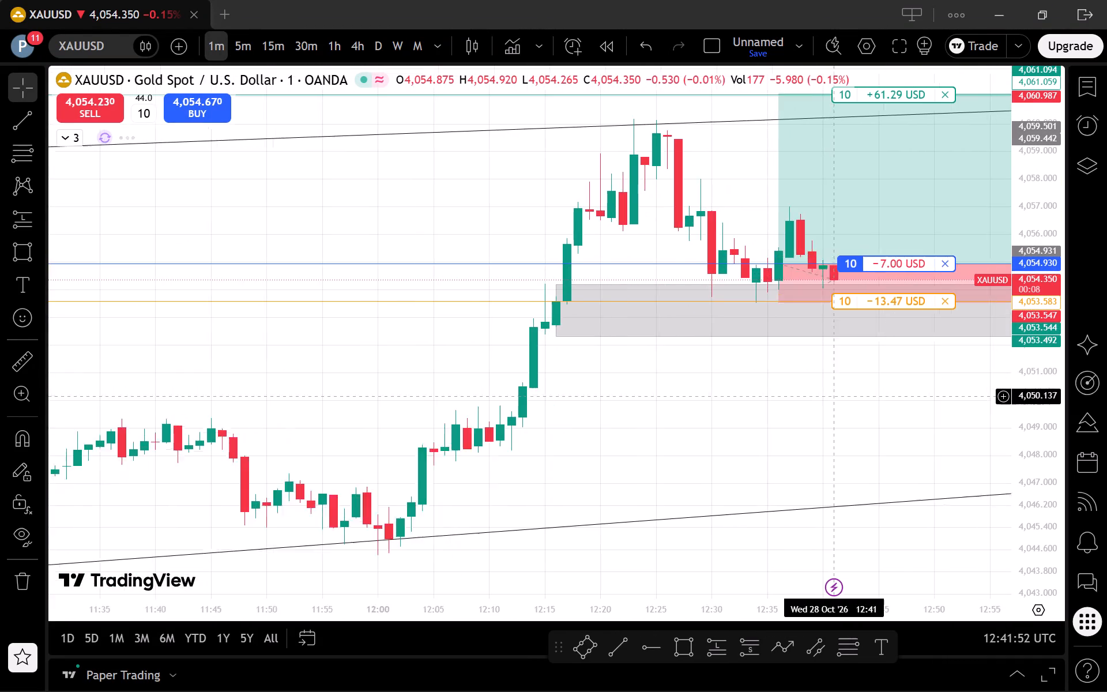
pyautogui.moveTo(667, 419); pyautogui.dragTo(397, 445)
pyautogui.moveTo(1049, 321); pyautogui.dragTo(1049, 377)
pyautogui.scroll(-3, 923, 400)
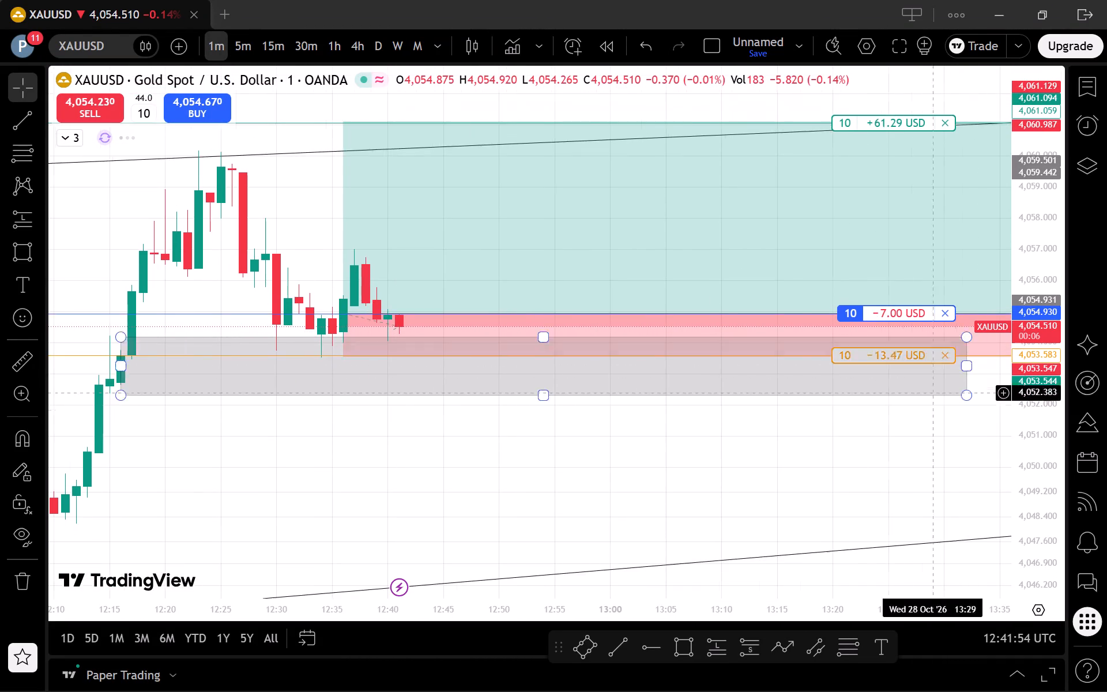
pyautogui.moveTo(827, 451); pyautogui.dragTo(502, 498)
pyautogui.scroll(-4, 567, 514)
pyautogui.scroll(-2, 850, 490)
pyautogui.moveTo(844, 490); pyautogui.dragTo(781, 493)
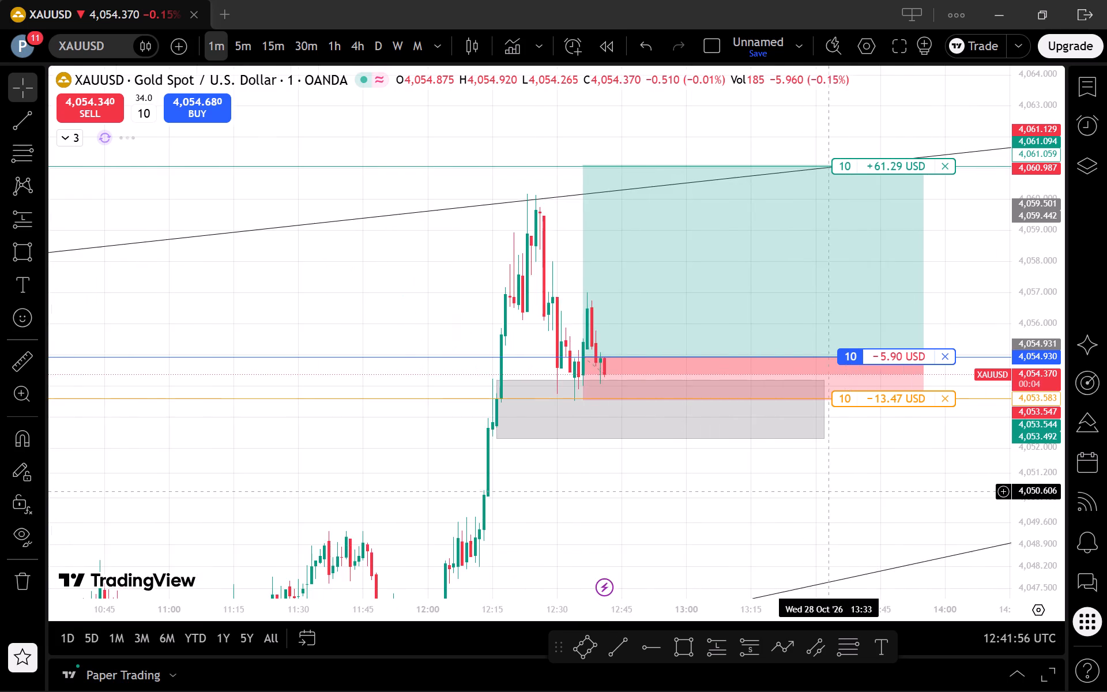
pyautogui.moveTo(781, 493); pyautogui.dragTo(669, 490)
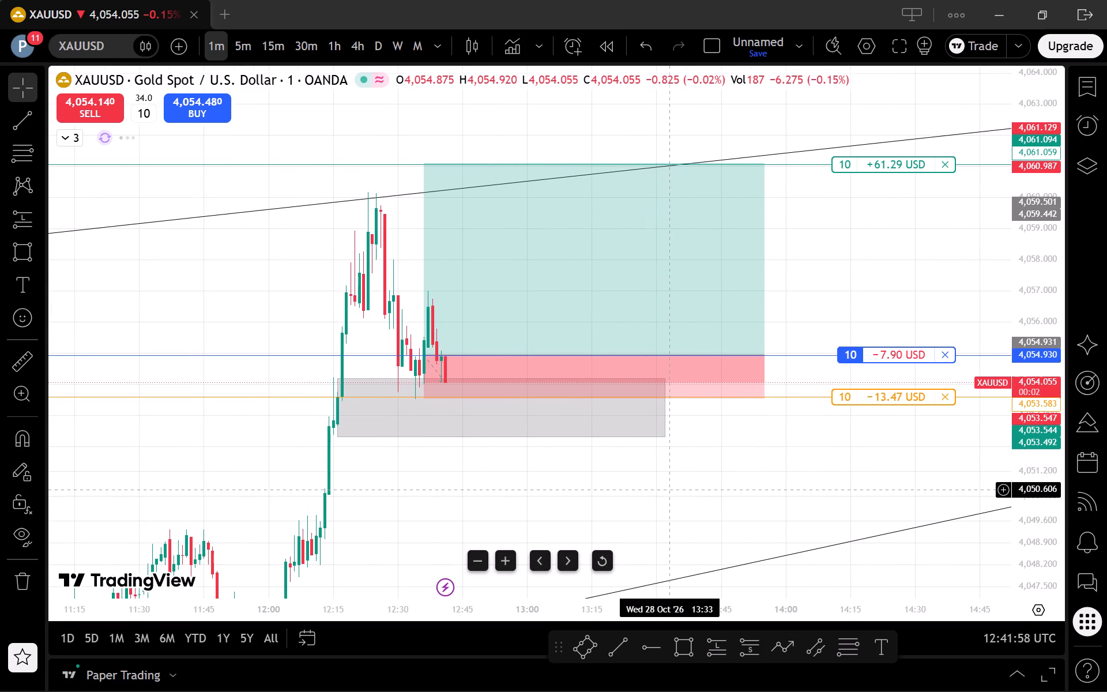
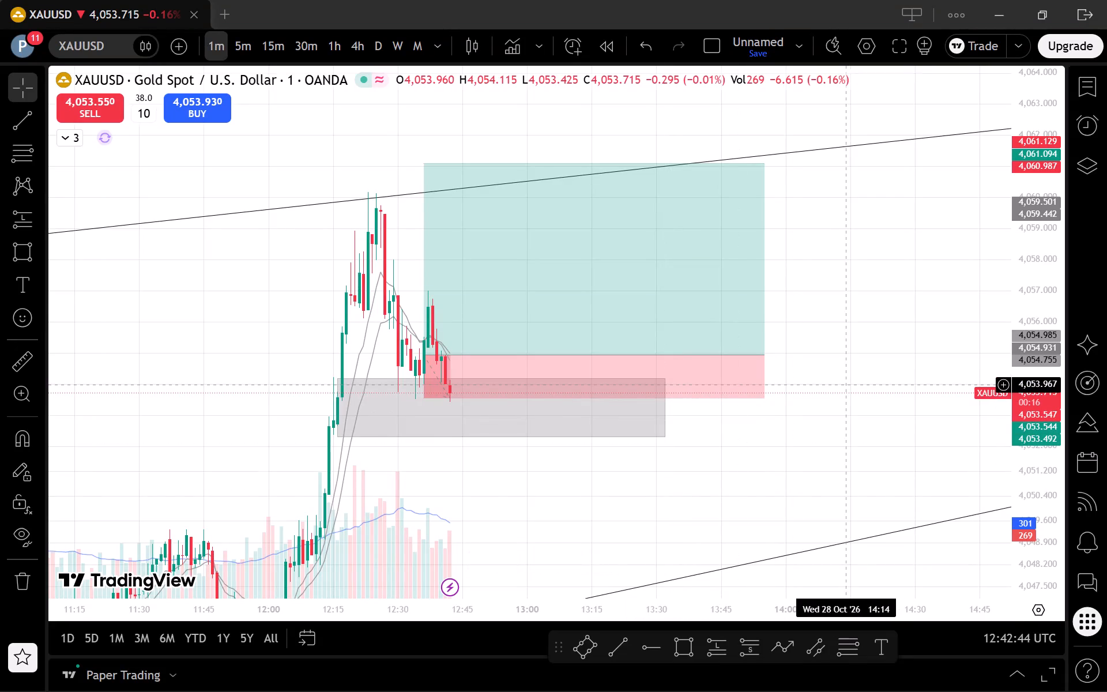
# Examine the rising channel, the open buy and the lower grey zones on the 5-minute chart.
pyautogui.click(241, 37)
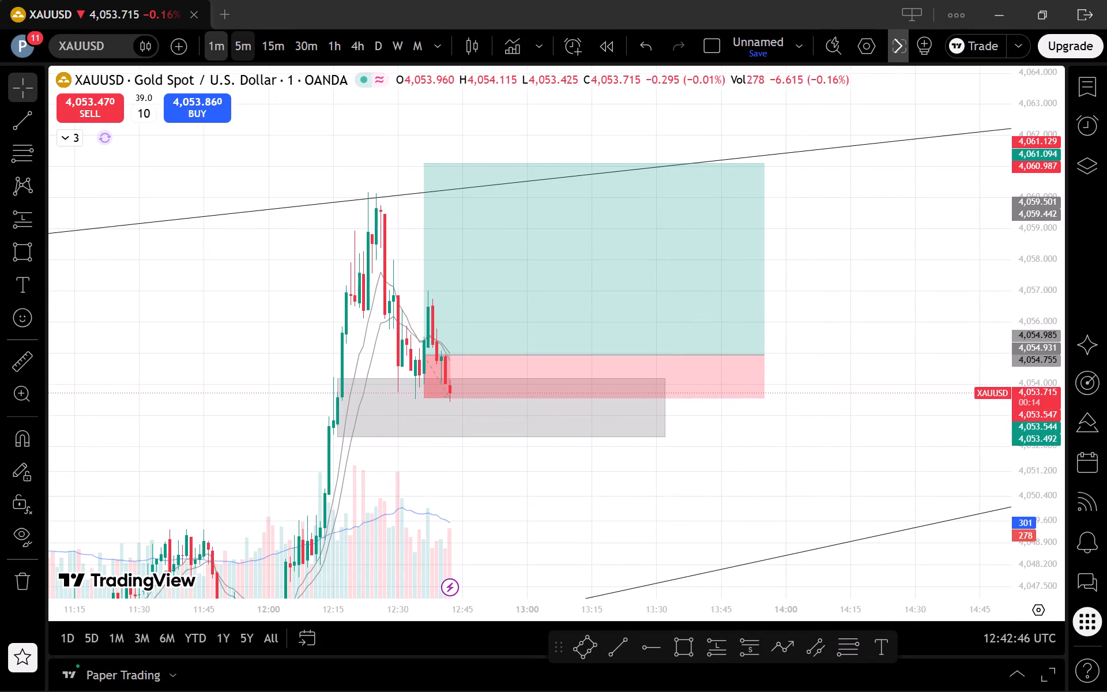
pyautogui.moveTo(1042, 252); pyautogui.dragTo(1038, 517)
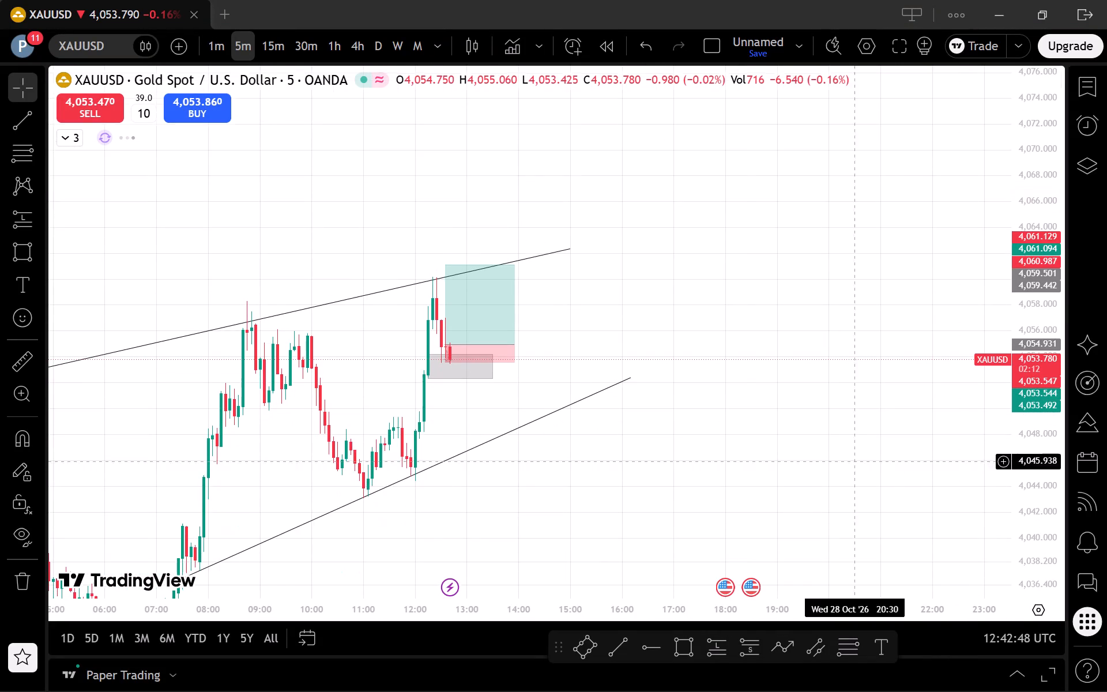
pyautogui.moveTo(748, 475); pyautogui.dragTo(910, 404)
pyautogui.scroll(2, 863, 390)
pyautogui.moveTo(769, 432); pyautogui.dragTo(908, 412)
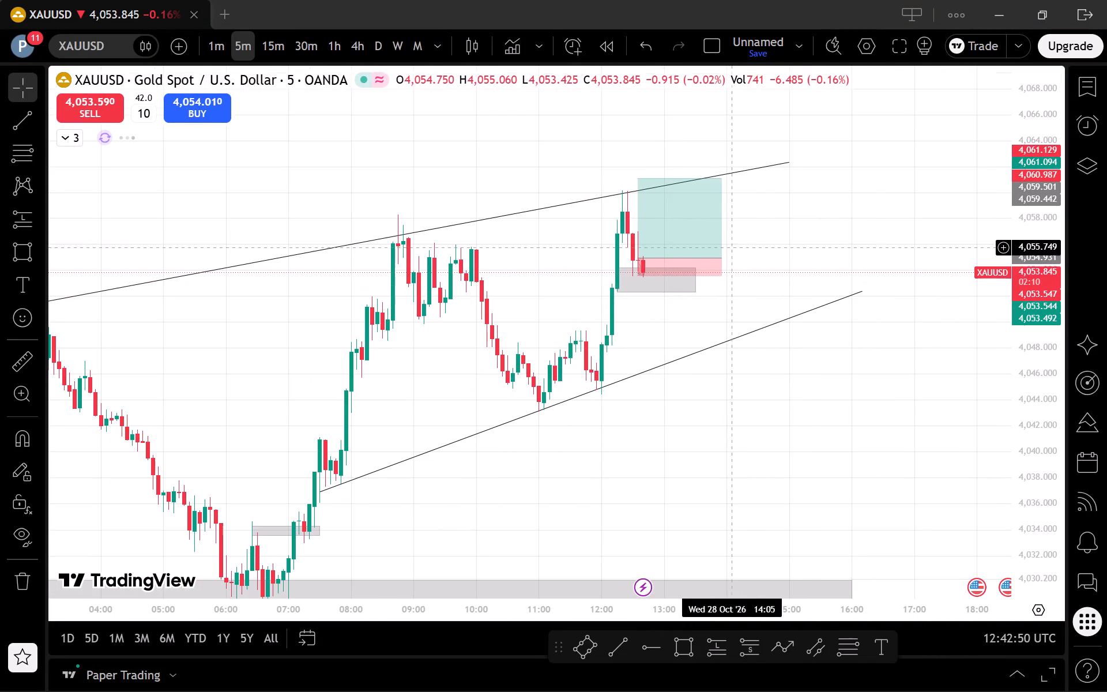
pyautogui.click(718, 258)
pyautogui.click(867, 367)
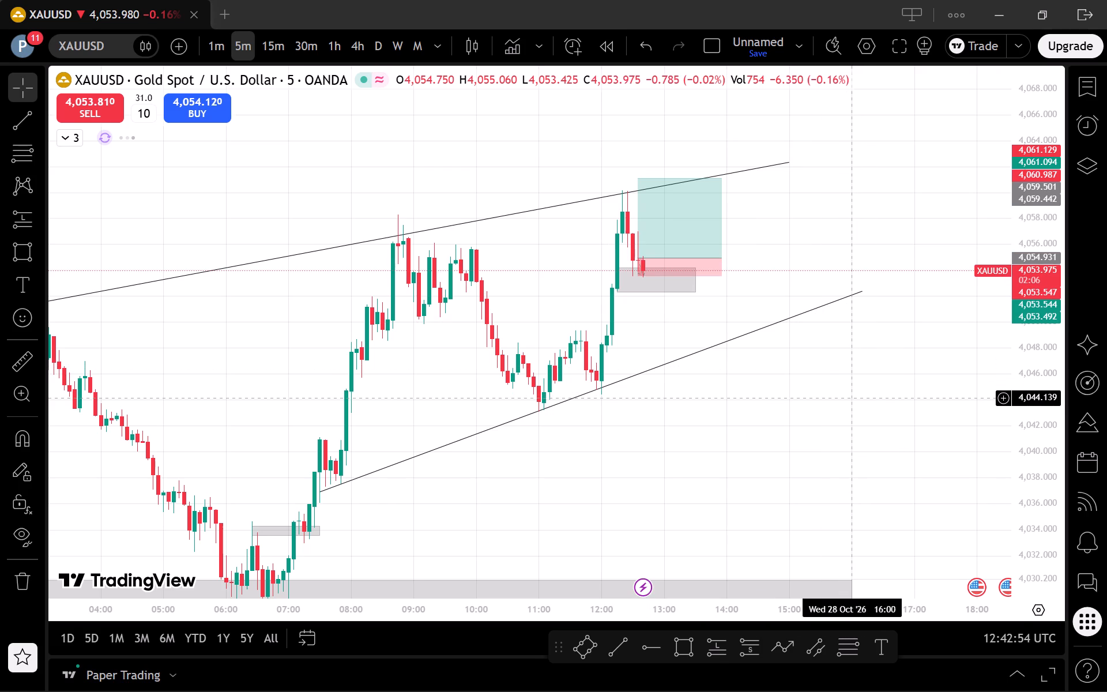
pyautogui.moveTo(676, 522); pyautogui.dragTo(859, 344)
pyautogui.scroll(-2, 822, 335)
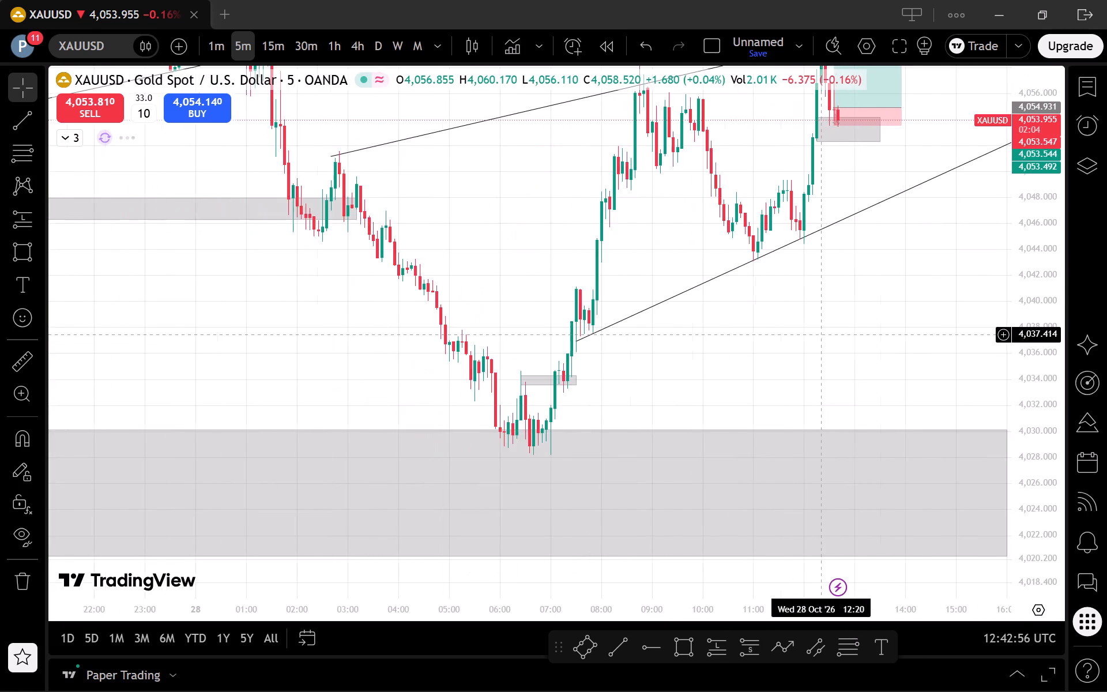
pyautogui.scroll(-3, 823, 337)
pyautogui.moveTo(1036, 223); pyautogui.dragTo(1041, 333)
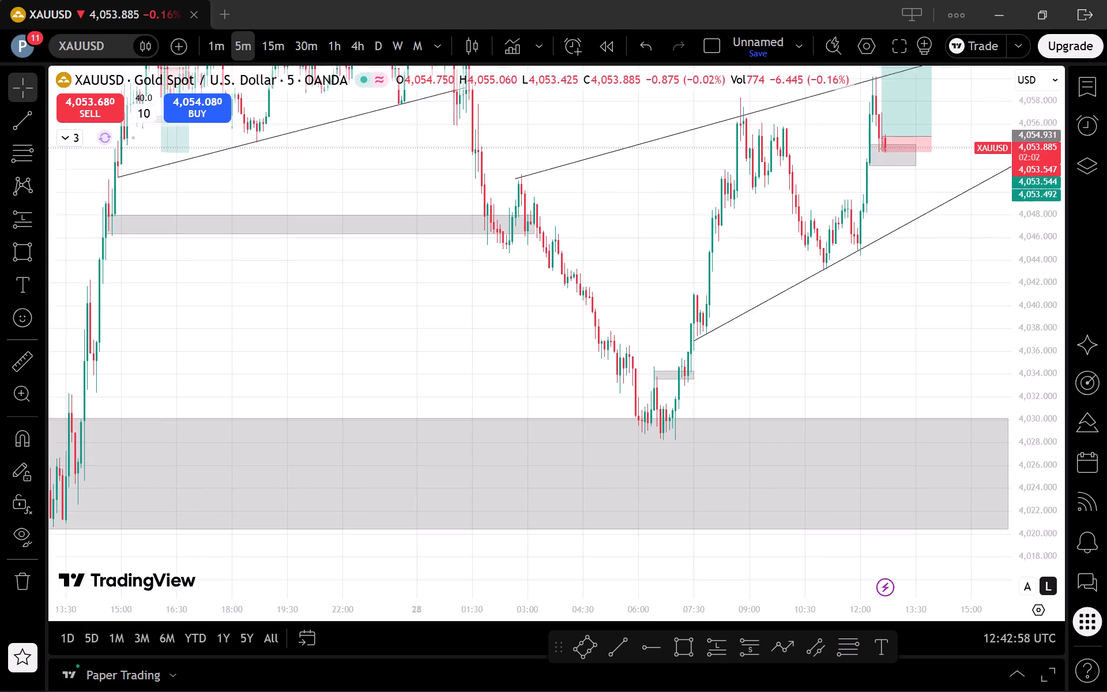
pyautogui.moveTo(1041, 333); pyautogui.dragTo(1046, 428)
pyautogui.moveTo(736, 449); pyautogui.dragTo(769, 424)
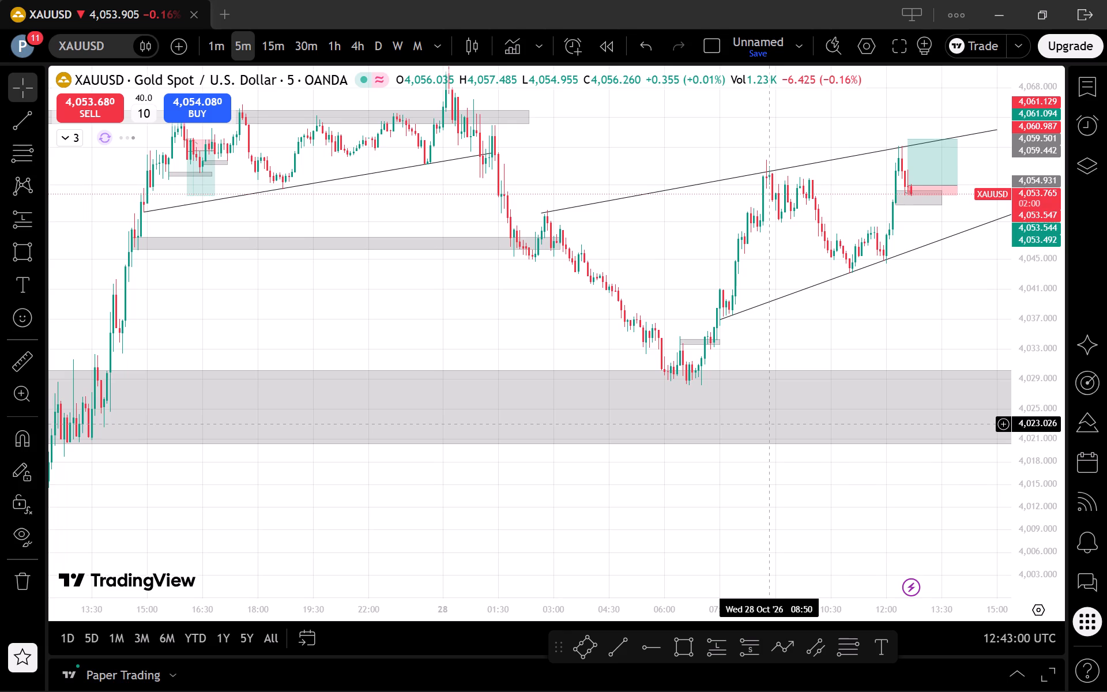
pyautogui.scroll(-1, 645, 379)
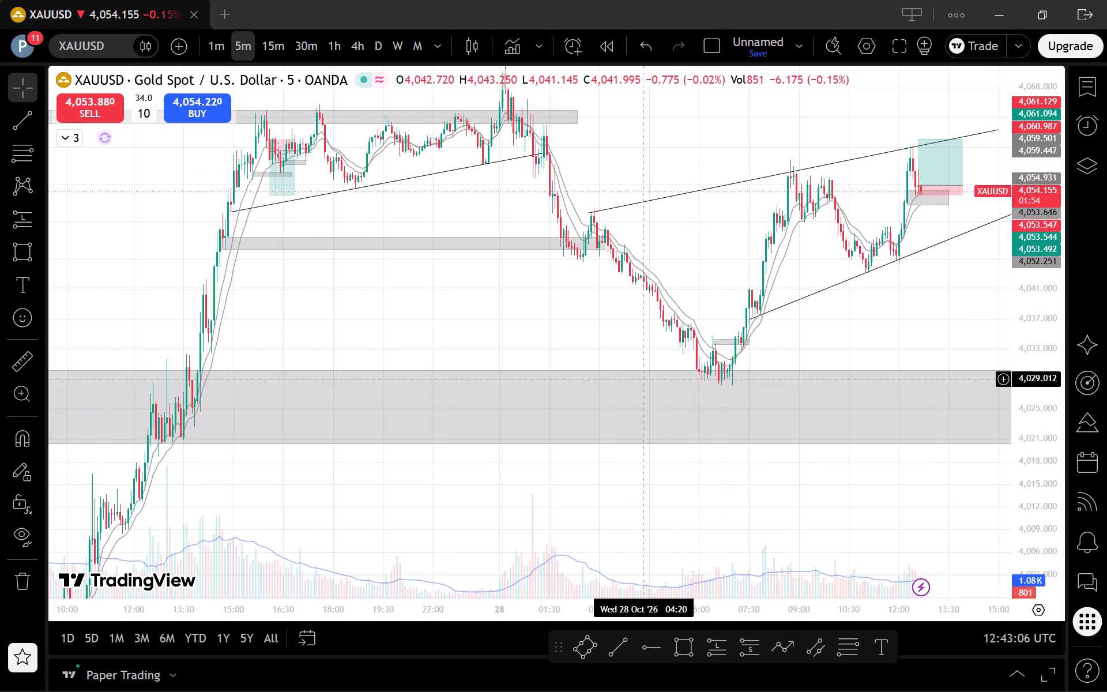
# Examine price action around the buy's entry, stop level and grey zone on the 1-minute chart.
pyautogui.click(218, 35)
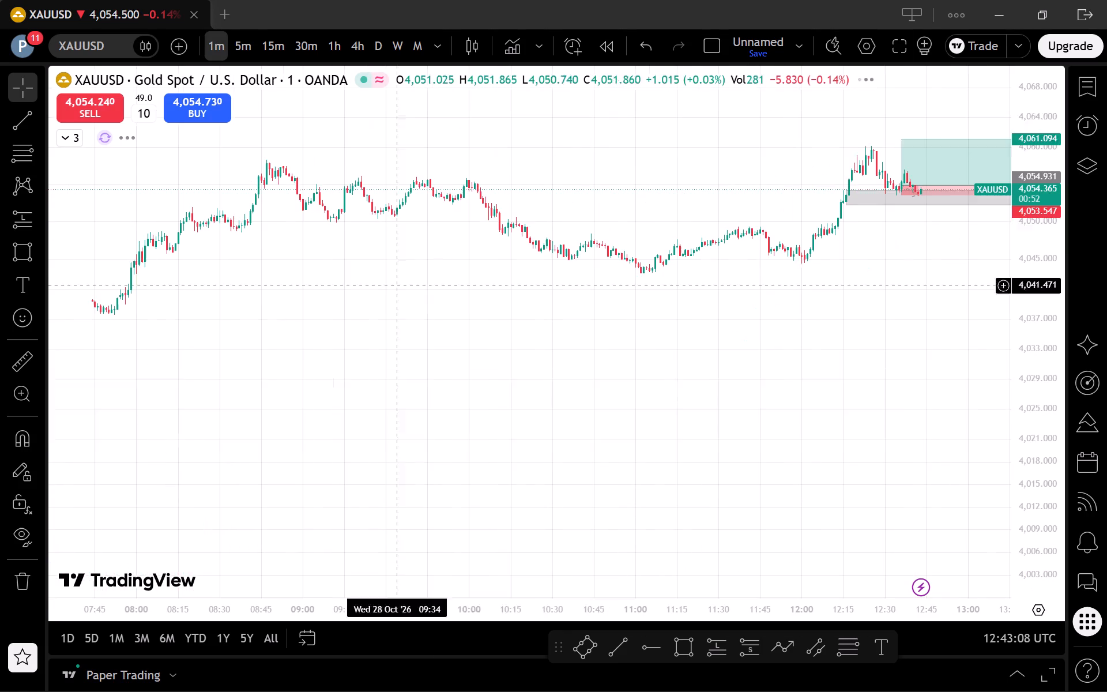
pyautogui.click(590, 559)
pyautogui.click(604, 558)
pyautogui.scroll(3, 773, 441)
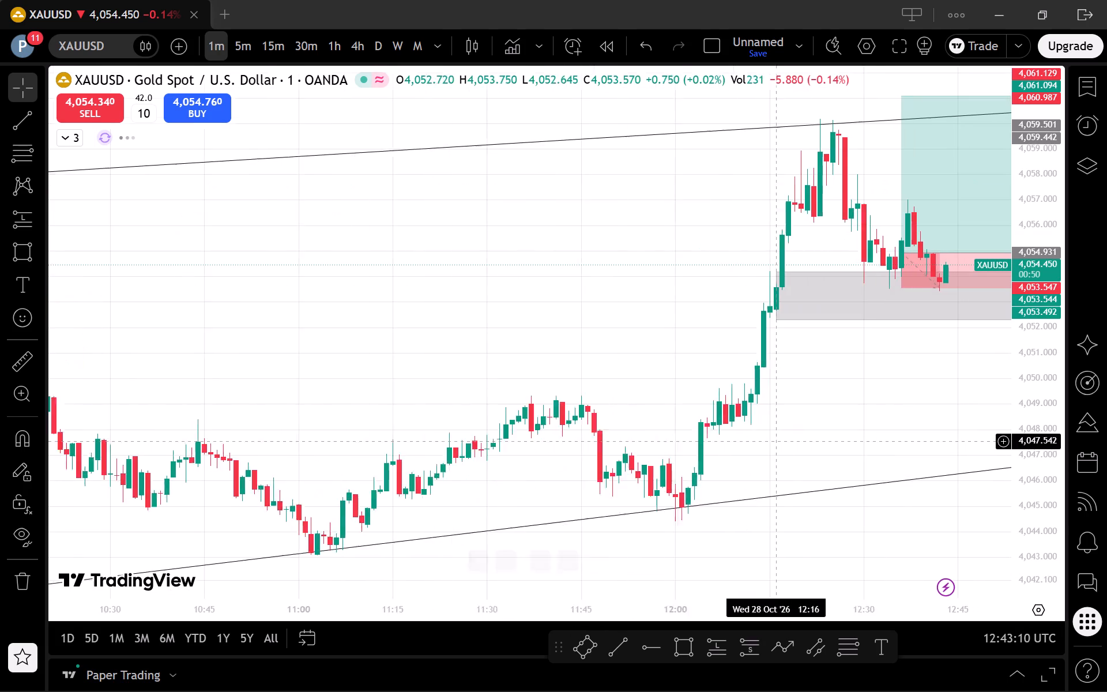
pyautogui.scroll(3, 811, 431)
pyautogui.click(816, 429)
pyautogui.moveTo(801, 429); pyautogui.dragTo(616, 431)
pyautogui.moveTo(590, 431); pyautogui.dragTo(545, 431)
pyautogui.moveTo(723, 424); pyautogui.dragTo(497, 428)
pyautogui.moveTo(1070, 318); pyautogui.dragTo(1031, 370)
pyautogui.moveTo(936, 385); pyautogui.dragTo(850, 393)
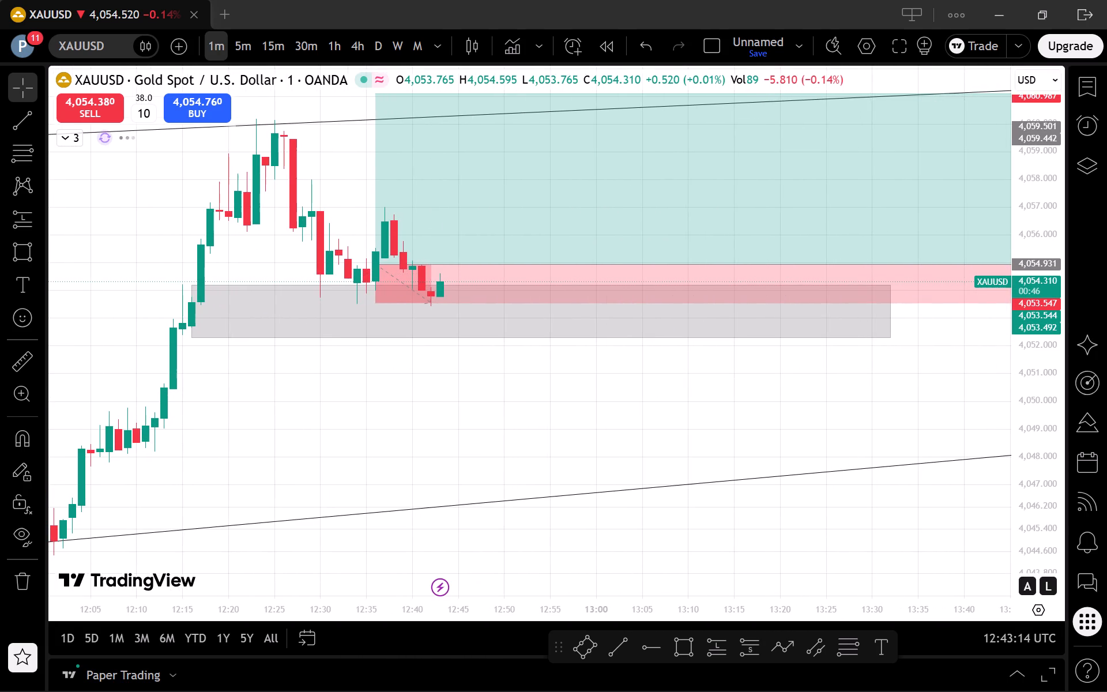
pyautogui.moveTo(1048, 353); pyautogui.dragTo(1028, 383)
pyautogui.scroll(-2, 944, 379)
pyautogui.moveTo(931, 385); pyautogui.dragTo(729, 409)
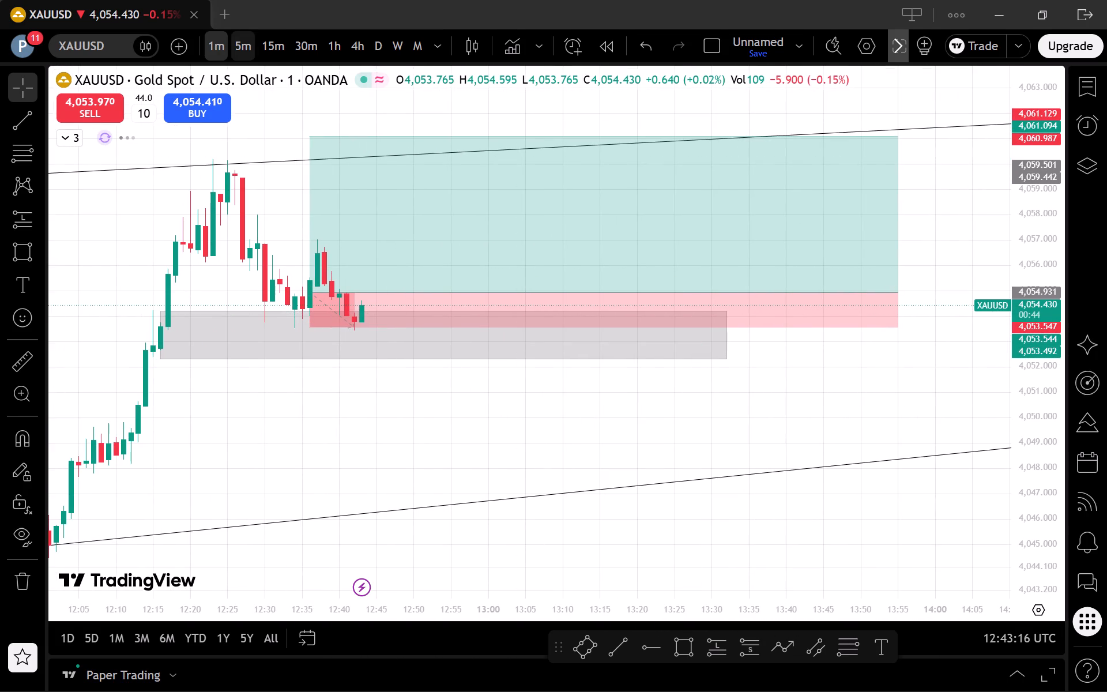
pyautogui.scroll(-3, 355, 422)
pyautogui.moveTo(349, 424); pyautogui.dragTo(390, 400)
# Expand the chart's indicator legend to view the EMA and volume entries, and collapse it again.
pyautogui.click(69, 136)
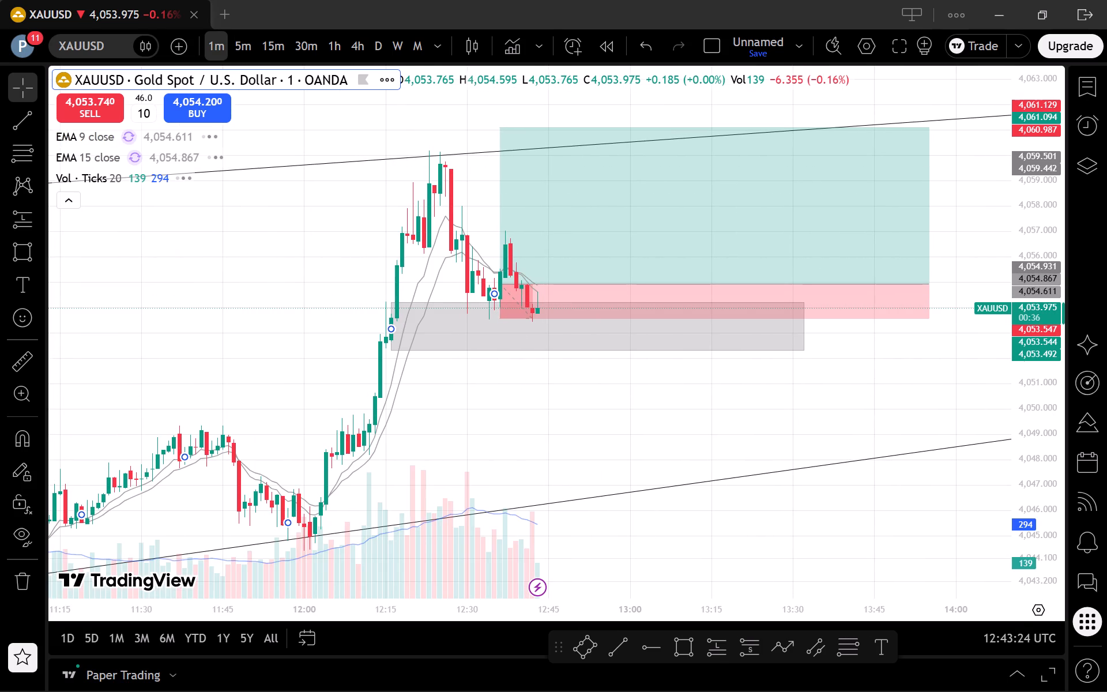
pyautogui.click(65, 188)
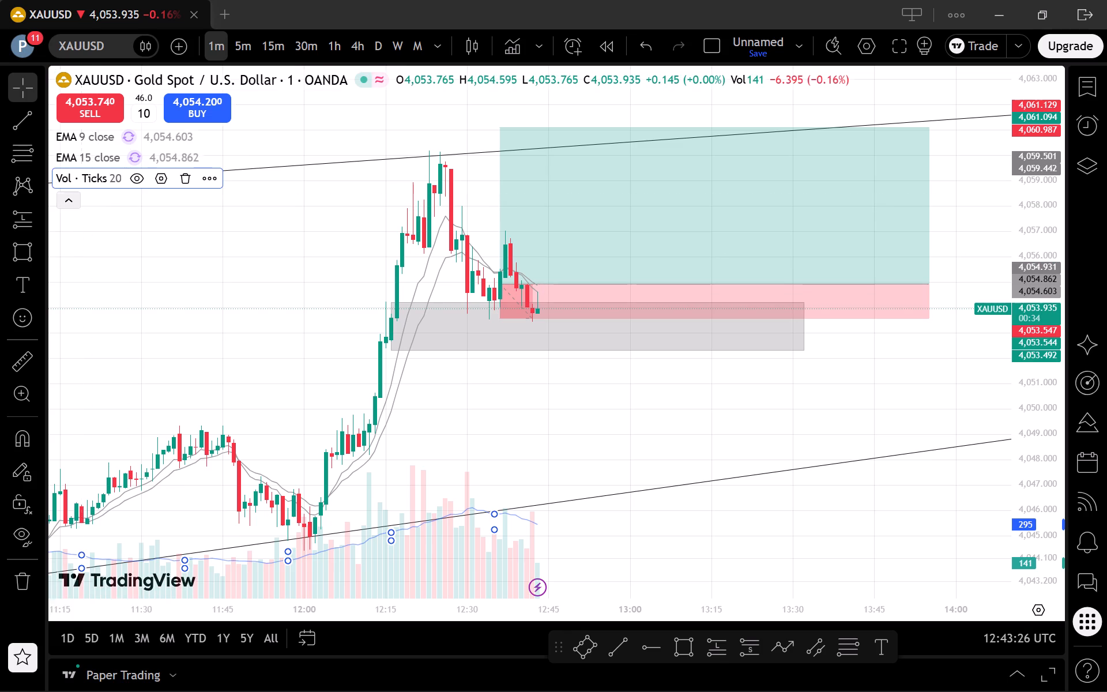
pyautogui.click(74, 196)
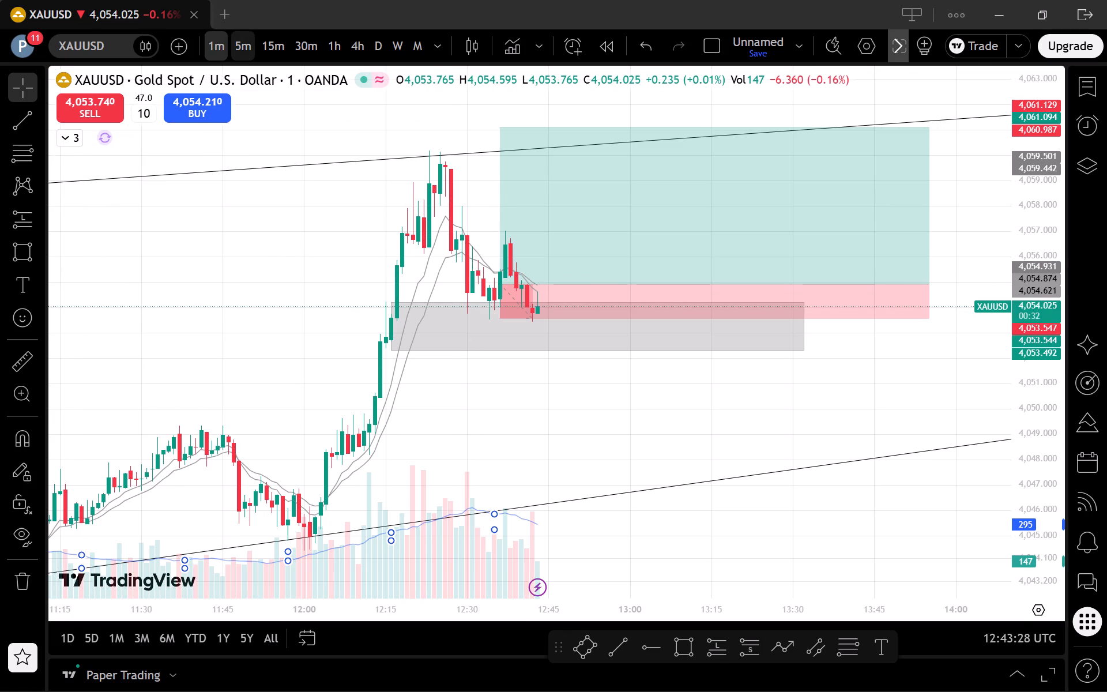
# Examine the buy's position between the two rising trend lines on the 5-minute chart.
pyautogui.click(237, 46)
pyautogui.scroll(-1, 963, 298)
pyautogui.moveTo(1033, 266); pyautogui.dragTo(1036, 392)
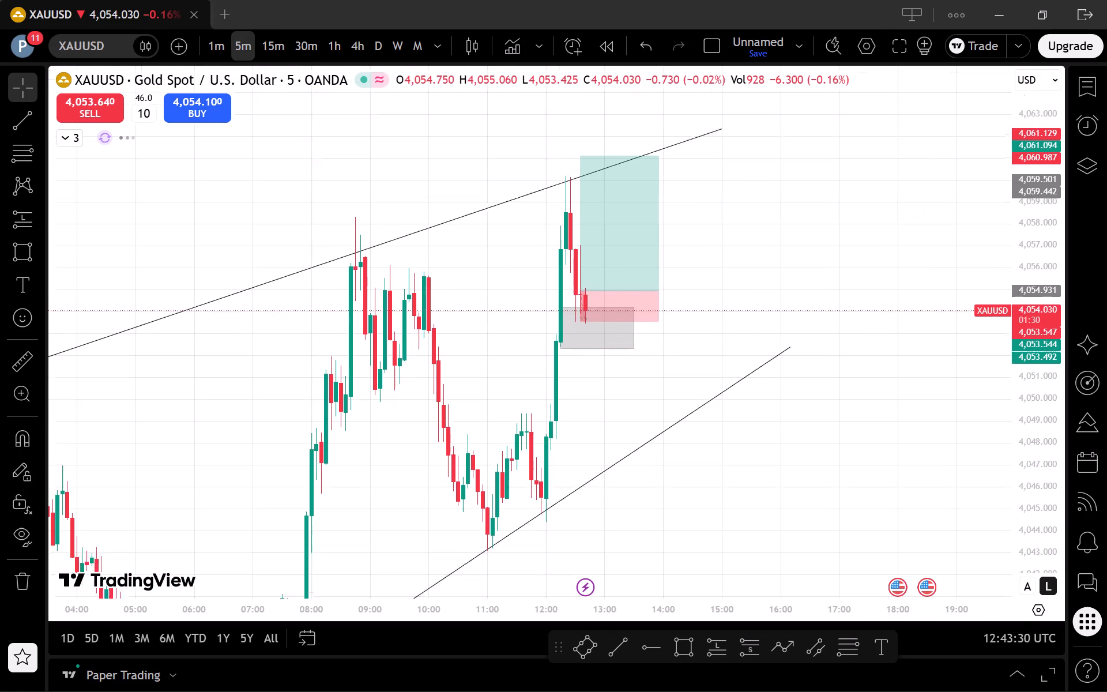
pyautogui.moveTo(1036, 392); pyautogui.dragTo(1038, 463)
pyautogui.moveTo(798, 462); pyautogui.dragTo(948, 412)
pyautogui.moveTo(807, 410); pyautogui.dragTo(836, 389)
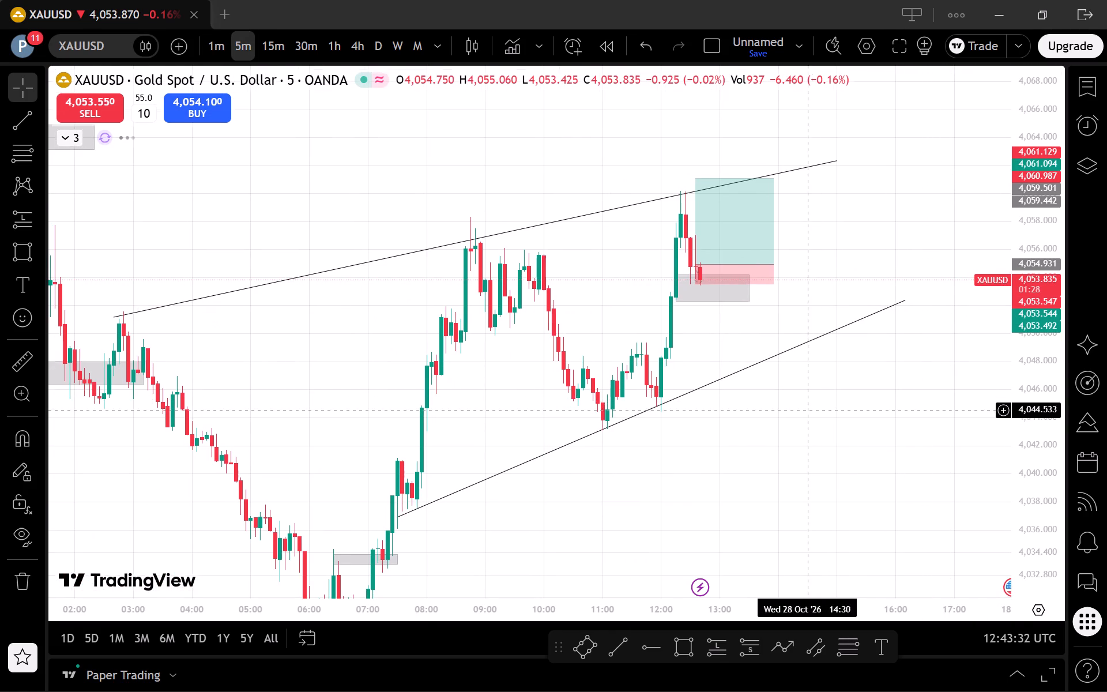
pyautogui.moveTo(836, 389); pyautogui.dragTo(874, 428)
pyautogui.scroll(2, 893, 428)
pyautogui.moveTo(854, 445); pyautogui.dragTo(903, 435)
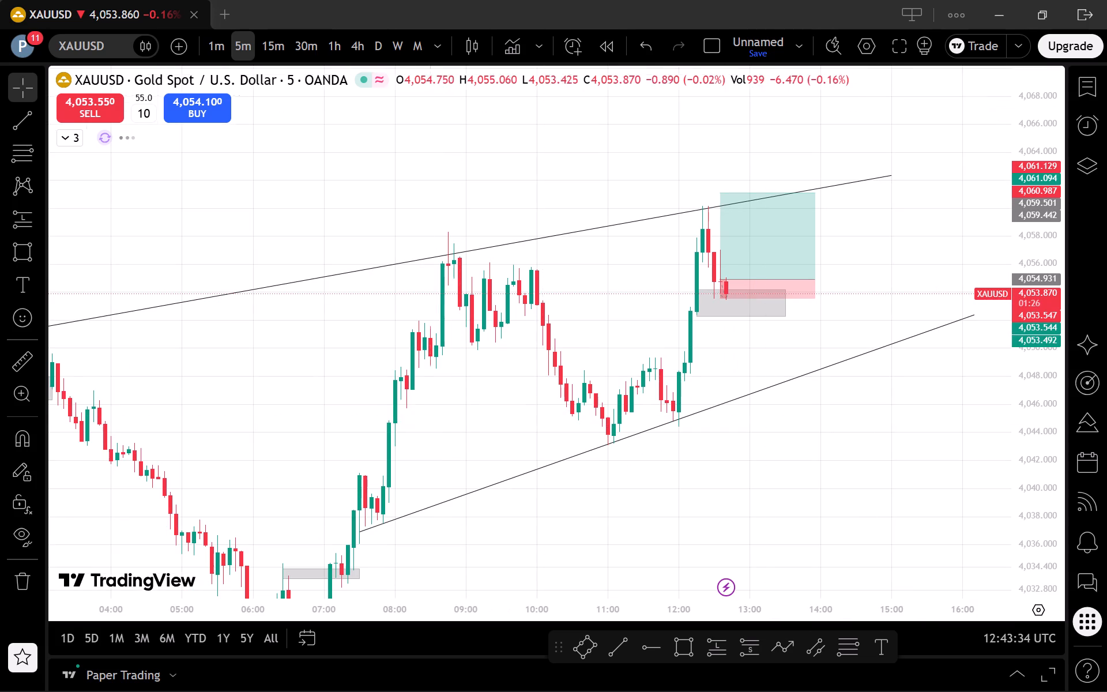
# Compare the trend lines, supply and demand zones and the open buy on the 1-hour, 30-minute and 15-minute charts.
pyautogui.click(336, 42)
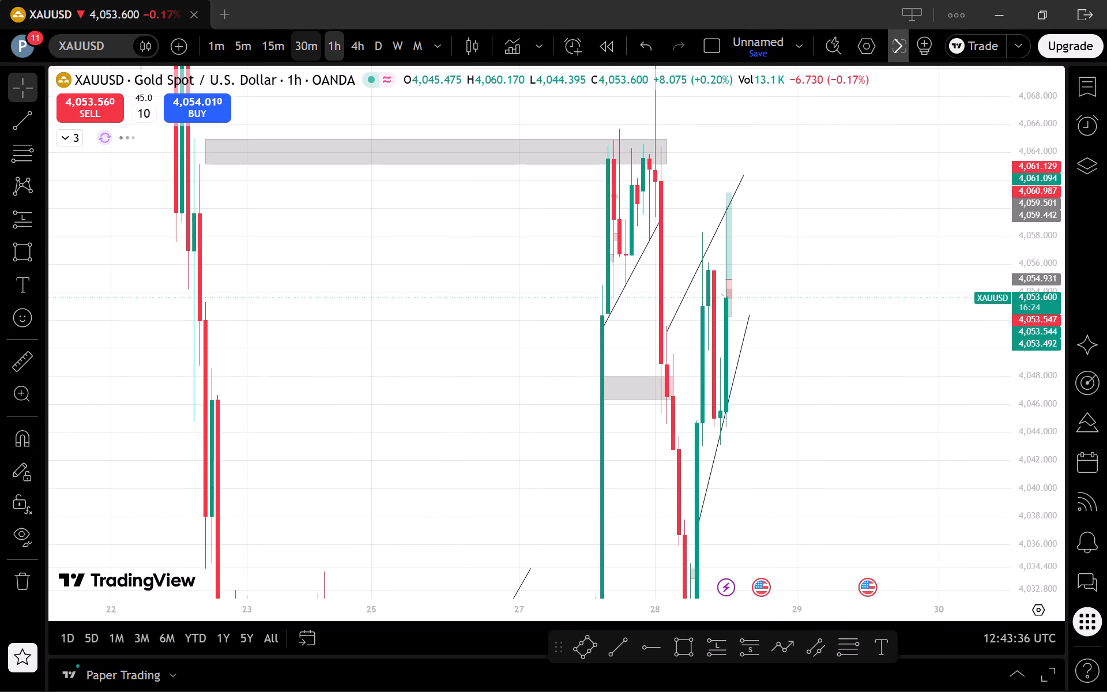
pyautogui.click(293, 48)
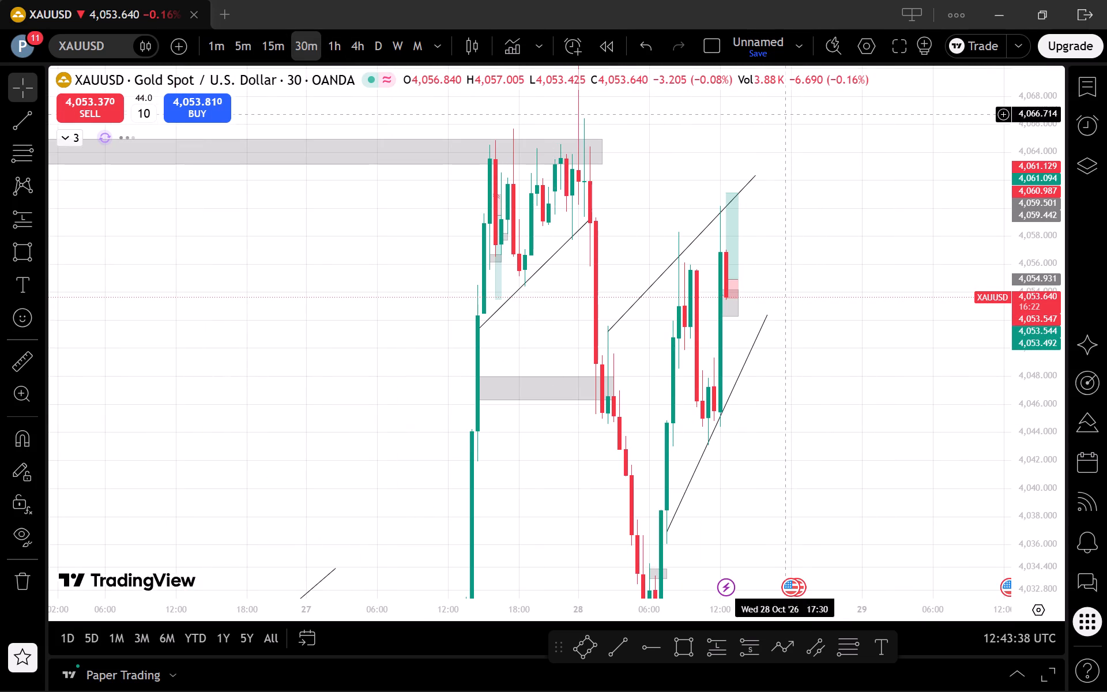
pyautogui.moveTo(1048, 120); pyautogui.dragTo(1055, 415)
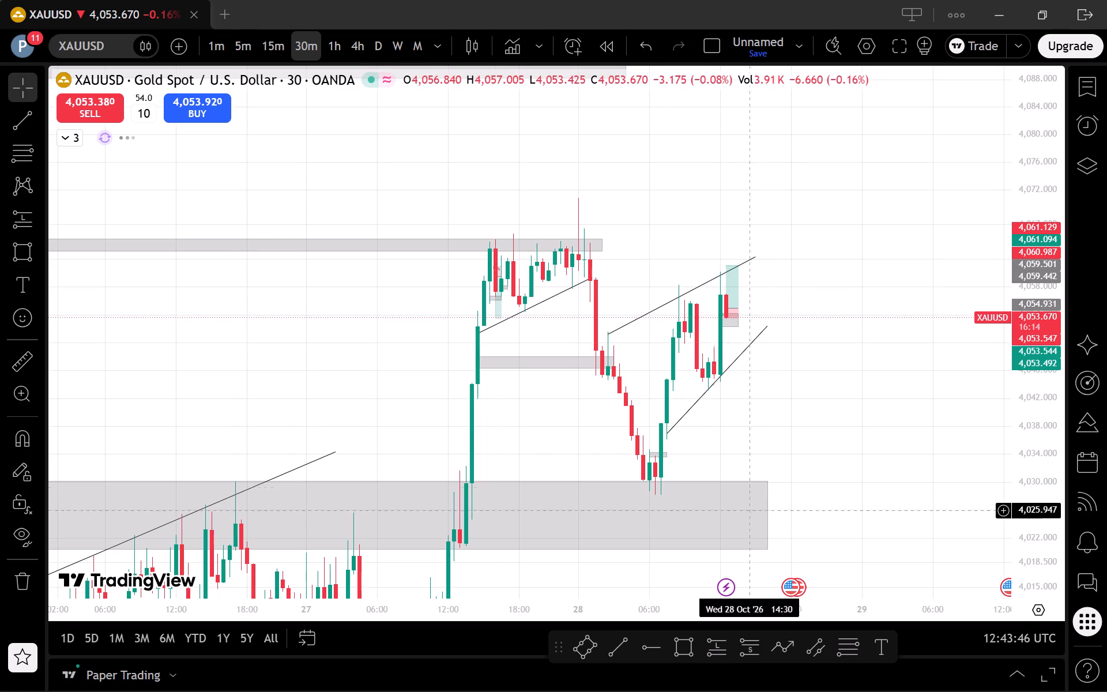
pyautogui.scroll(2, 834, 453)
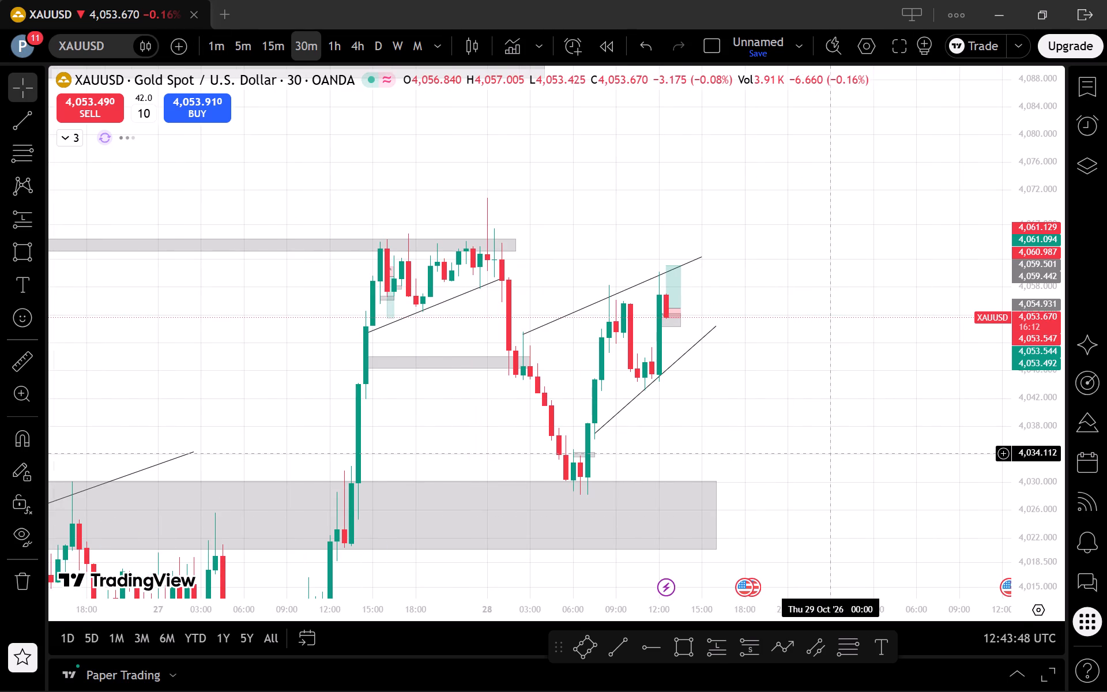
pyautogui.scroll(1, 834, 453)
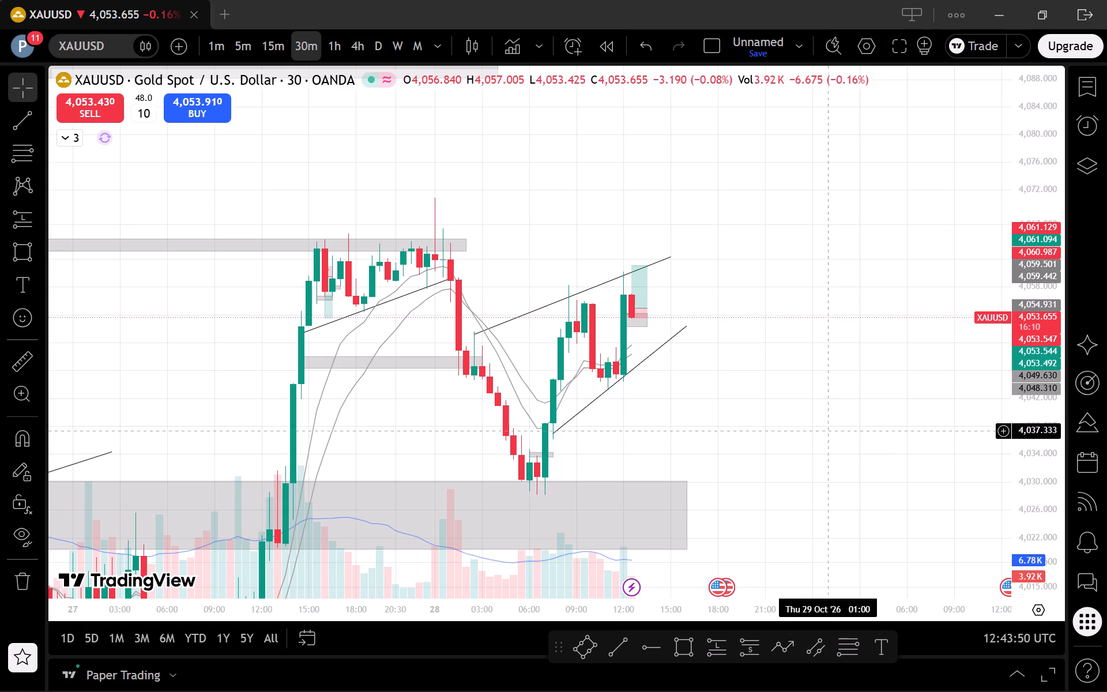
pyautogui.click(278, 43)
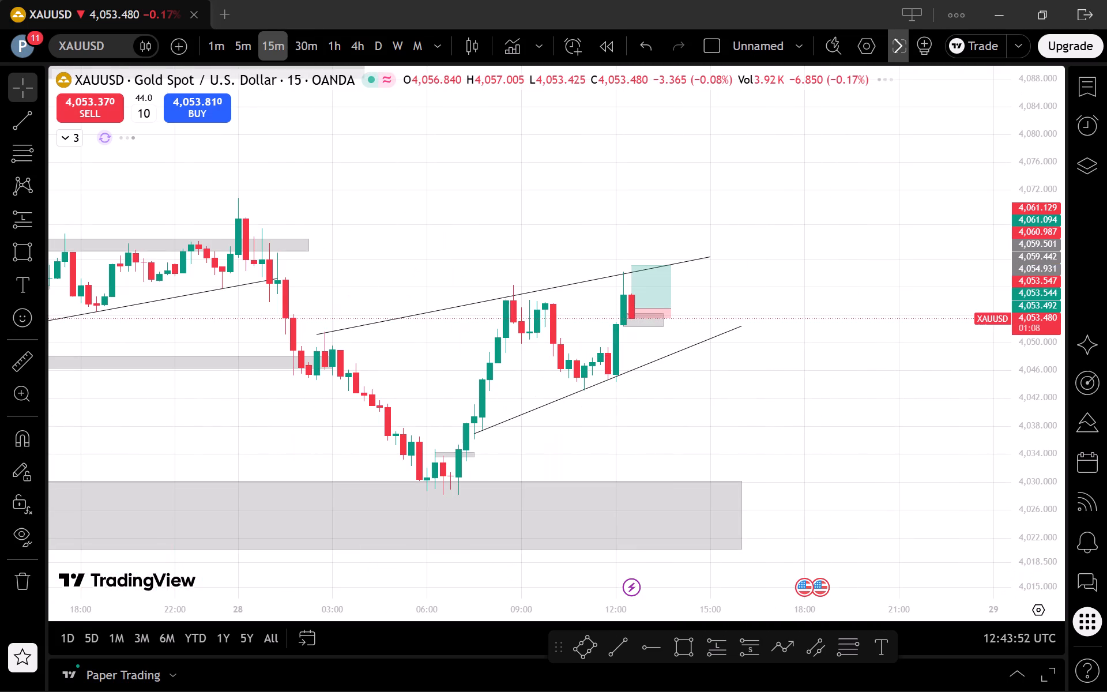
pyautogui.click(317, 43)
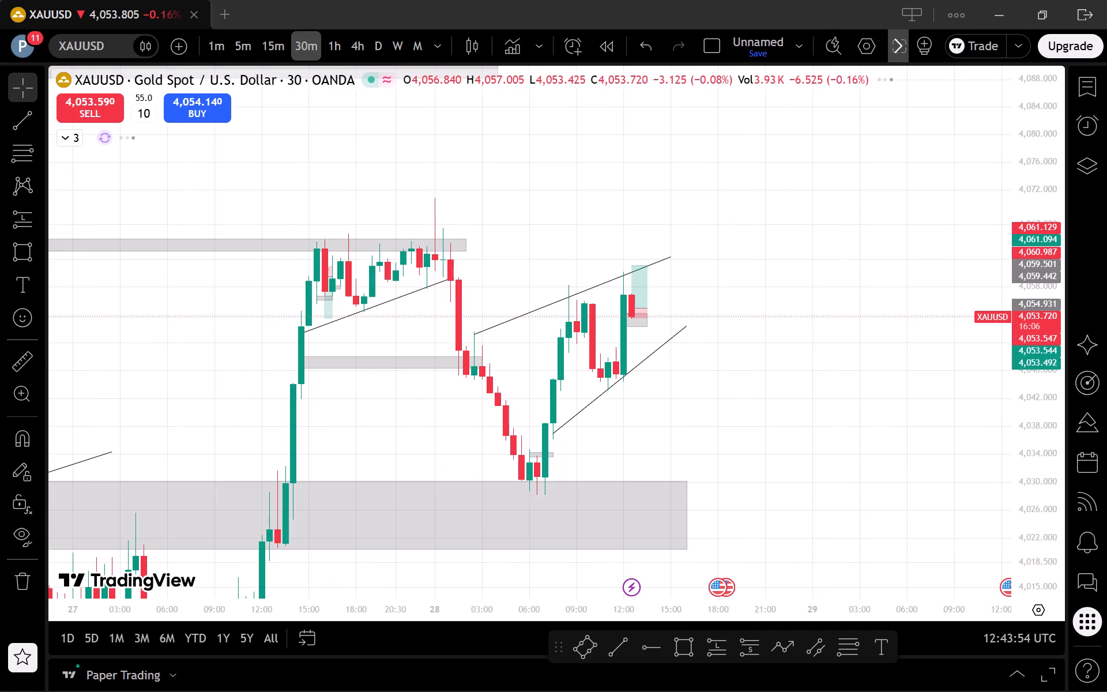
# Review the rising channel and the buy's grey zone on the 5-minute chart, with a brief comparison on 15 minutes.
pyautogui.click(253, 46)
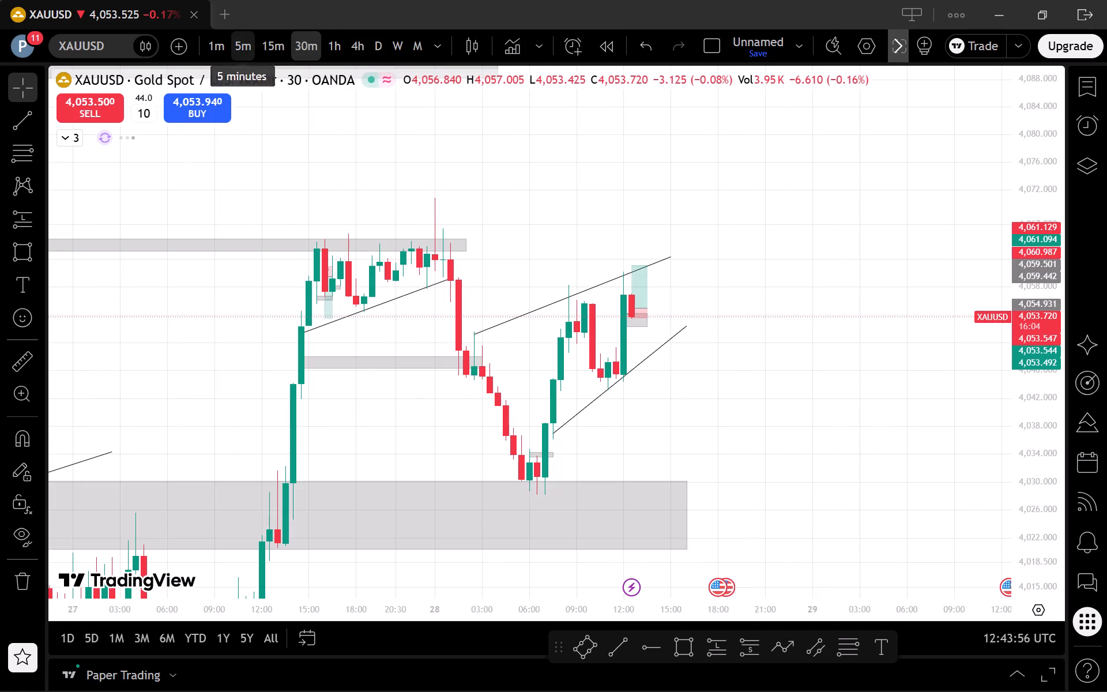
pyautogui.scroll(-1, 966, 459)
pyautogui.moveTo(1032, 528); pyautogui.dragTo(984, 315)
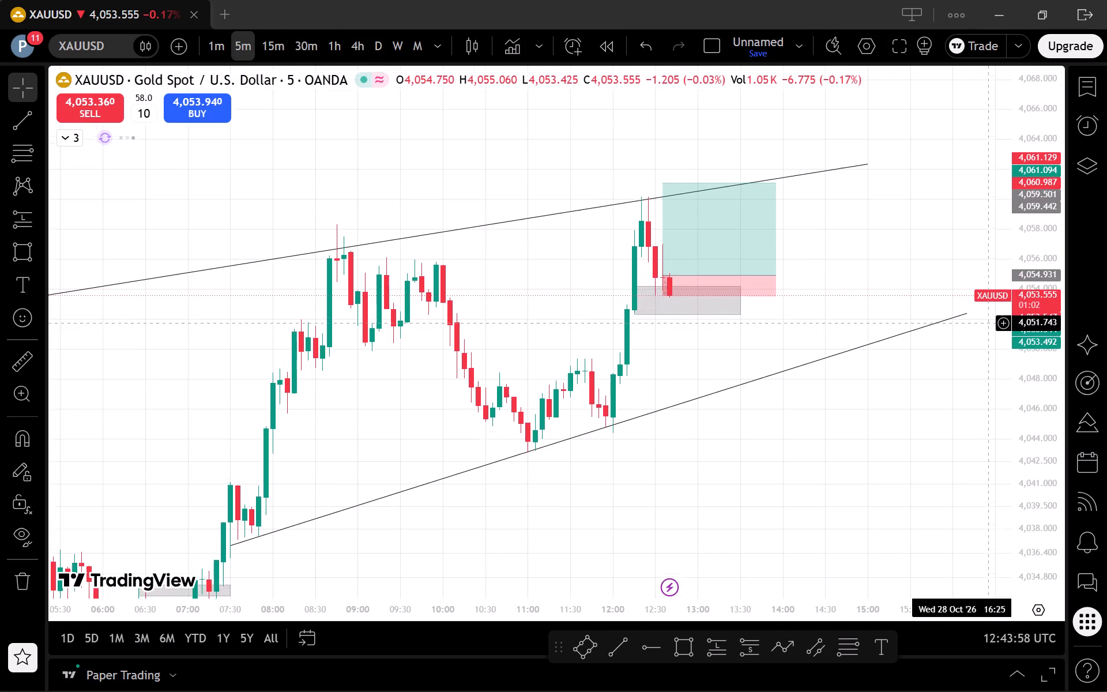
pyautogui.moveTo(984, 315); pyautogui.dragTo(983, 315)
pyautogui.scroll(-3, 986, 323)
pyautogui.scroll(1, 897, 452)
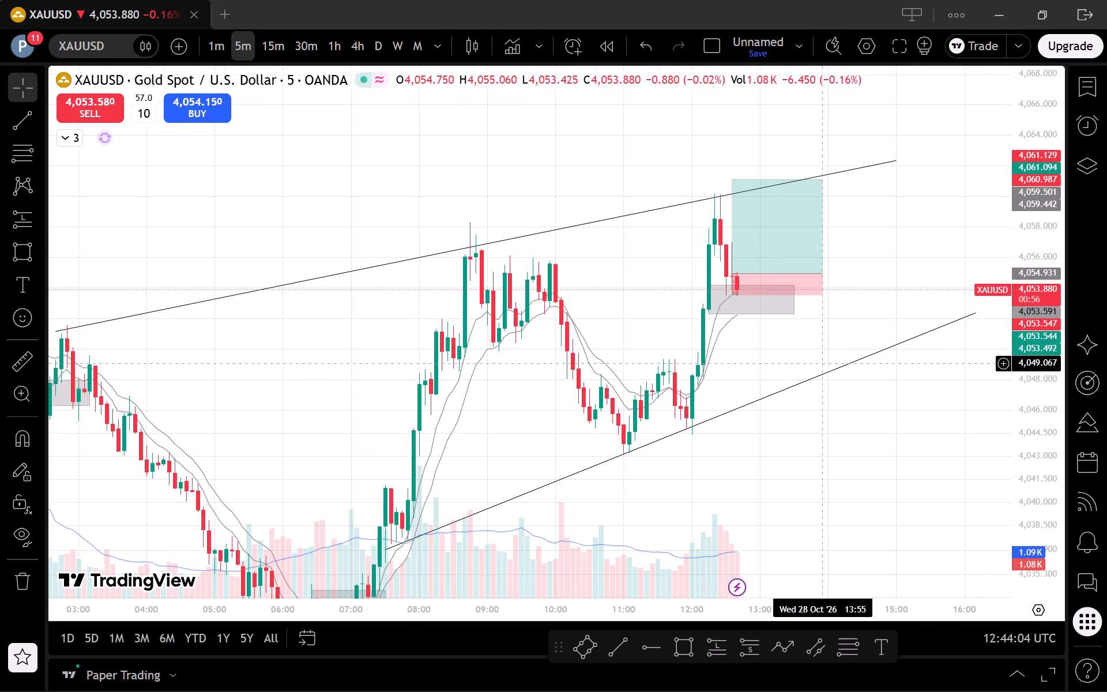
pyautogui.click(270, 42)
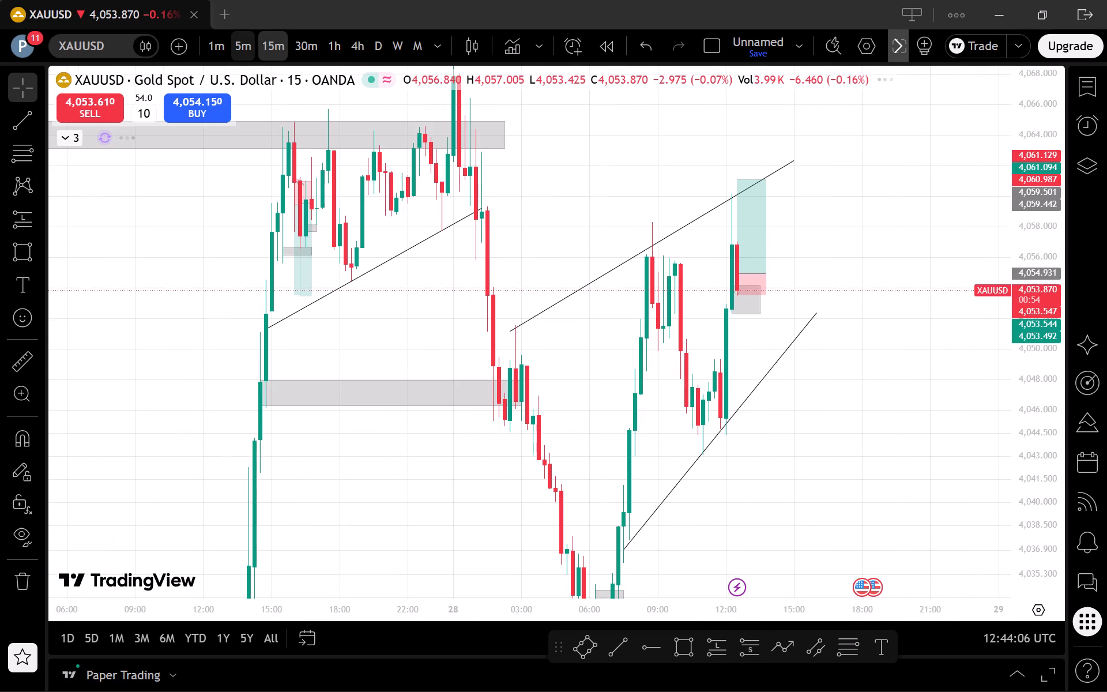
pyautogui.click(237, 38)
pyautogui.scroll(-2, 927, 551)
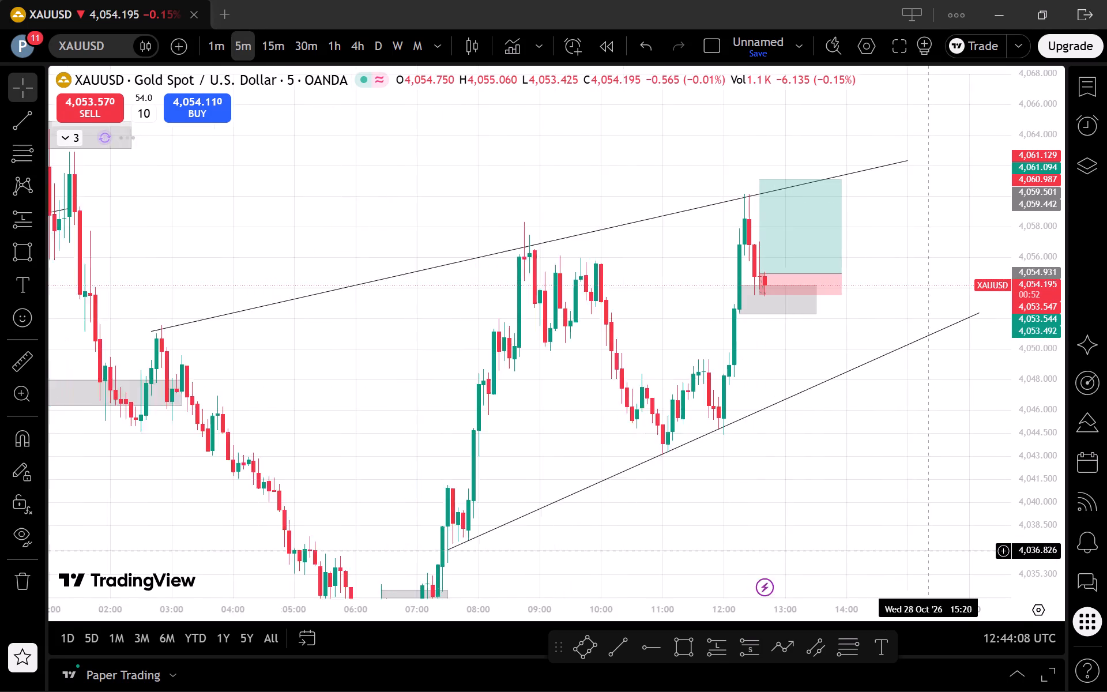
pyautogui.moveTo(906, 490); pyautogui.dragTo(901, 533)
# Inspect the latest candles against the buy's stop level and grey zone on the 1-minute chart.
pyautogui.click(214, 33)
pyautogui.scroll(-1, 945, 521)
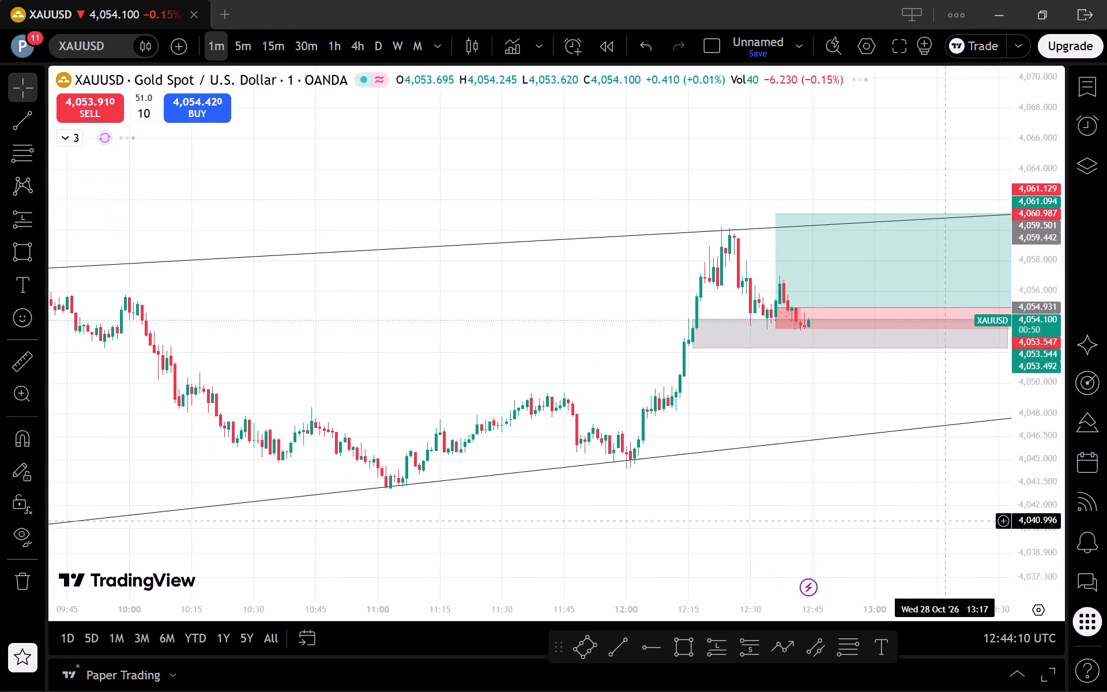
pyautogui.moveTo(939, 523); pyautogui.dragTo(924, 525)
pyautogui.moveTo(906, 525); pyautogui.dragTo(721, 520)
pyautogui.moveTo(1046, 557); pyautogui.dragTo(1008, 373)
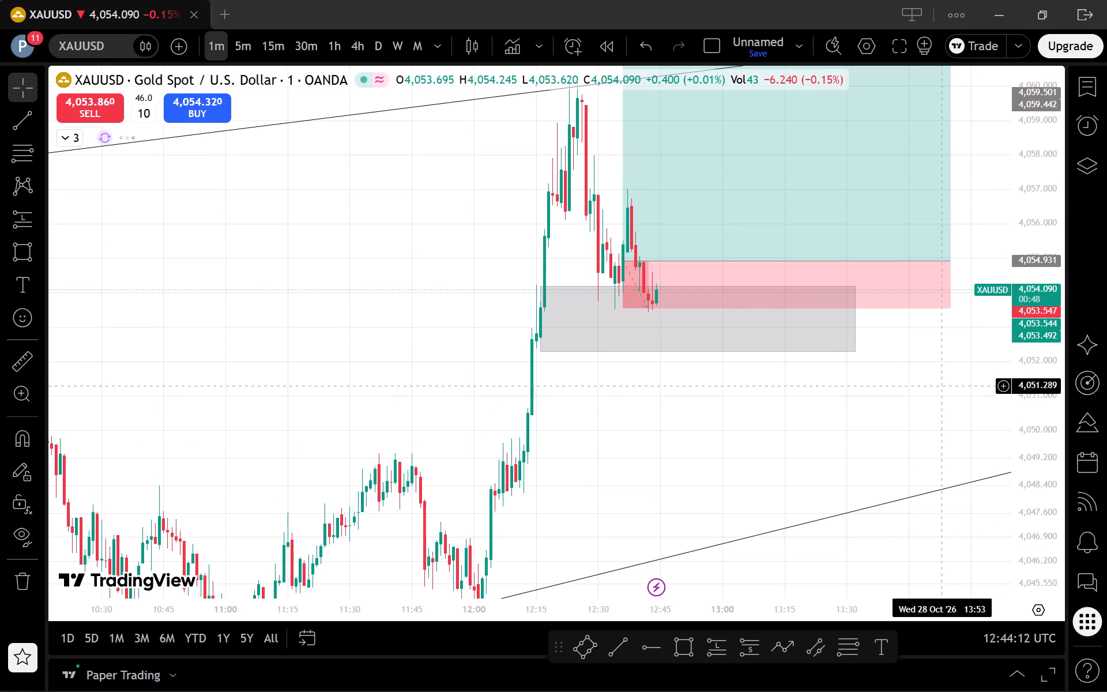
pyautogui.moveTo(910, 398); pyautogui.dragTo(901, 438)
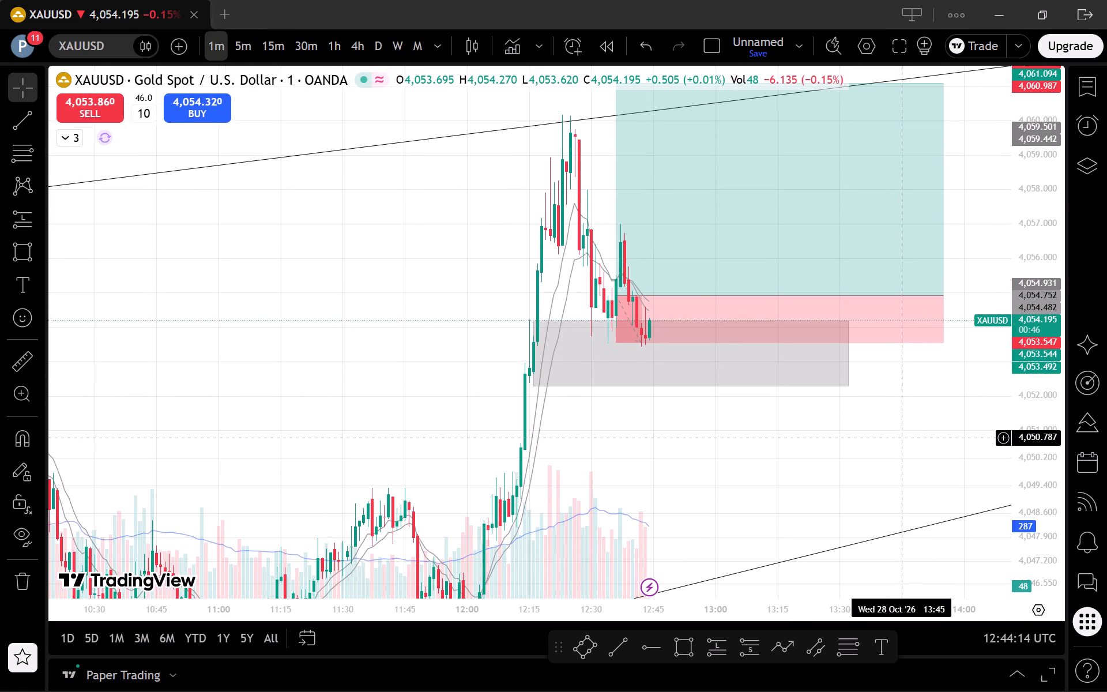
# Examine price, the moving averages and the rising channel around the open buy on the 5-minute chart.
pyautogui.click(244, 44)
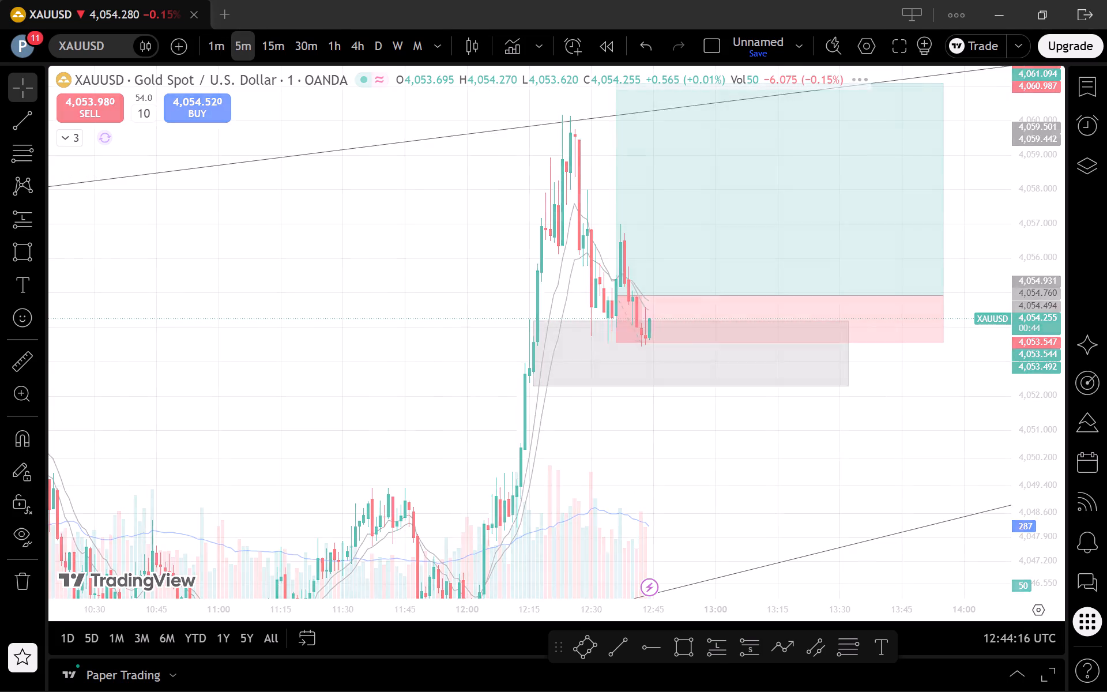
pyautogui.moveTo(1038, 340); pyautogui.dragTo(1040, 612)
pyautogui.scroll(1, 918, 480)
pyautogui.moveTo(770, 495); pyautogui.dragTo(957, 532)
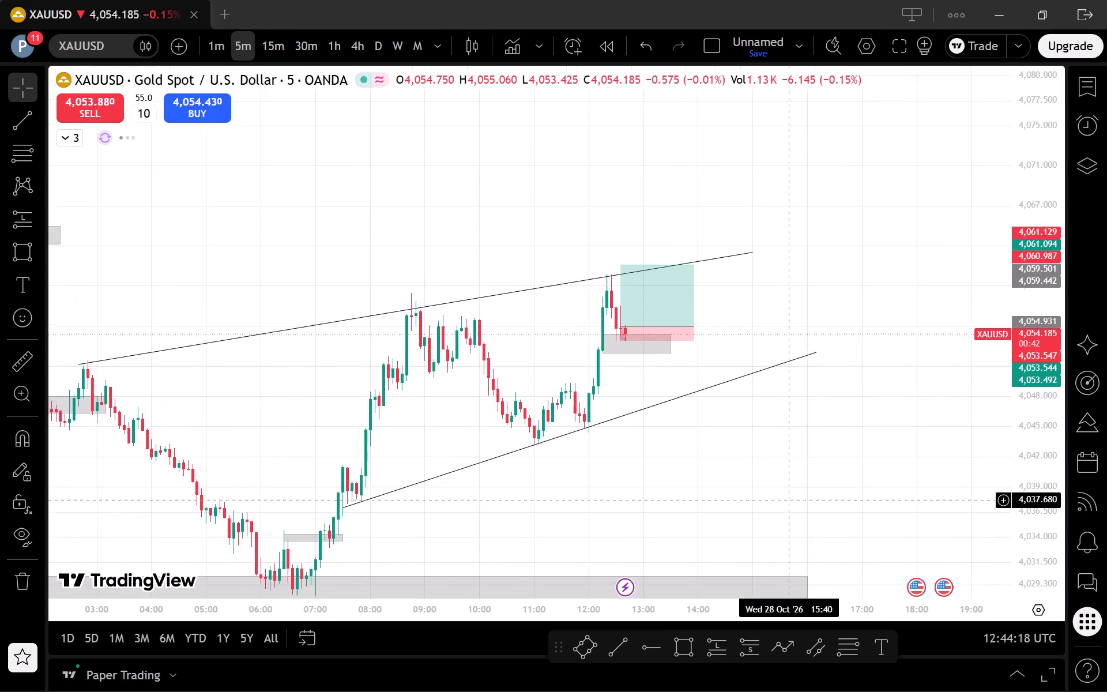
pyautogui.moveTo(957, 532); pyautogui.dragTo(959, 532)
pyautogui.moveTo(1070, 551); pyautogui.dragTo(1056, 540)
pyautogui.moveTo(1053, 540); pyautogui.dragTo(1031, 418)
pyautogui.scroll(6, 958, 506)
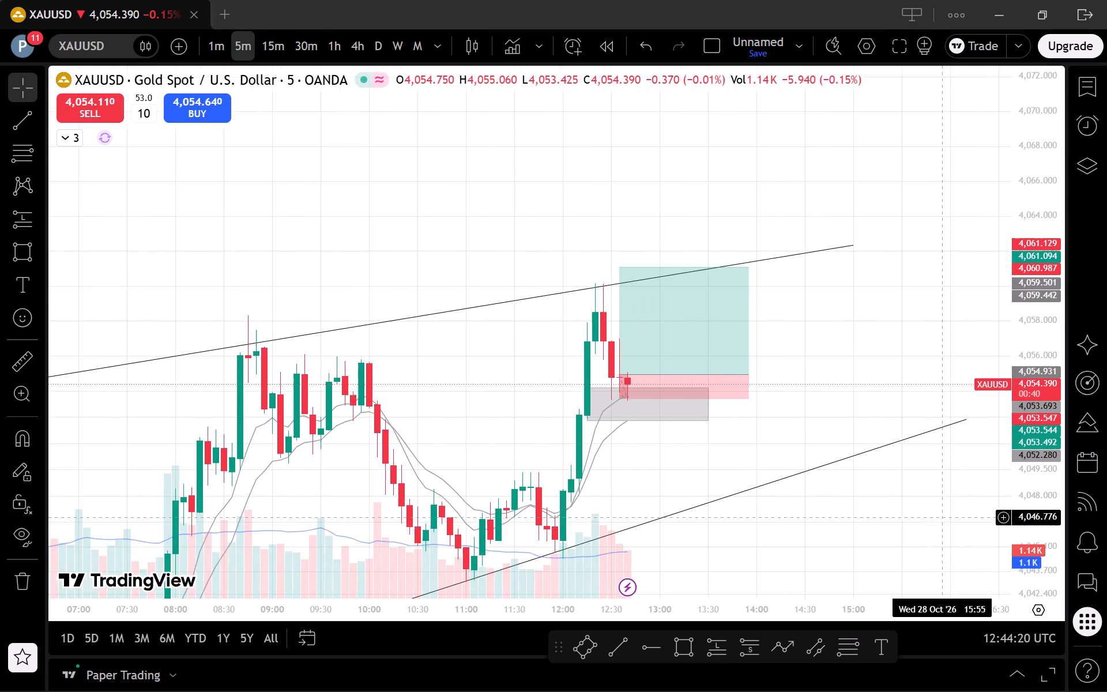
pyautogui.moveTo(867, 570); pyautogui.dragTo(895, 515)
pyautogui.scroll(-1, 908, 506)
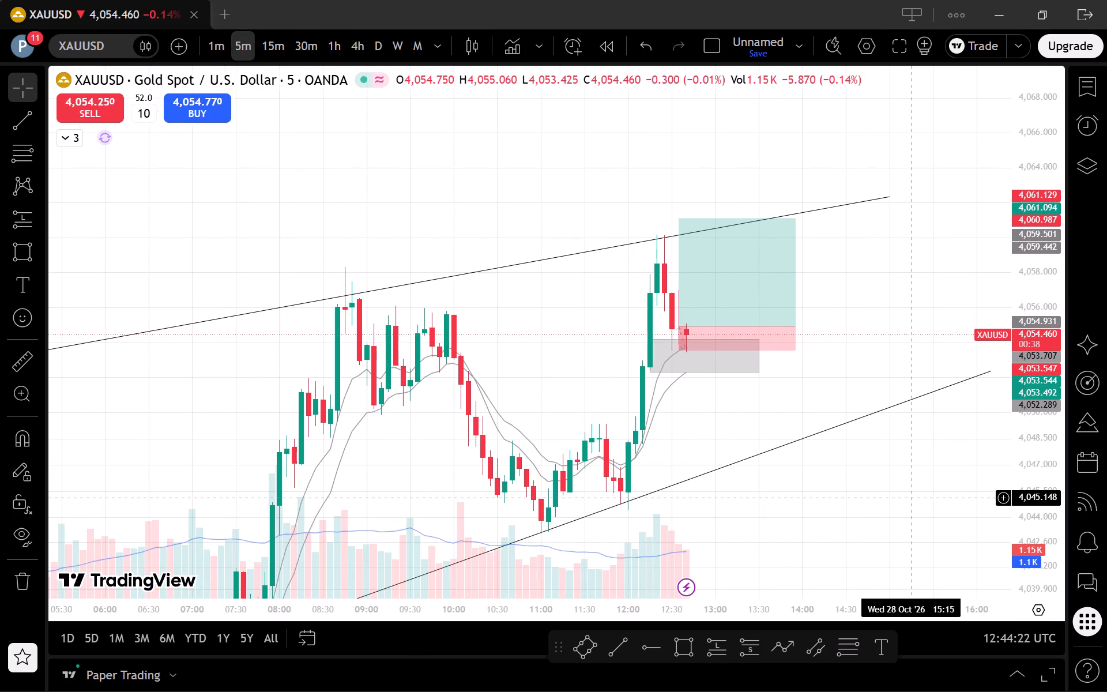
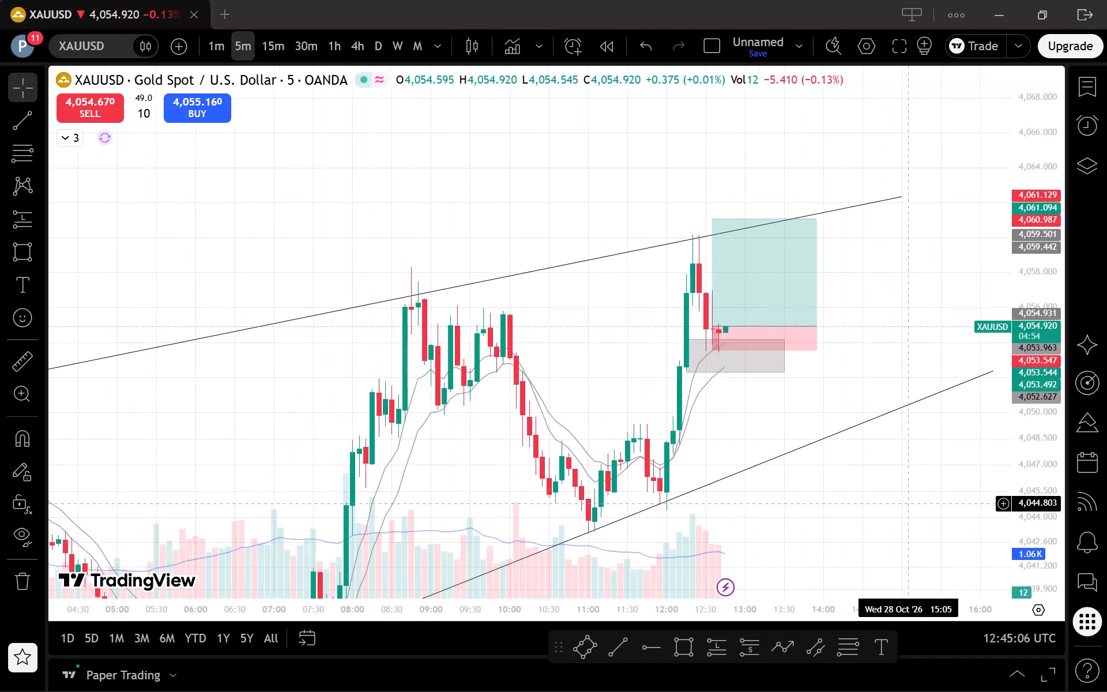
# Delete the long position drawing beside the latest candles on the 1-minute chart.
pyautogui.scroll(1, 905, 505)
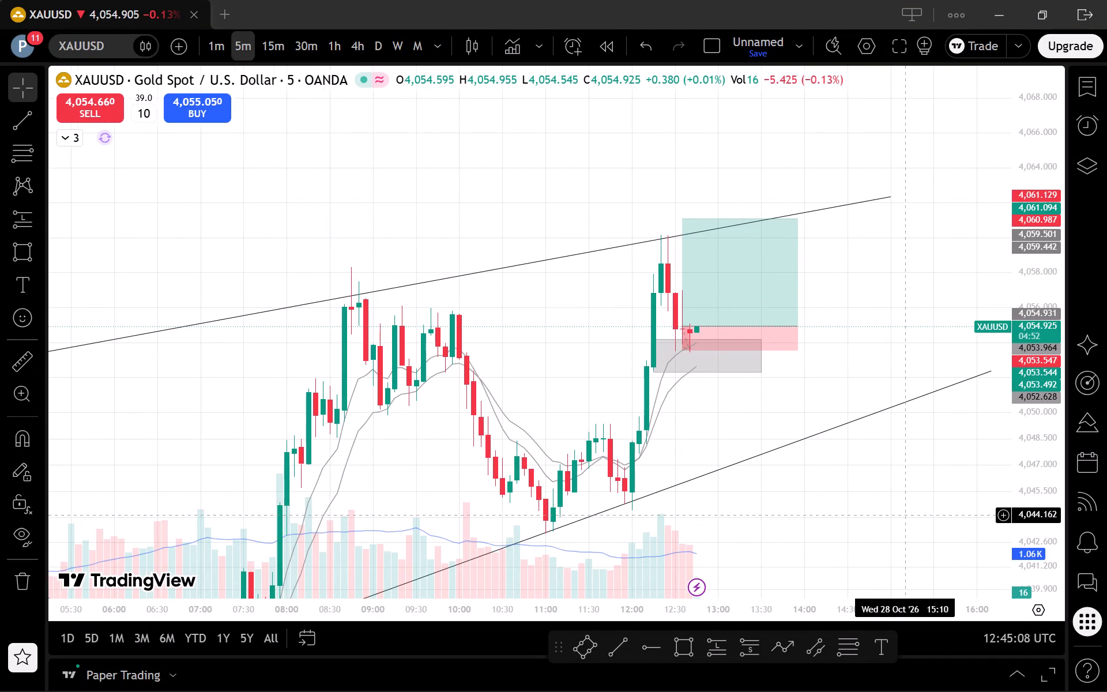
pyautogui.click(212, 37)
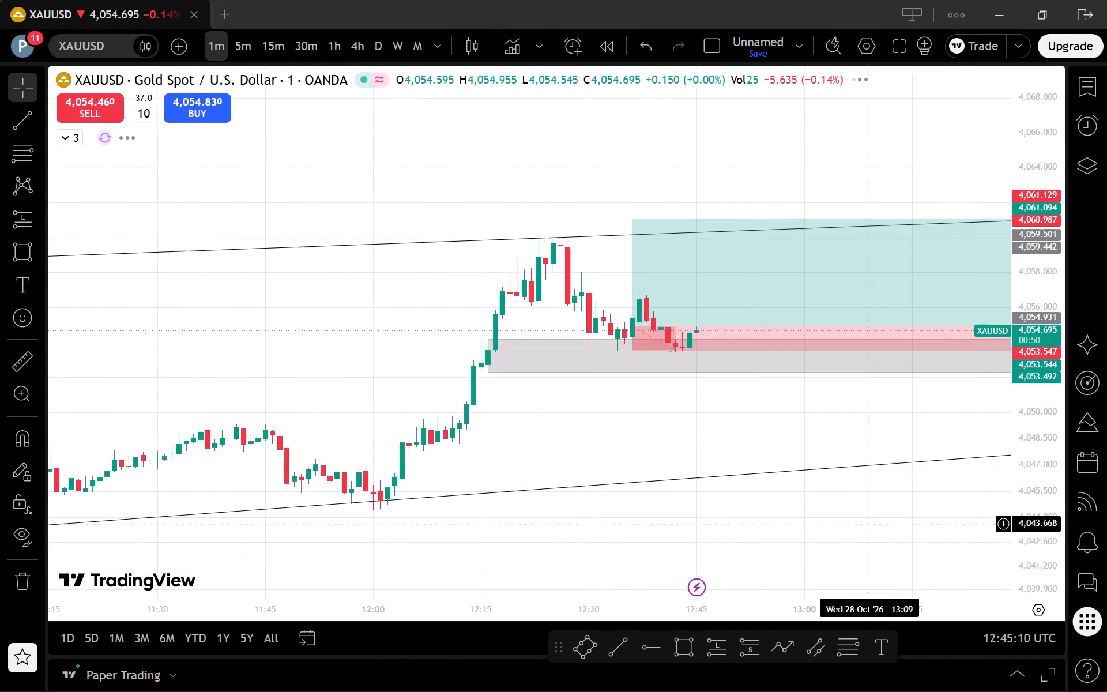
pyautogui.scroll(-3, 976, 577)
pyautogui.moveTo(965, 544); pyautogui.dragTo(954, 544)
pyautogui.moveTo(850, 544); pyautogui.dragTo(745, 544)
pyautogui.click(737, 544)
pyautogui.moveTo(950, 526); pyautogui.dragTo(699, 526)
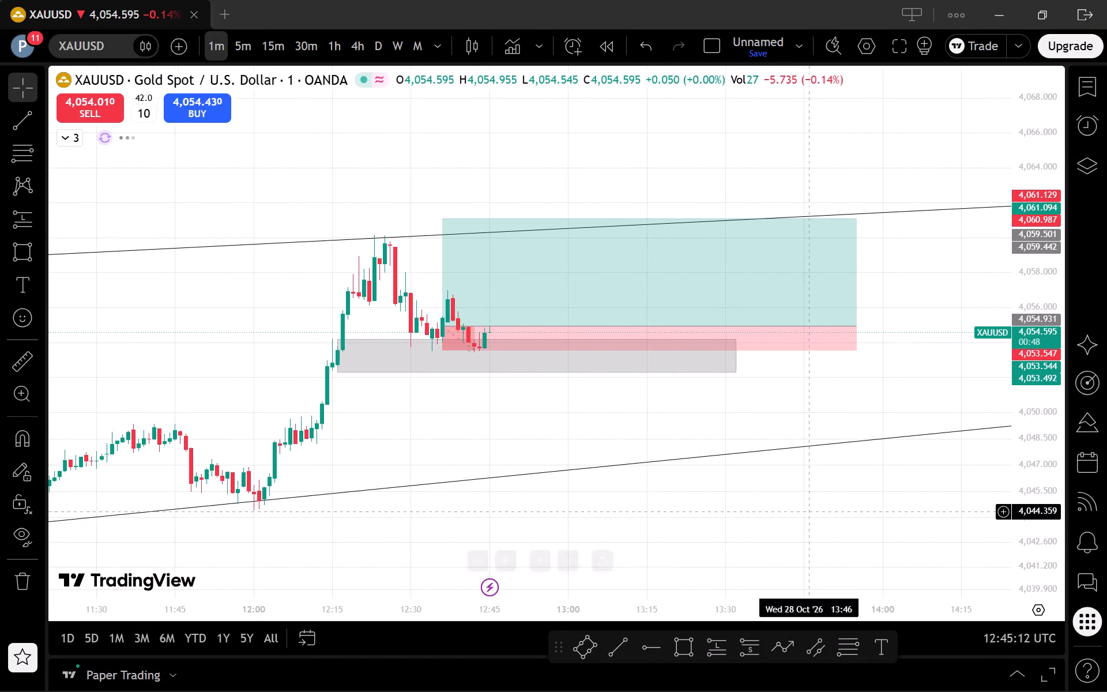
pyautogui.scroll(-4, 921, 506)
pyautogui.moveTo(1048, 533); pyautogui.dragTo(1011, 405)
pyautogui.click(890, 310)
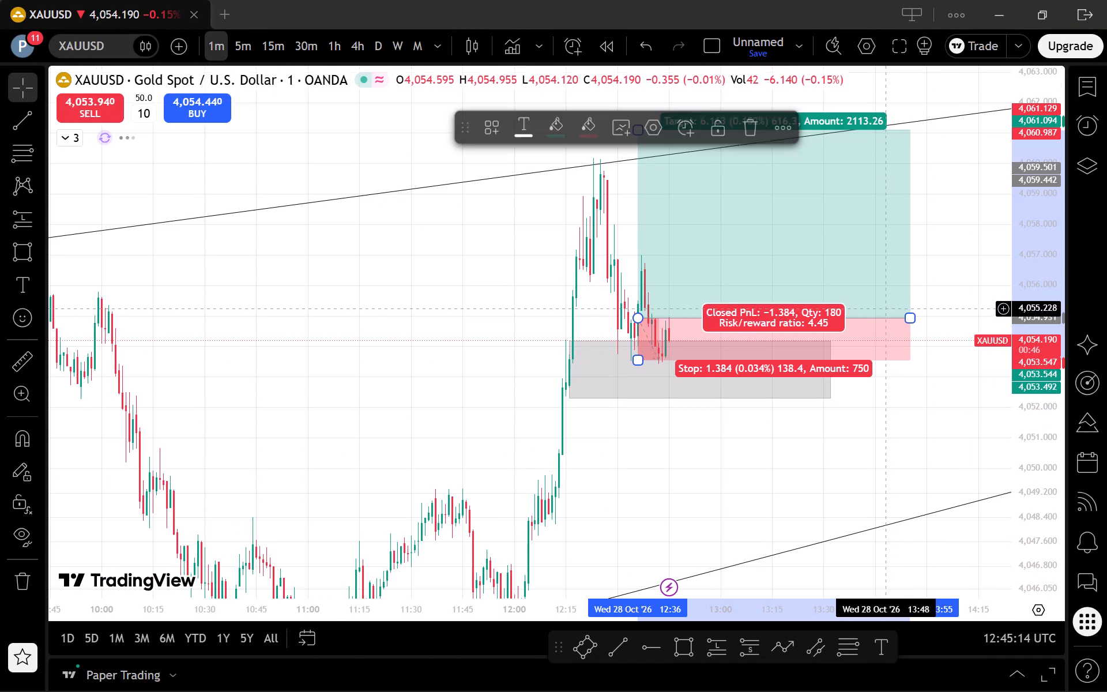
pyautogui.click(743, 129)
# Examine price against the grey zone on the 1-minute chart and compare it with the 15-minute chart.
pyautogui.scroll(3, 869, 349)
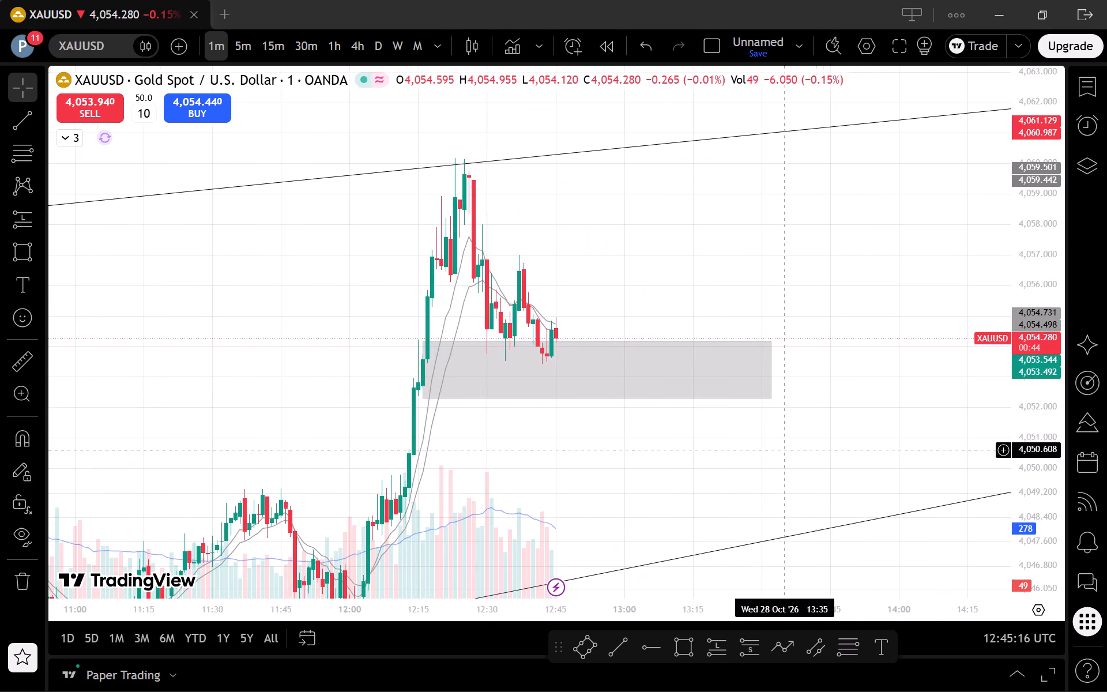
pyautogui.moveTo(745, 457); pyautogui.dragTo(830, 456)
pyautogui.scroll(2, 830, 454)
pyautogui.moveTo(660, 452); pyautogui.dragTo(662, 452)
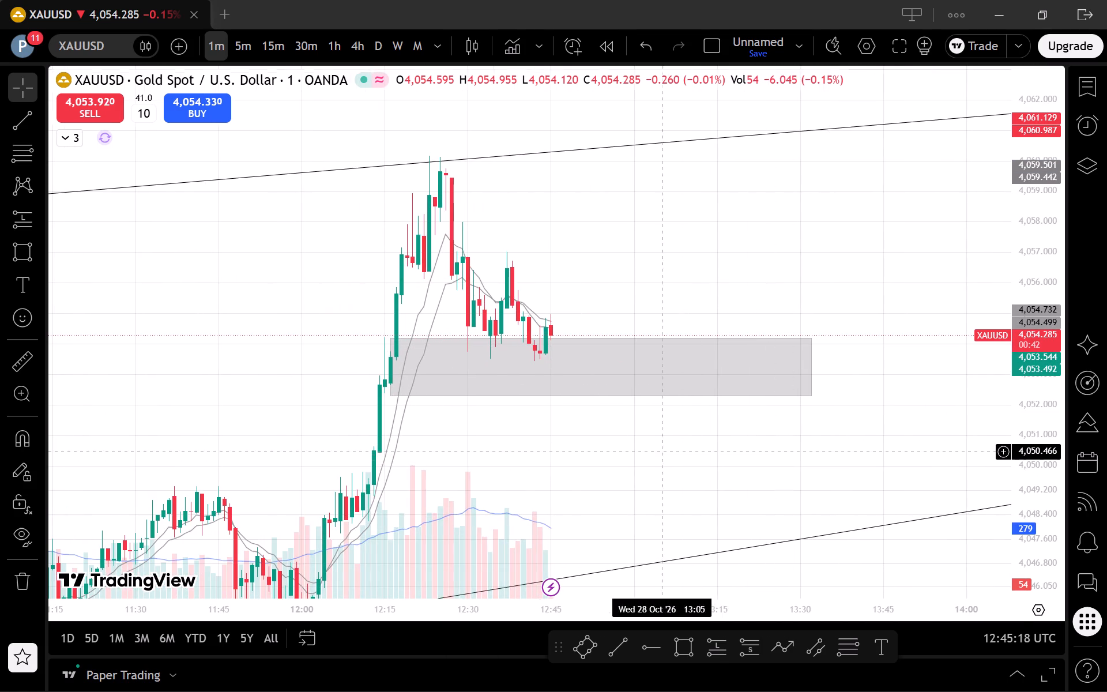
pyautogui.moveTo(662, 452); pyautogui.dragTo(775, 456)
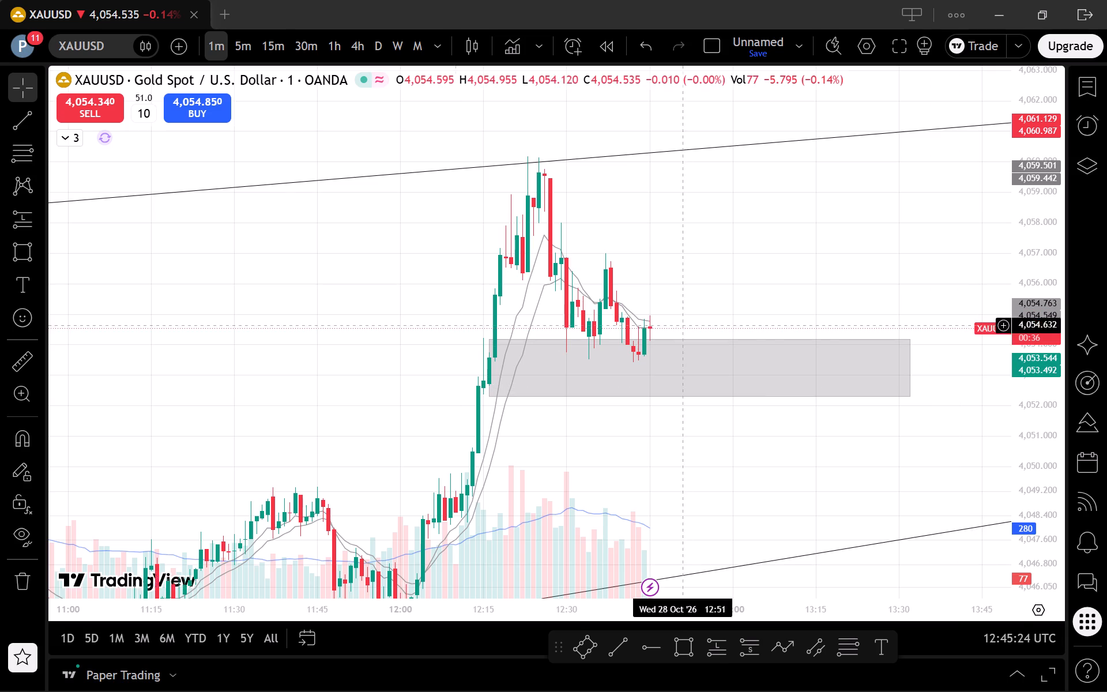
pyautogui.click(266, 44)
pyautogui.moveTo(1041, 279); pyautogui.dragTo(1068, 556)
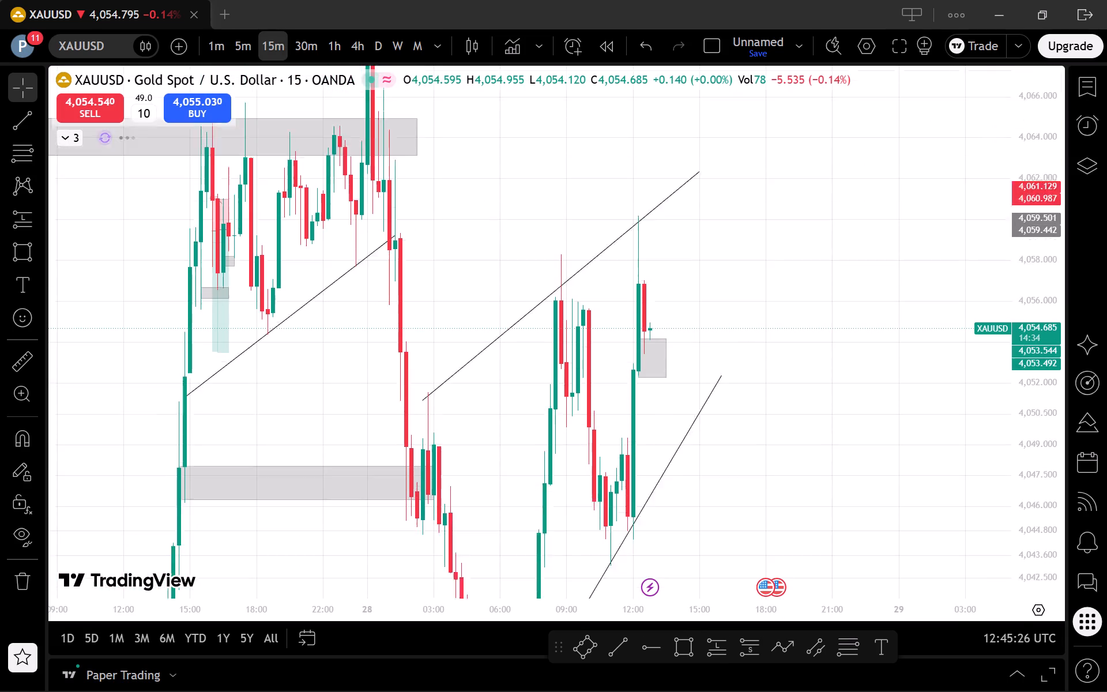
pyautogui.moveTo(1068, 556); pyautogui.dragTo(1032, 499)
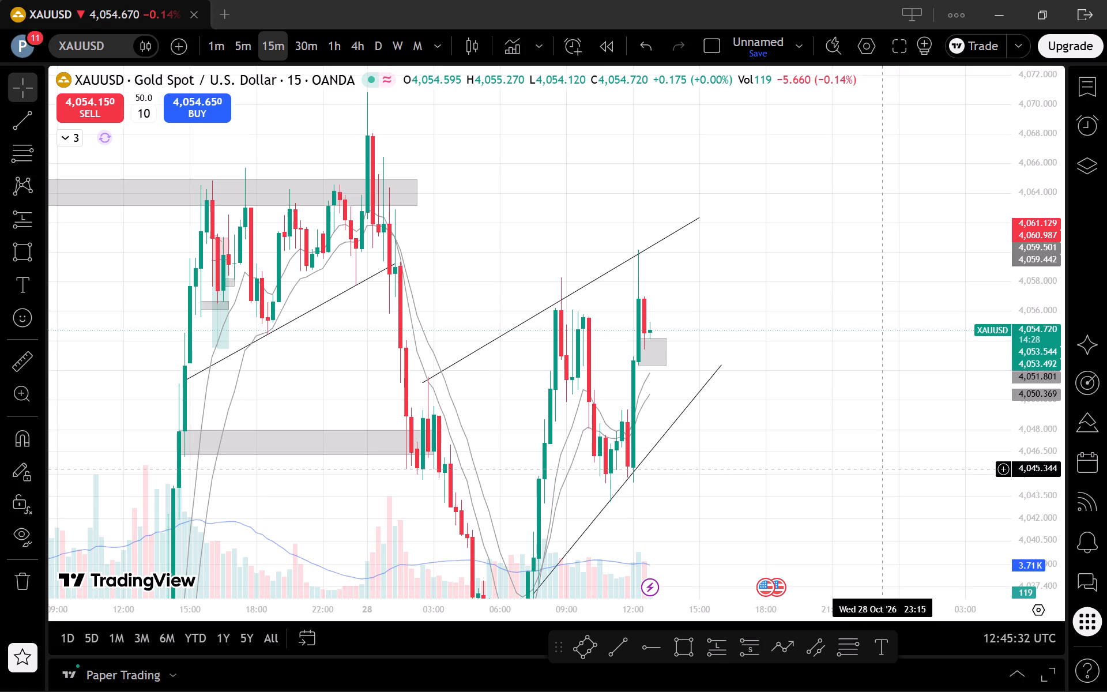
# Inspect the latest candles around the grey zone and moving averages on the 1-minute chart.
pyautogui.click(209, 43)
pyautogui.scroll(-3, 702, 475)
pyautogui.moveTo(1042, 570); pyautogui.dragTo(1027, 359)
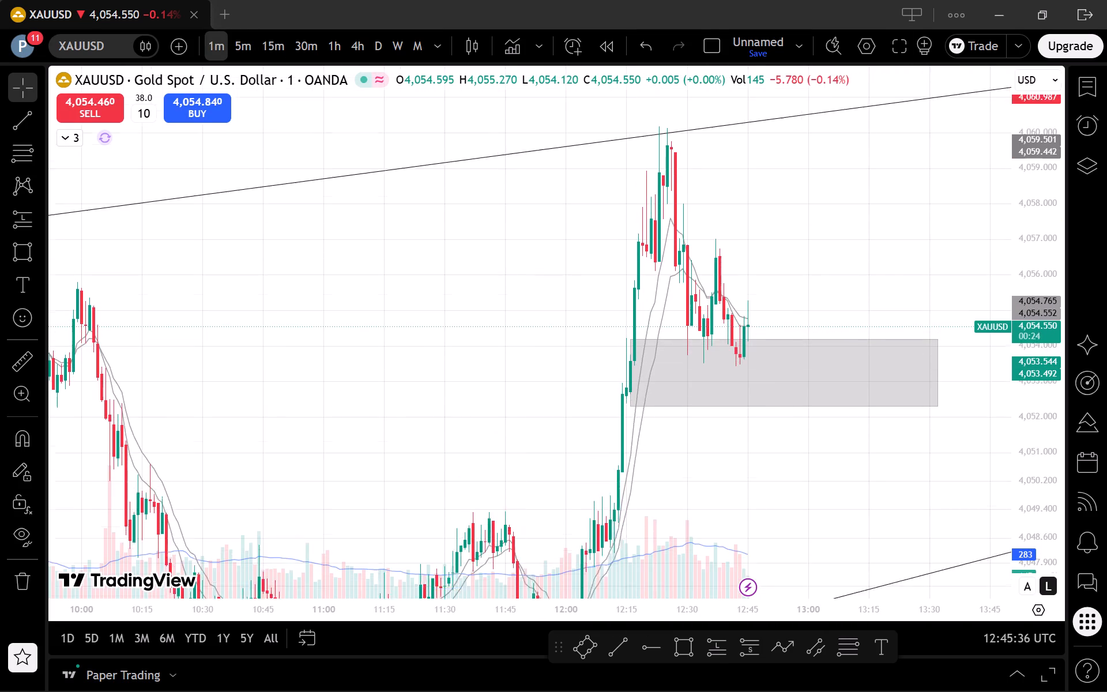
pyautogui.moveTo(1027, 359); pyautogui.dragTo(1015, 340)
pyautogui.scroll(2, 913, 356)
pyautogui.scroll(2, 958, 518)
pyautogui.scroll(1, 879, 527)
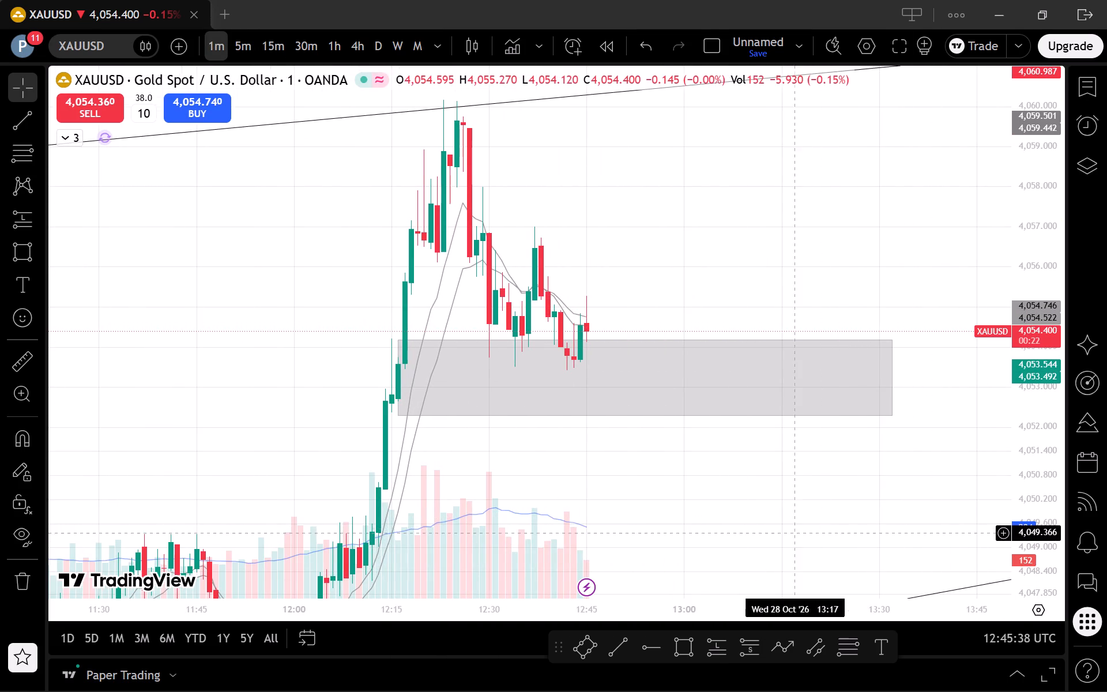
pyautogui.moveTo(859, 538); pyautogui.dragTo(897, 529)
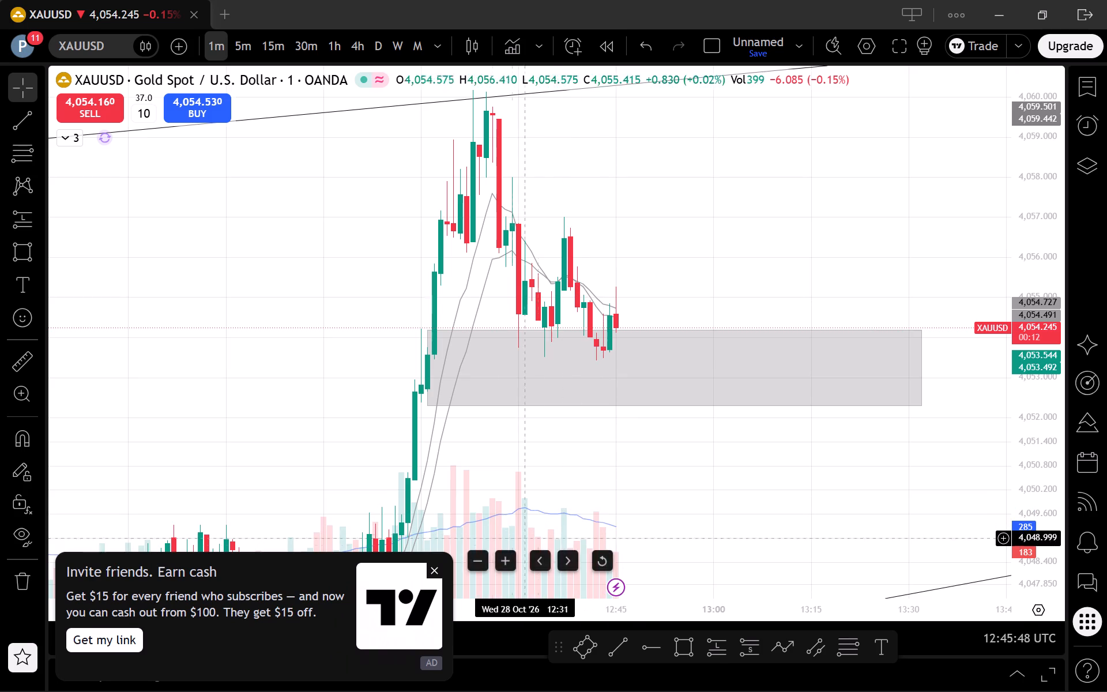
# Dismiss the referral advert and the ad-free upgrade offer.
pyautogui.click(436, 570)
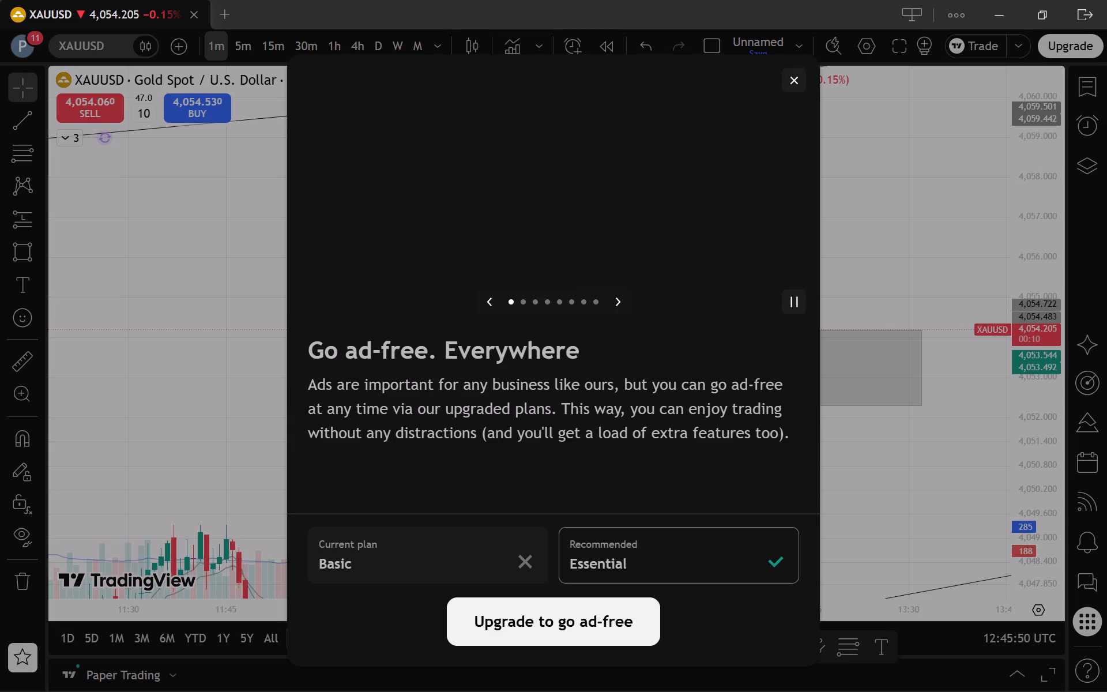
pyautogui.click(791, 80)
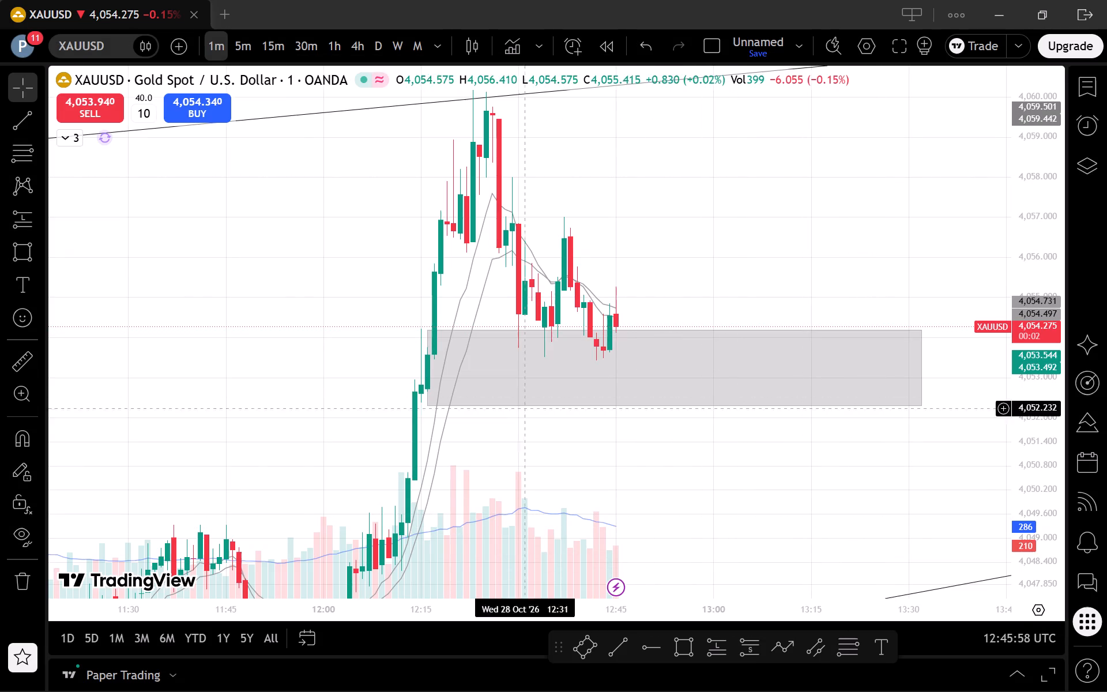
# Examine the pullback into the grey zone within the rising channel on the 5-minute chart.
pyautogui.click(253, 48)
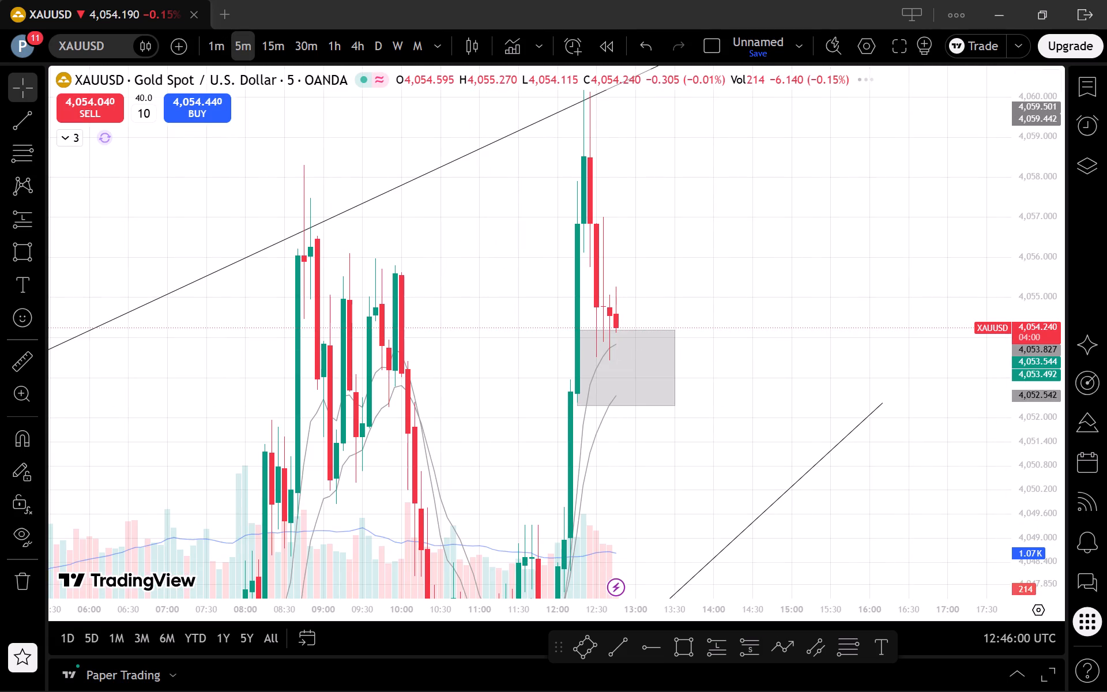
pyautogui.moveTo(1044, 336); pyautogui.dragTo(1036, 515)
pyautogui.scroll(1, 927, 510)
pyautogui.moveTo(869, 516); pyautogui.dragTo(925, 526)
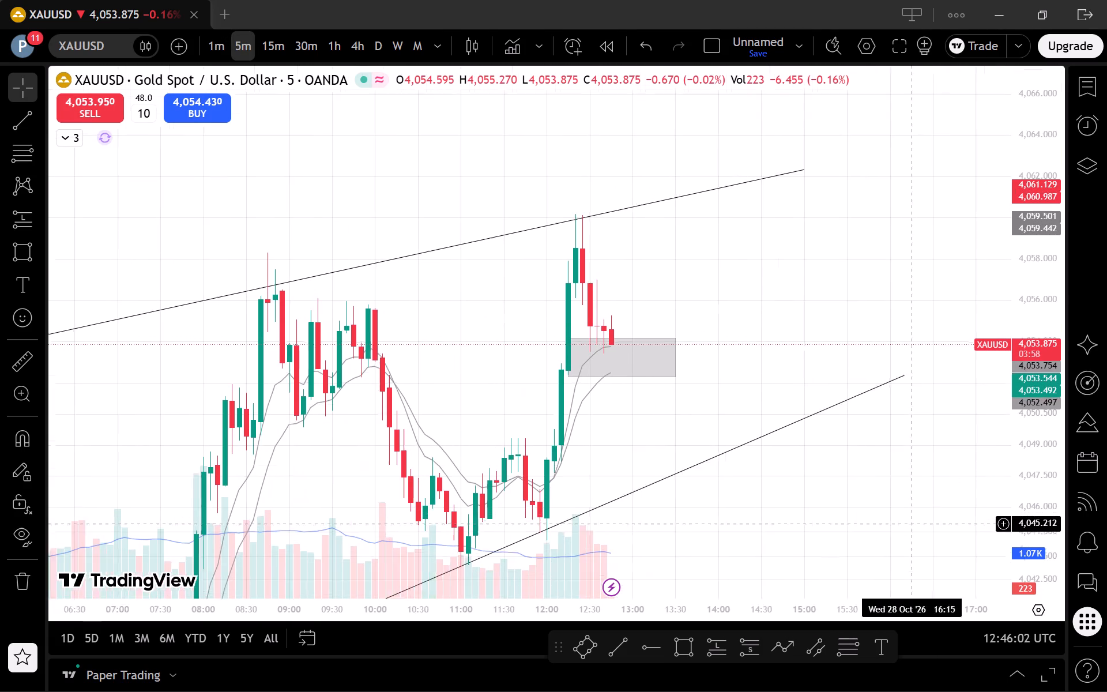
pyautogui.moveTo(925, 526); pyautogui.dragTo(955, 536)
pyautogui.scroll(-1, 977, 543)
pyautogui.moveTo(1027, 545); pyautogui.dragTo(1031, 516)
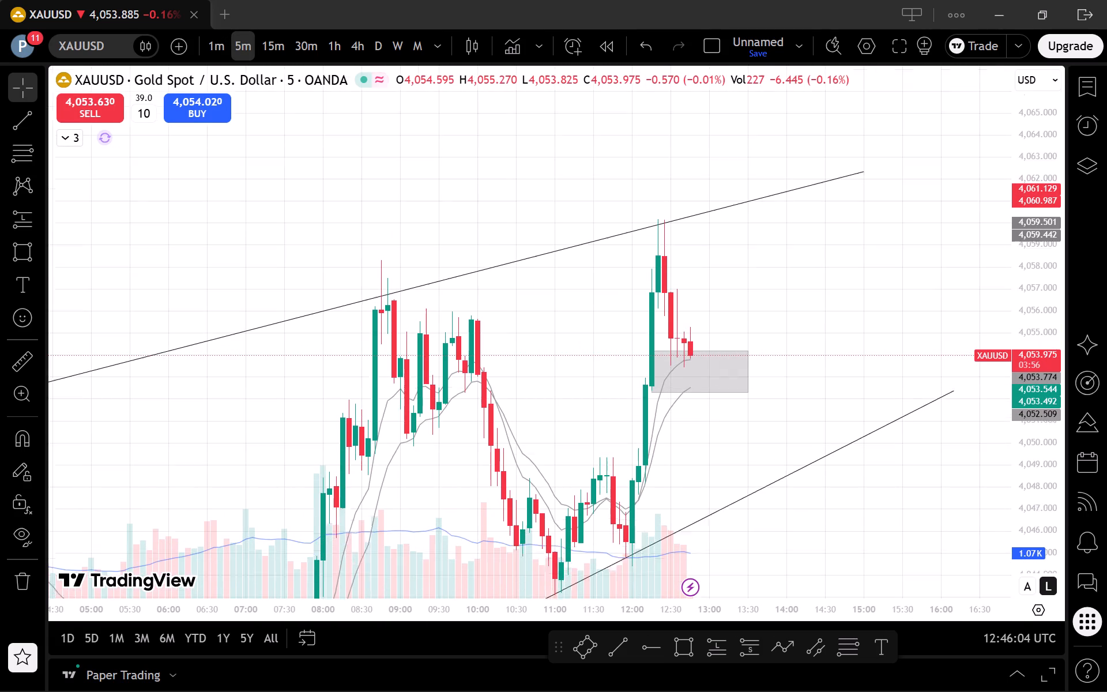
pyautogui.moveTo(1031, 516); pyautogui.dragTo(1025, 507)
pyautogui.scroll(2, 962, 489)
pyautogui.moveTo(899, 523); pyautogui.dragTo(997, 468)
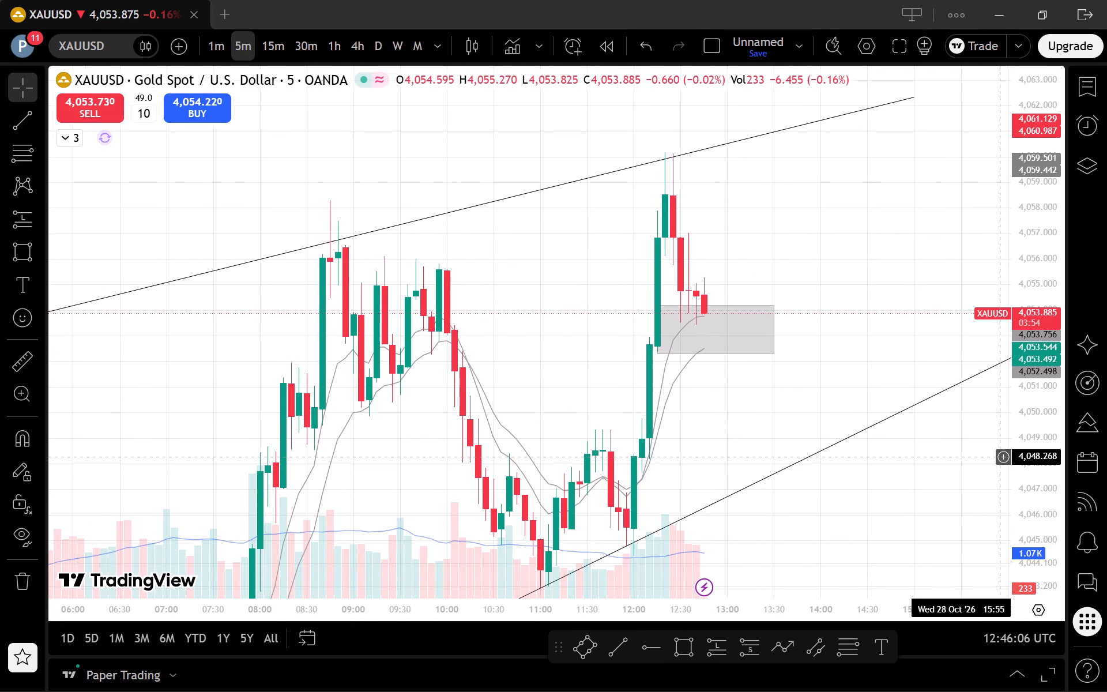
pyautogui.moveTo(905, 510); pyautogui.dragTo(929, 495)
pyautogui.moveTo(932, 495); pyautogui.dragTo(958, 505)
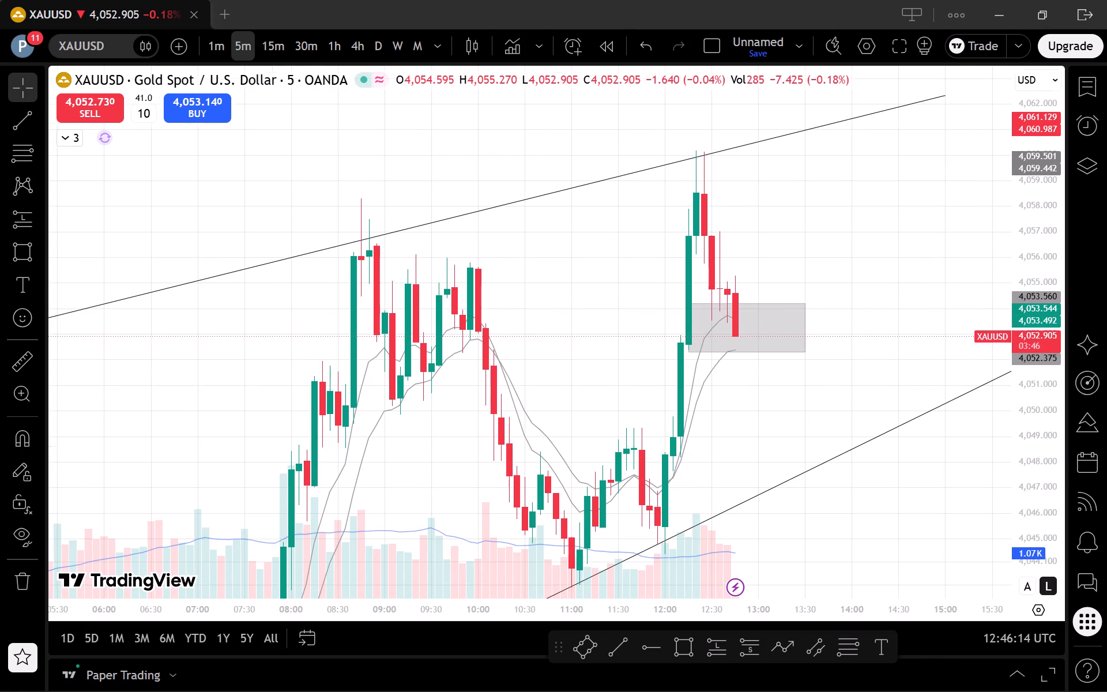
pyautogui.moveTo(1045, 418); pyautogui.dragTo(1050, 526)
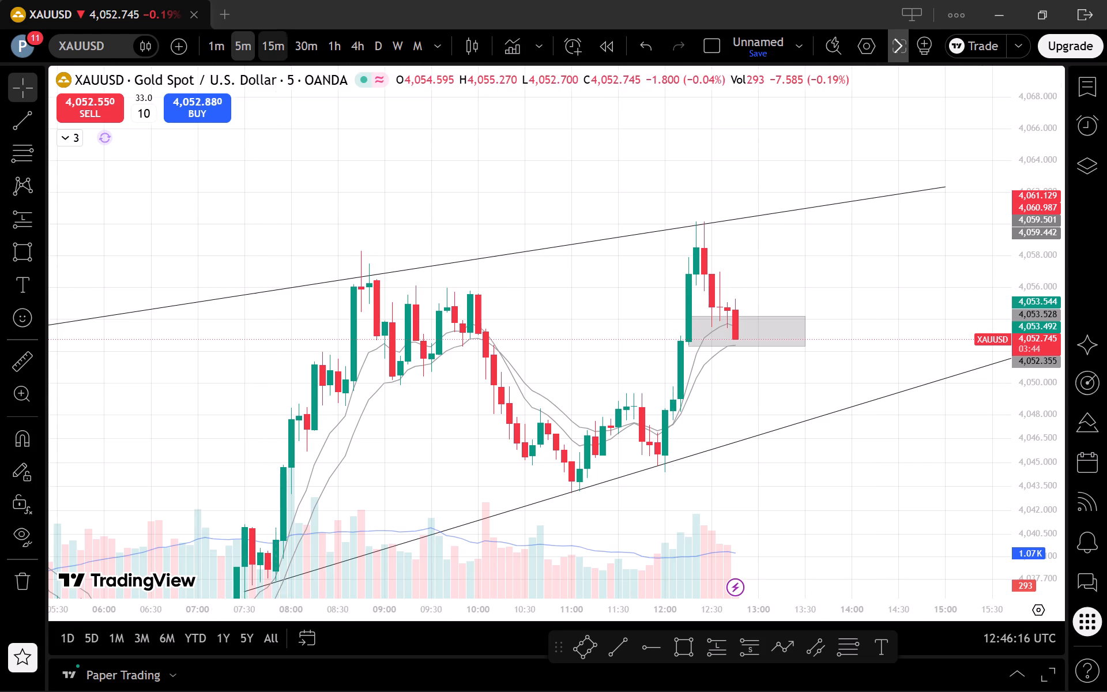
# Compare price at the grey zone on the 15-minute, 30-minute, 5-minute and 1-minute charts.
pyautogui.click(269, 48)
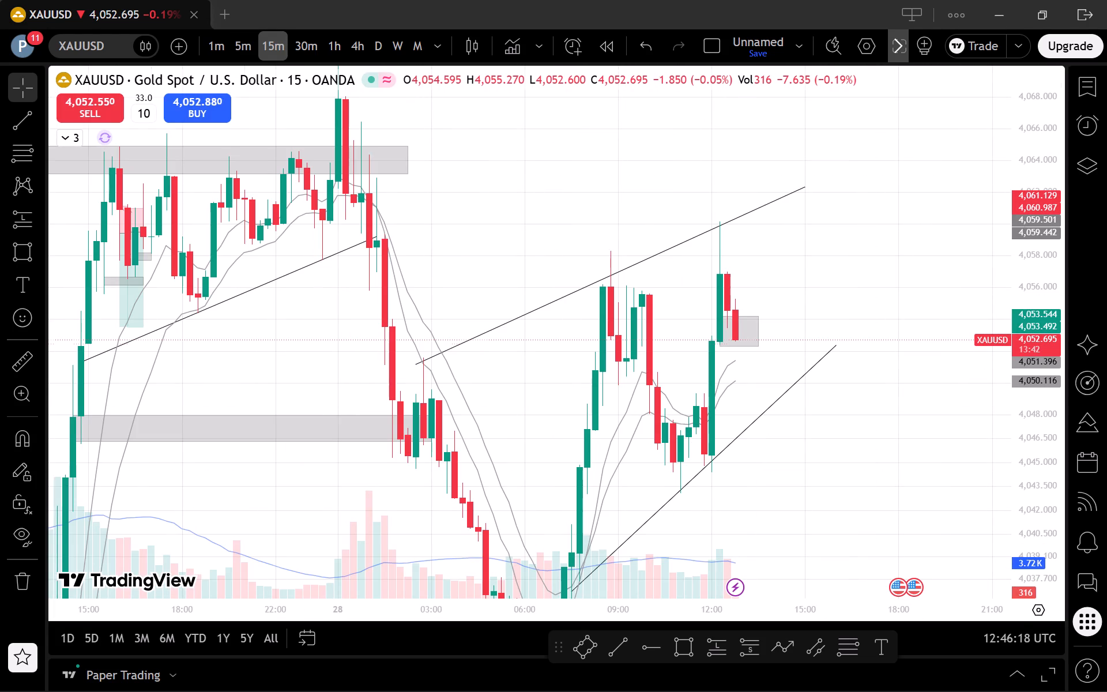
pyautogui.click(306, 48)
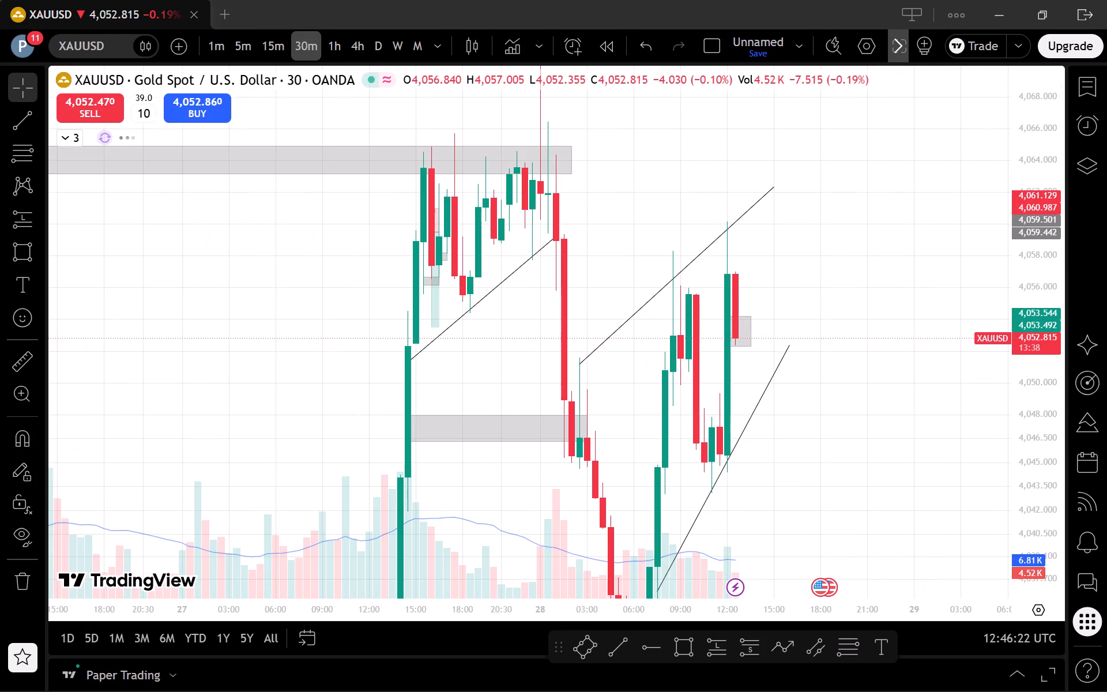
pyautogui.click(233, 46)
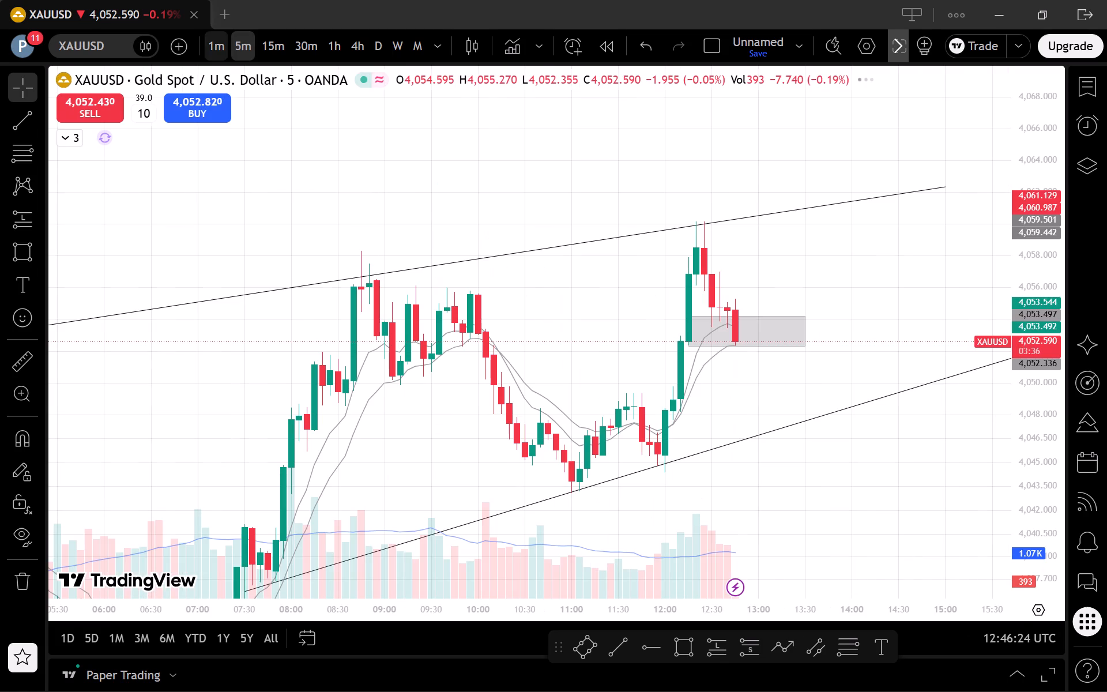
pyautogui.click(212, 44)
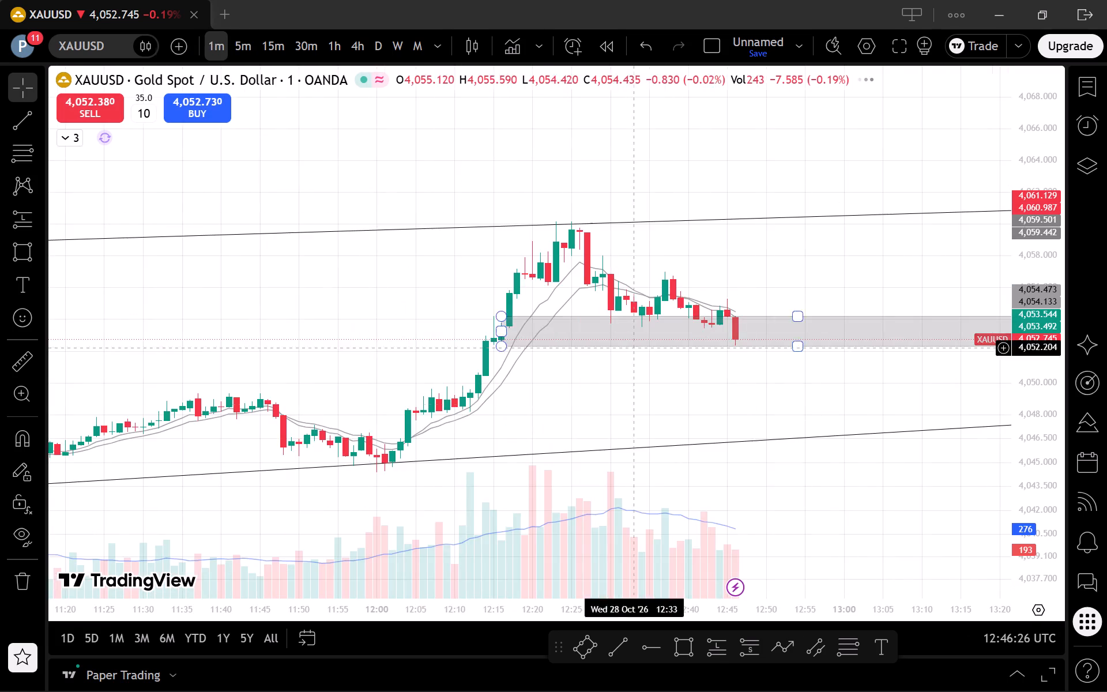
pyautogui.scroll(-2, 766, 461)
pyautogui.scroll(-2, 933, 559)
pyautogui.moveTo(1037, 565); pyautogui.dragTo(1023, 491)
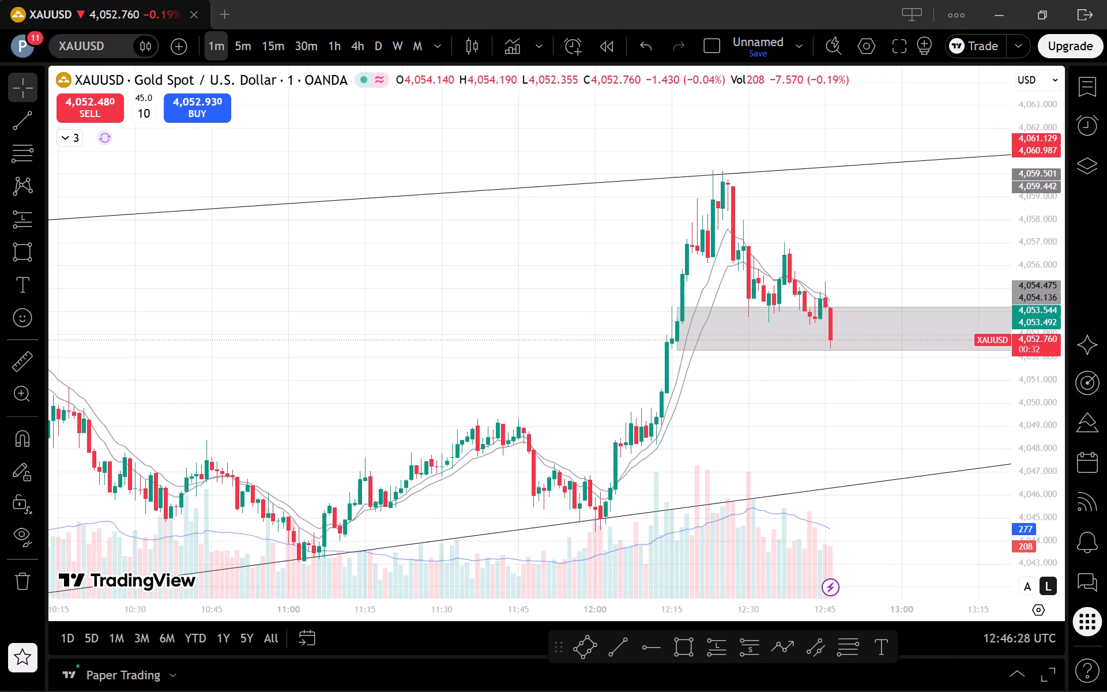
pyautogui.moveTo(1023, 491); pyautogui.dragTo(1022, 475)
pyautogui.scroll(1, 912, 413)
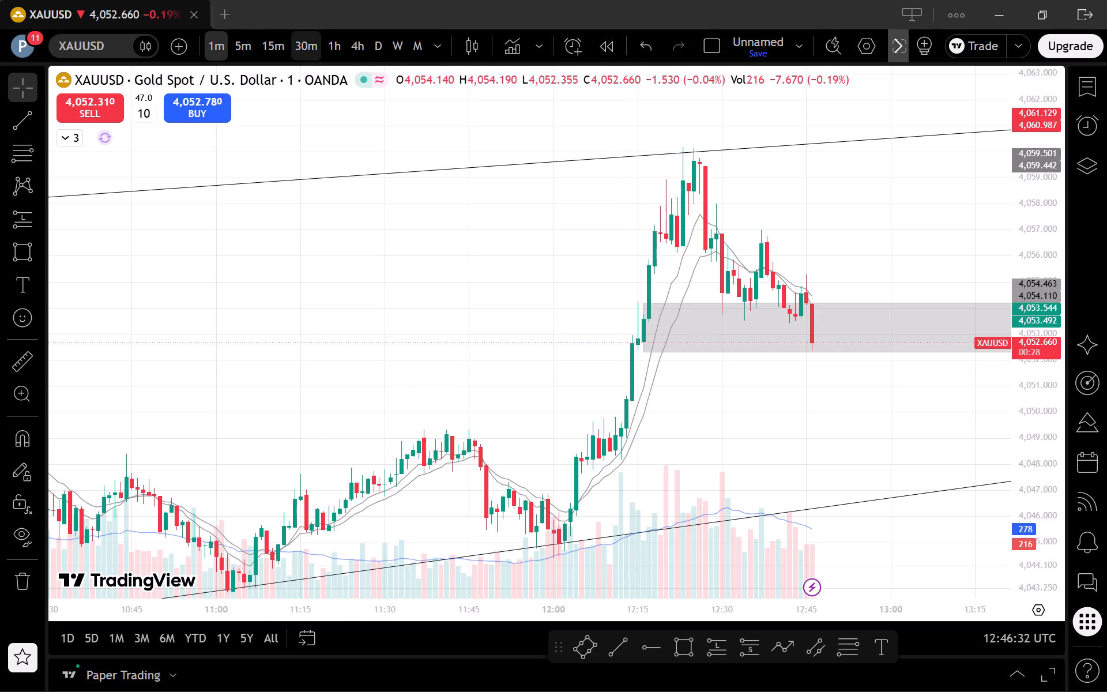
# Draw a Fib retracement on the 5-minute chart from the 11:00 swing low, about 4,043.107, up to the recent high, about 4,060.211.
pyautogui.click(242, 36)
pyautogui.moveTo(1041, 314); pyautogui.dragTo(1058, 495)
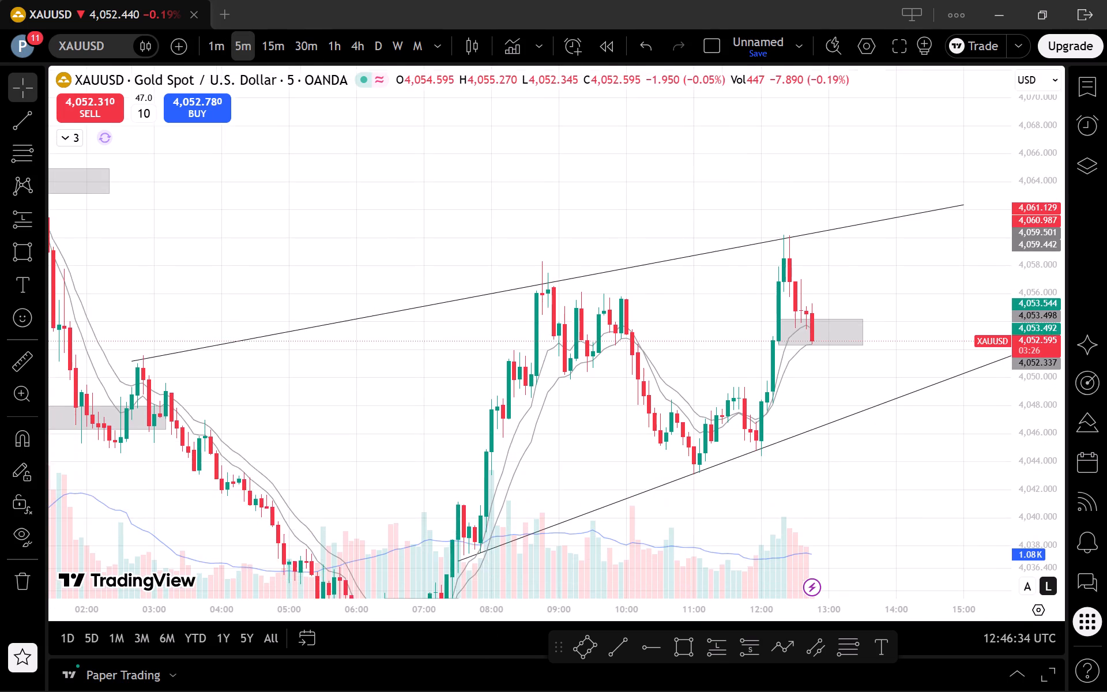
pyautogui.scroll(1, 980, 465)
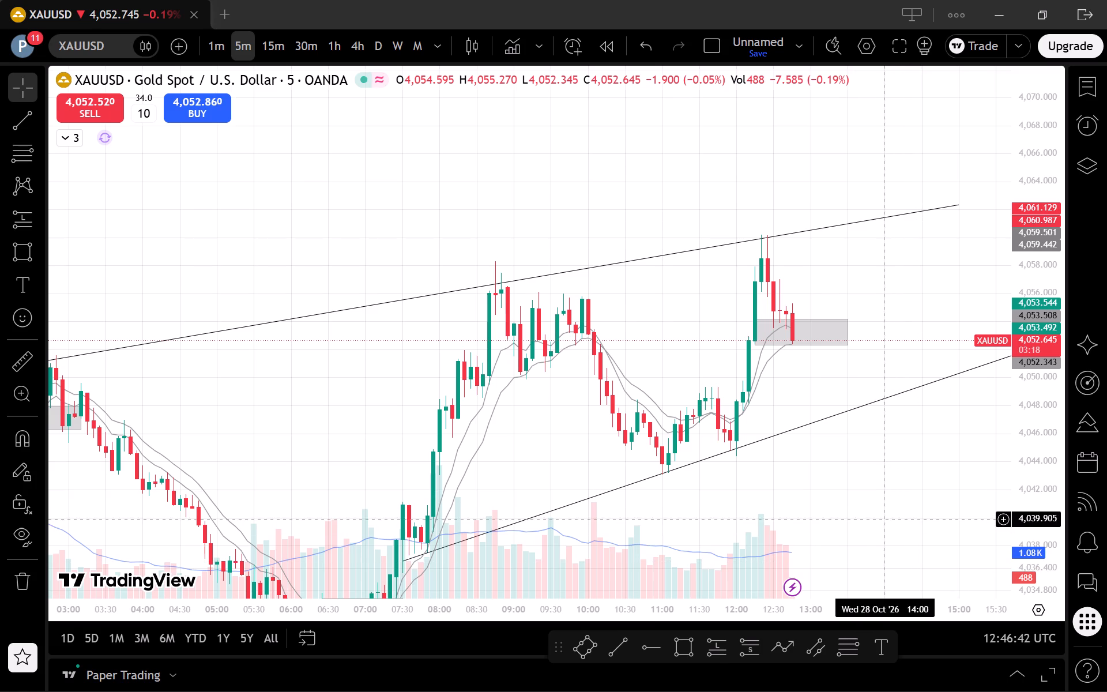
pyautogui.moveTo(875, 492); pyautogui.dragTo(835, 446)
pyautogui.click(857, 651)
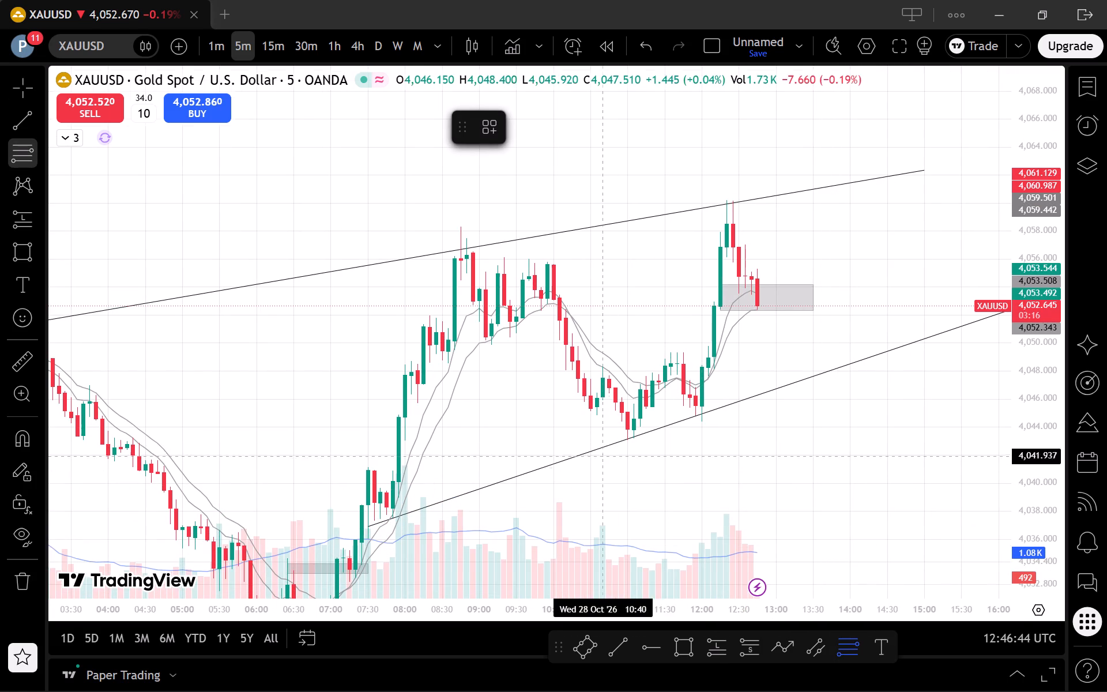
pyautogui.click(622, 439)
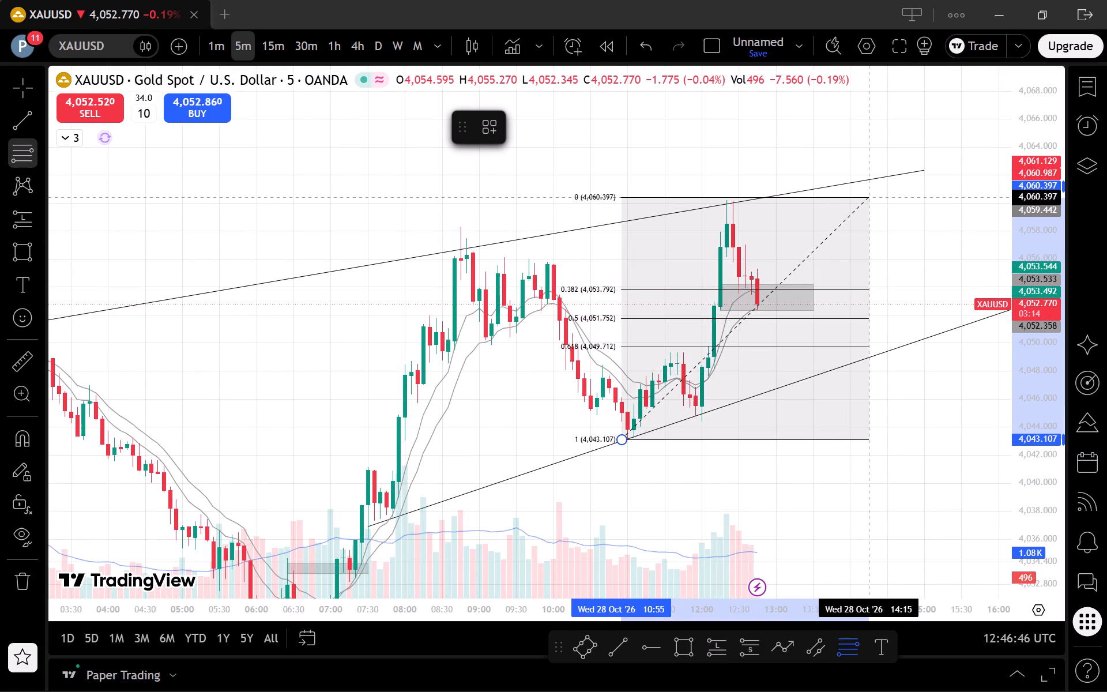
pyautogui.click(869, 200)
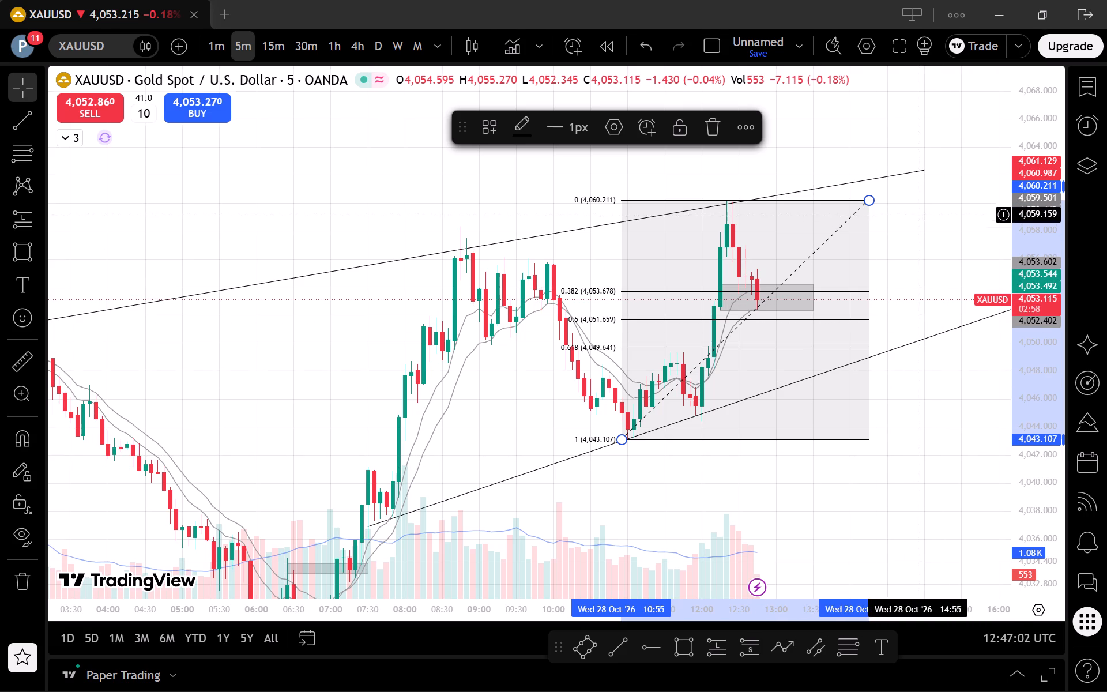
# Review the Fib retracement, trend lines and wider supply and demand zones on the 1-hour and 4-hour charts.
pyautogui.scroll(-2, 919, 229)
pyautogui.scroll(1, 921, 234)
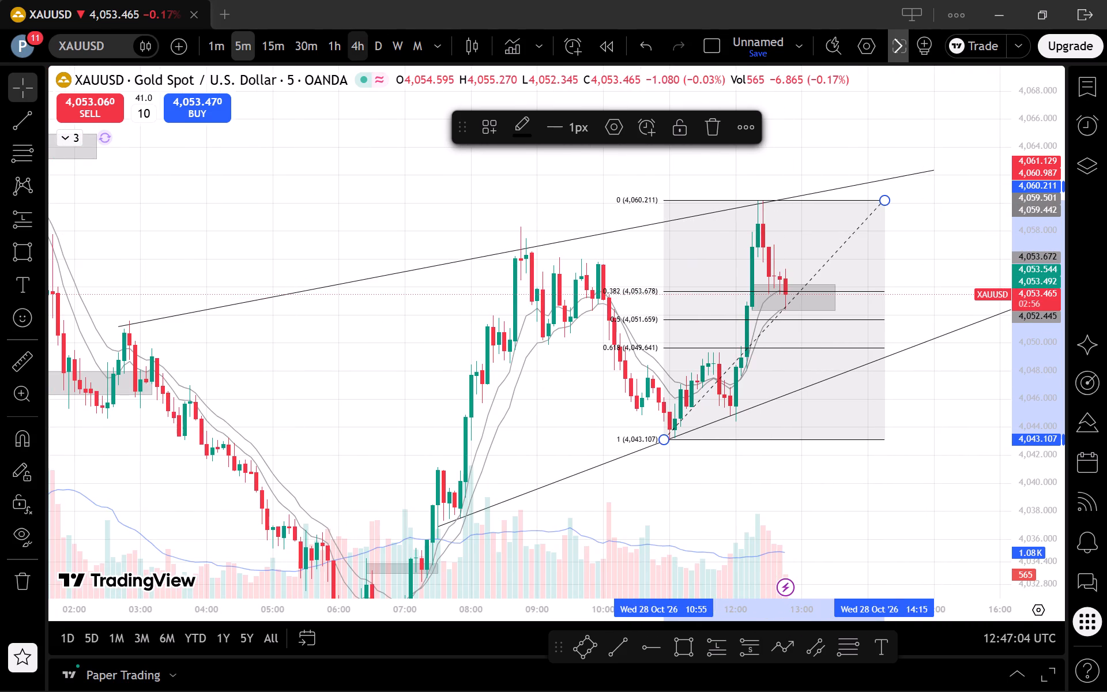
pyautogui.click(336, 41)
pyautogui.moveTo(1033, 310); pyautogui.dragTo(1045, 452)
pyautogui.moveTo(961, 446); pyautogui.dragTo(951, 447)
pyautogui.scroll(5, 880, 453)
pyautogui.moveTo(809, 487); pyautogui.dragTo(878, 499)
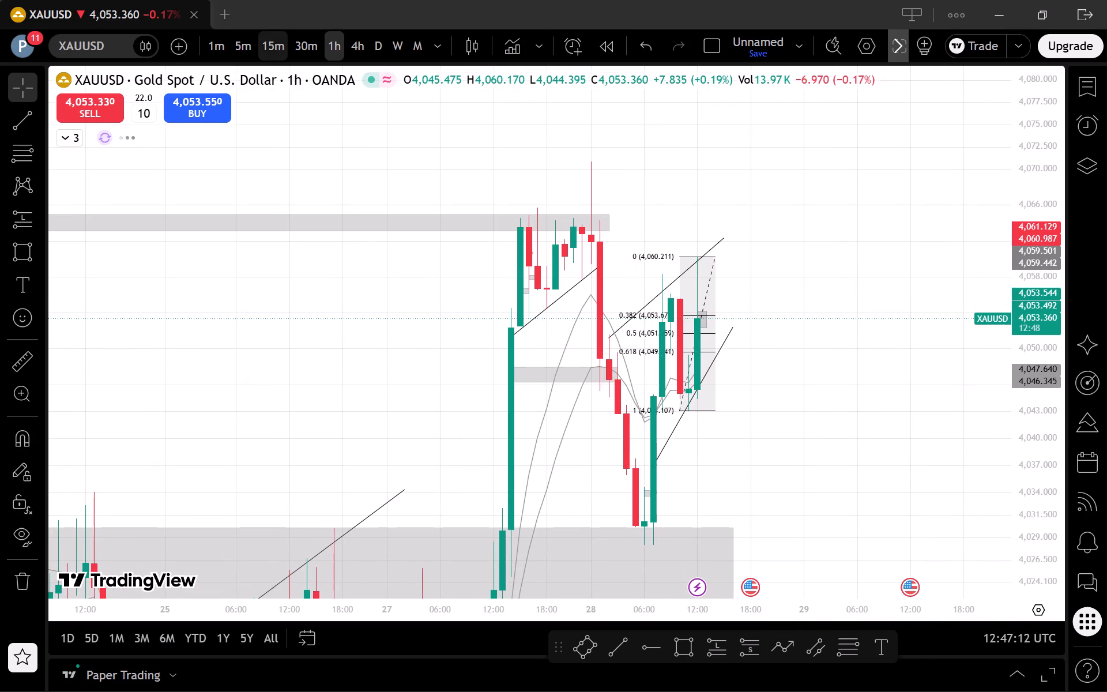
pyautogui.click(362, 43)
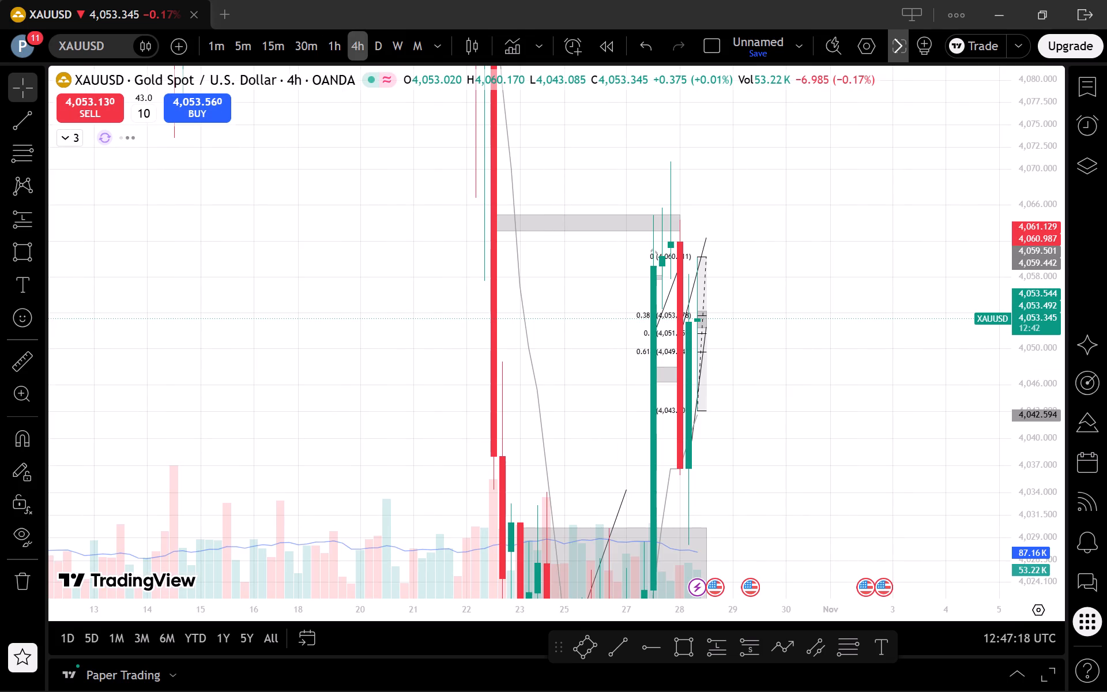
pyautogui.scroll(3, 497, 274)
pyautogui.moveTo(1031, 255); pyautogui.dragTo(978, 605)
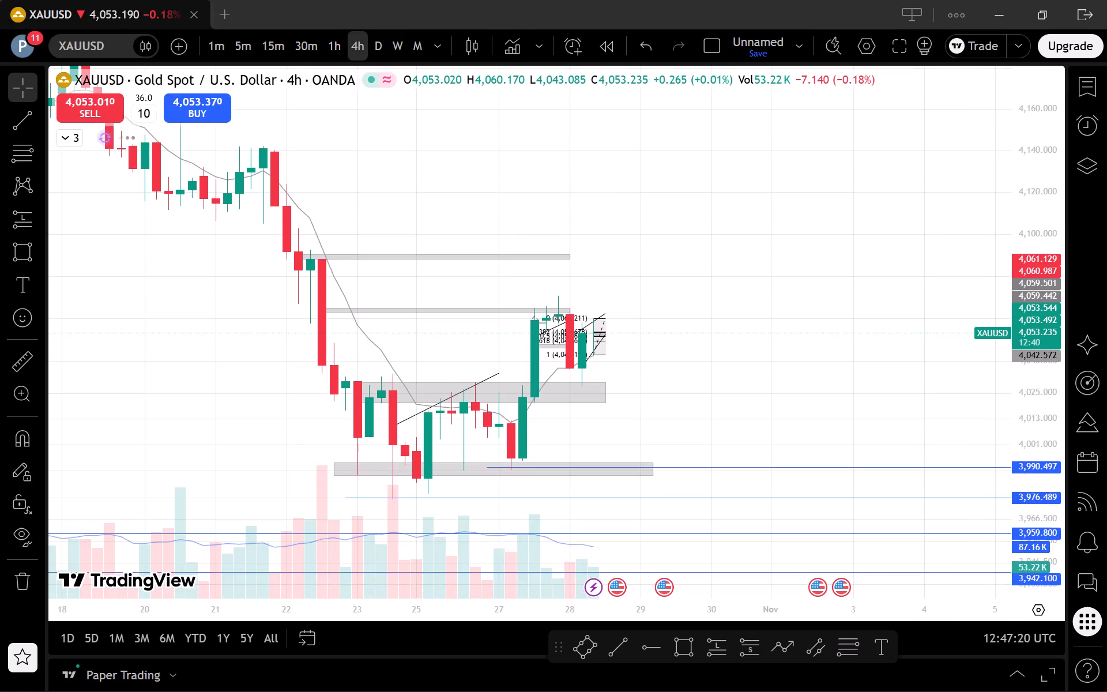
# Delete the Fib retracement from the 4-hour chart.
pyautogui.moveTo(978, 605); pyautogui.dragTo(979, 502)
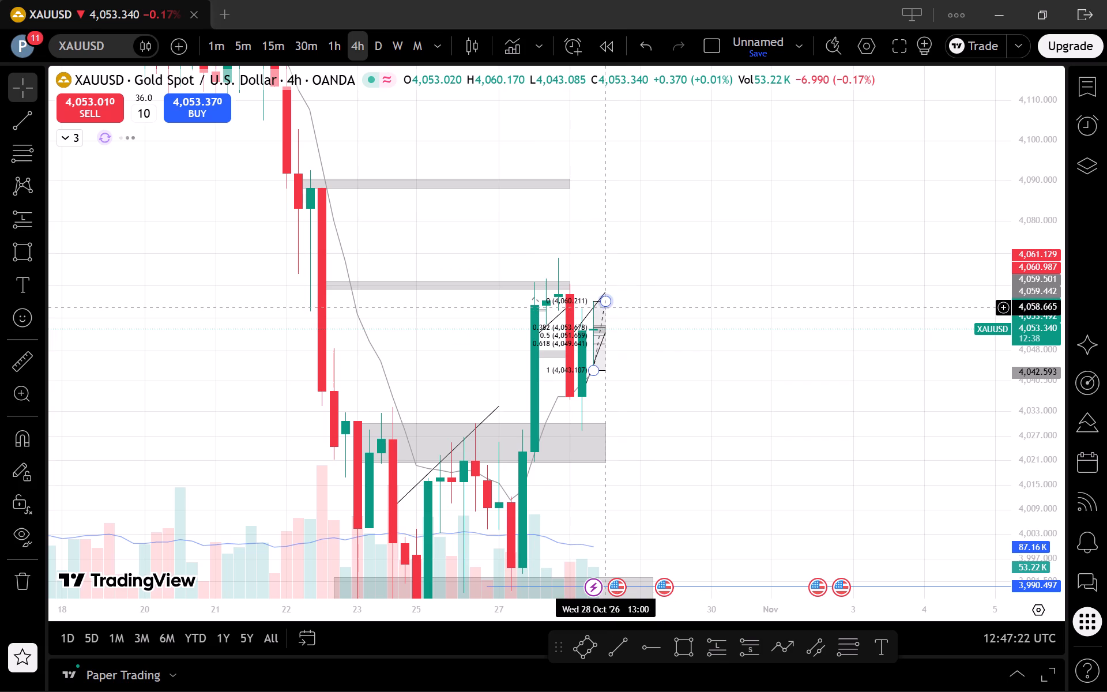
pyautogui.click(605, 307)
pyautogui.click(716, 119)
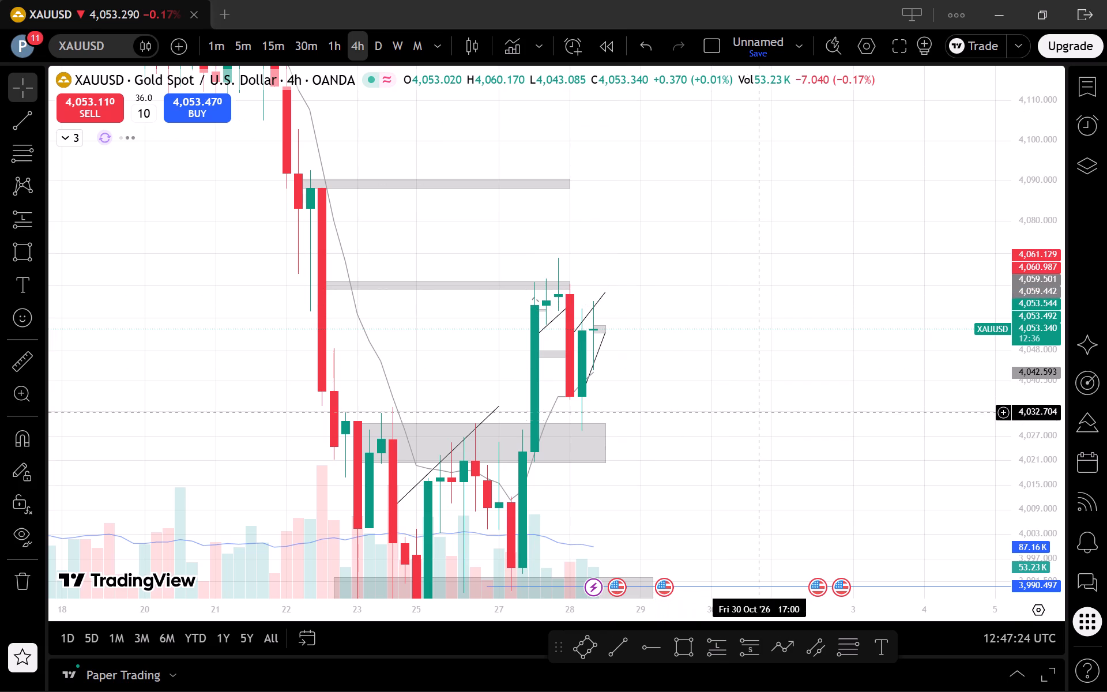
# Compare price against the zones and trend lines on the 4-hour, daily and 5-minute charts.
pyautogui.moveTo(740, 429); pyautogui.dragTo(826, 418)
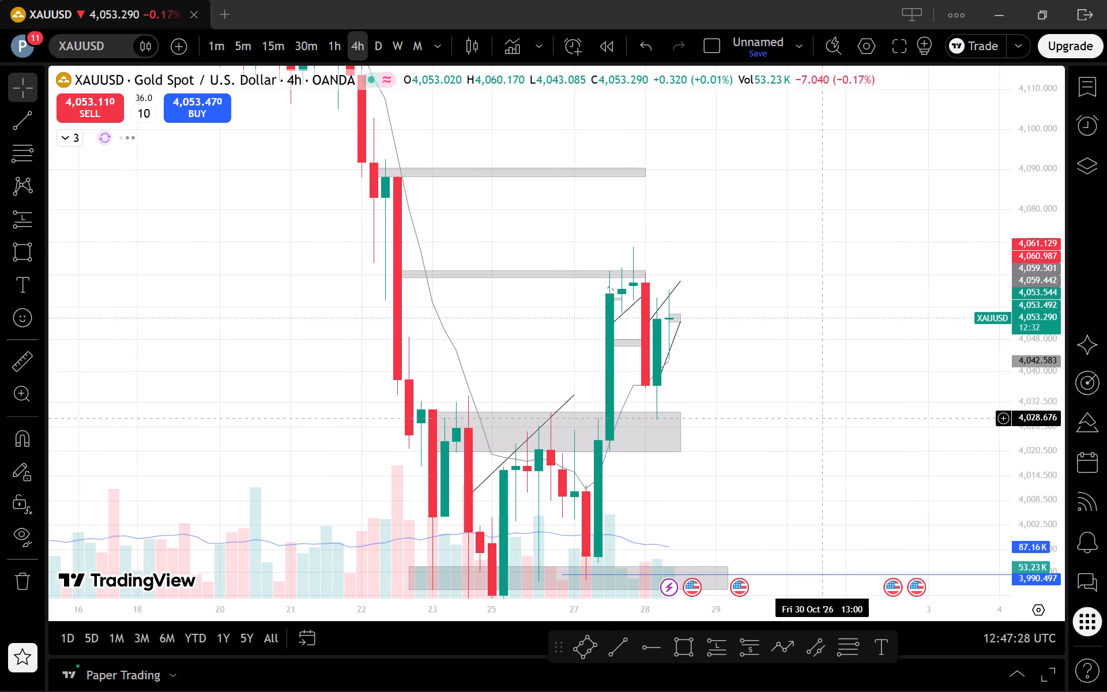
pyautogui.scroll(-1, 829, 420)
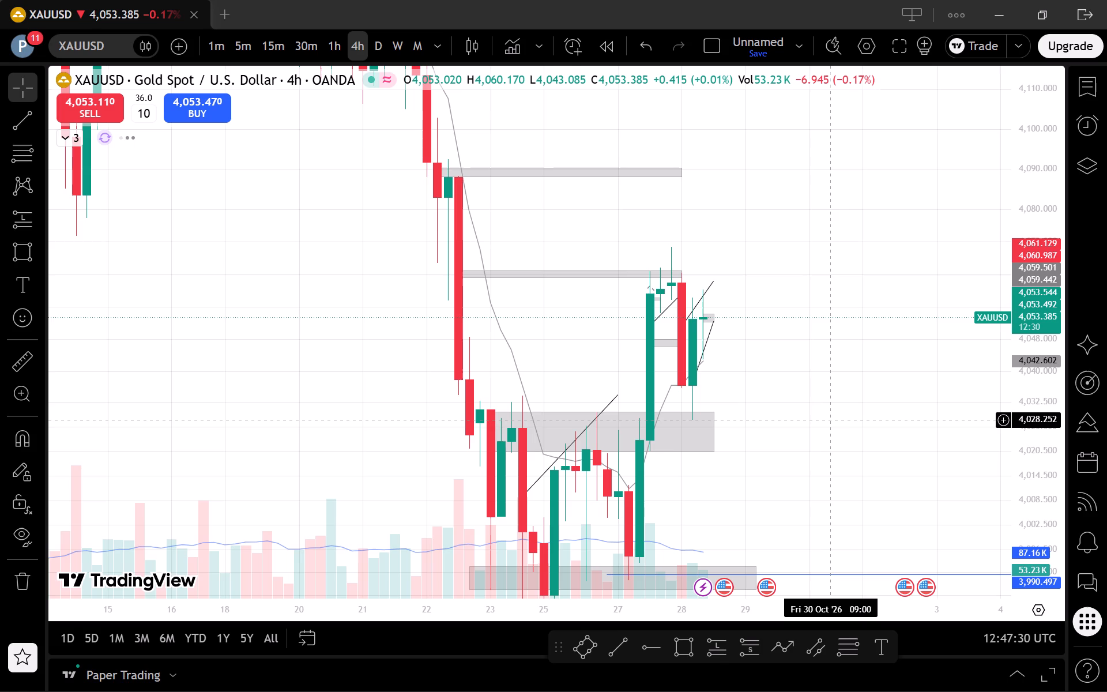
pyautogui.click(375, 42)
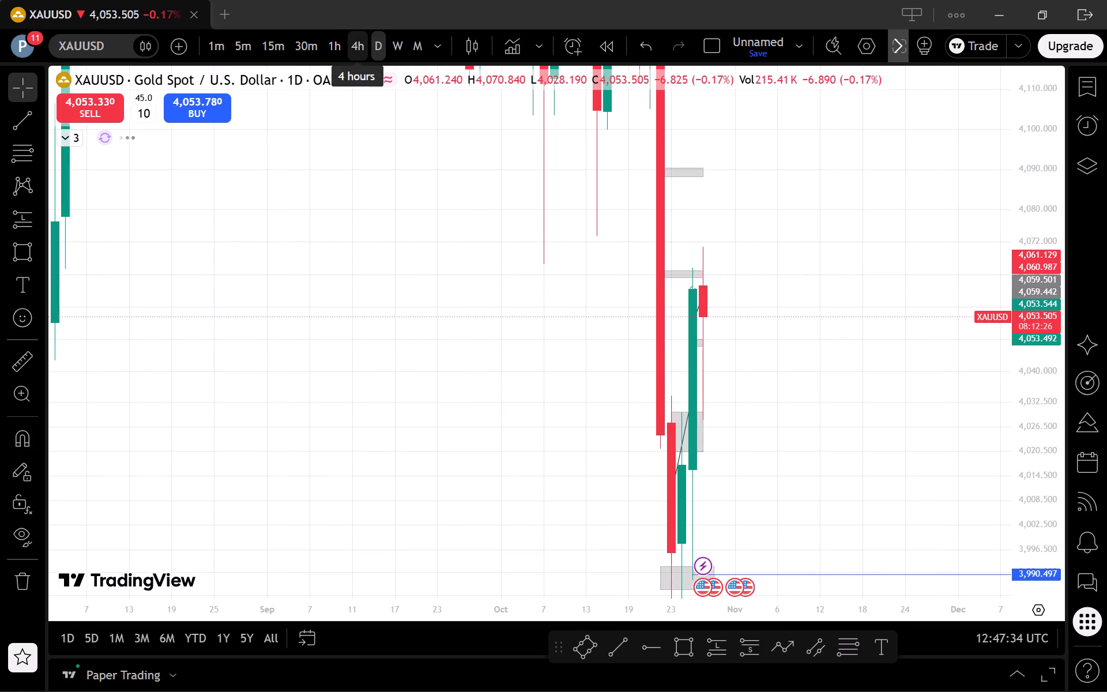
pyautogui.click(362, 46)
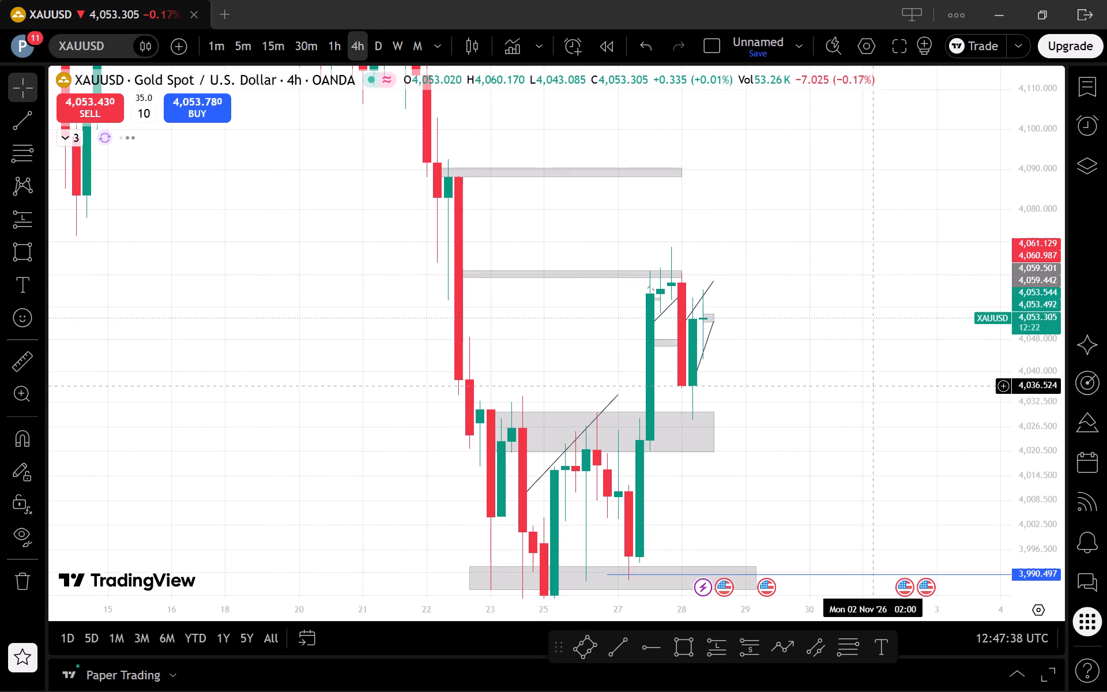
pyautogui.click(248, 41)
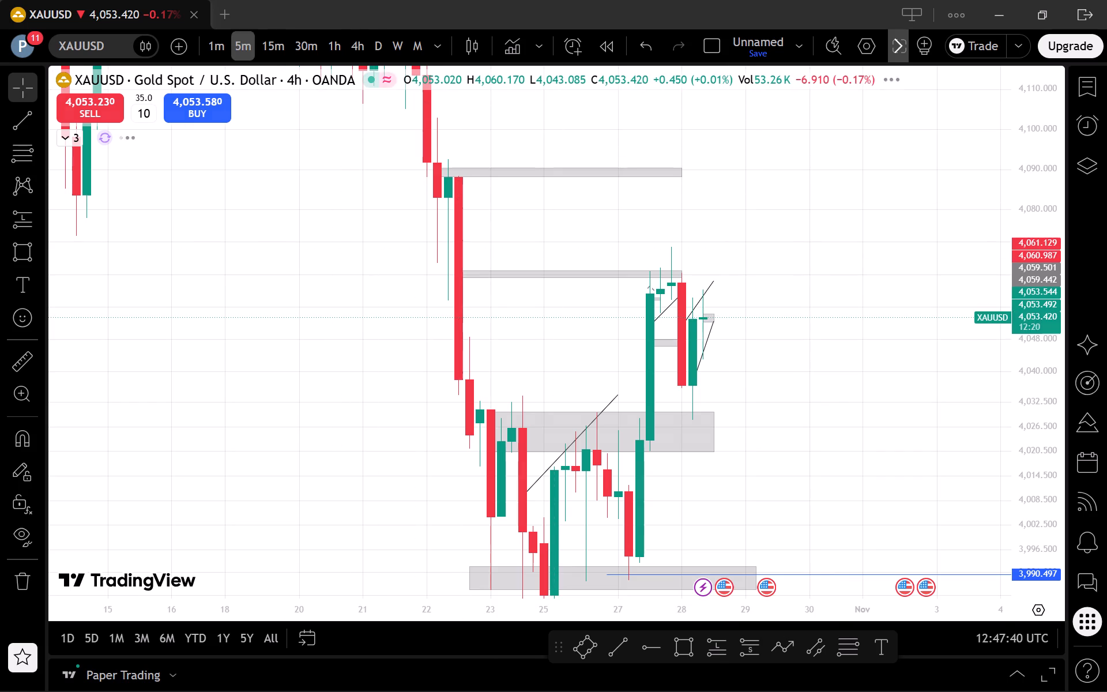
pyautogui.scroll(-2, 856, 471)
pyautogui.moveTo(1038, 551); pyautogui.dragTo(991, 209)
pyautogui.scroll(-2, 947, 420)
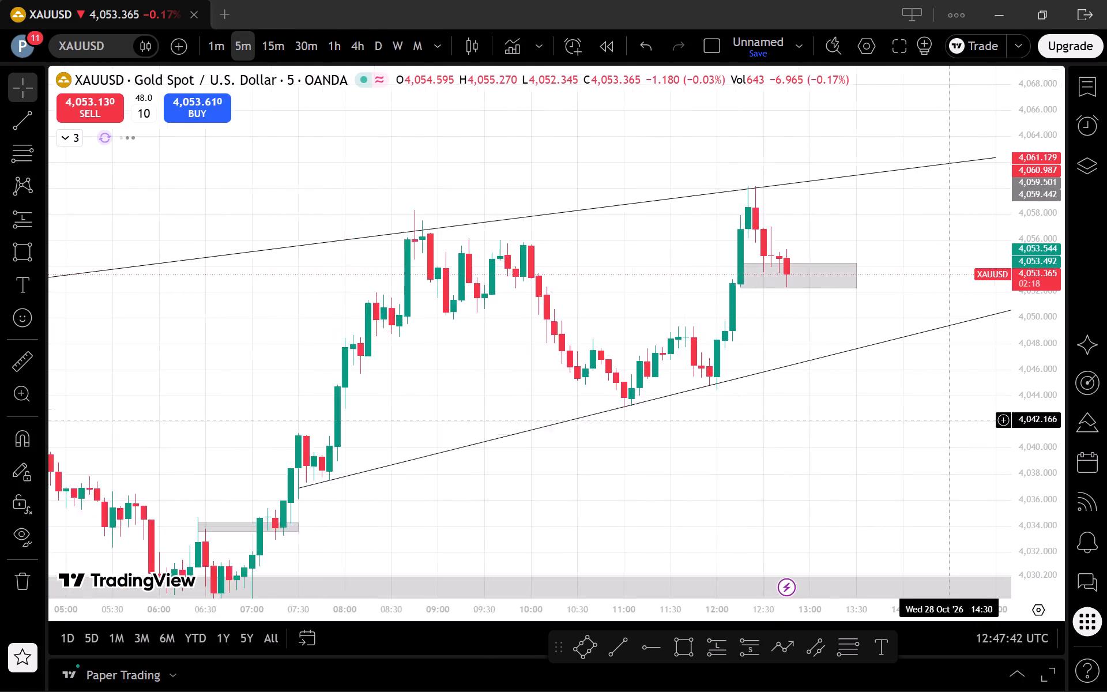
pyautogui.scroll(-9, 947, 422)
pyautogui.moveTo(935, 462); pyautogui.dragTo(748, 512)
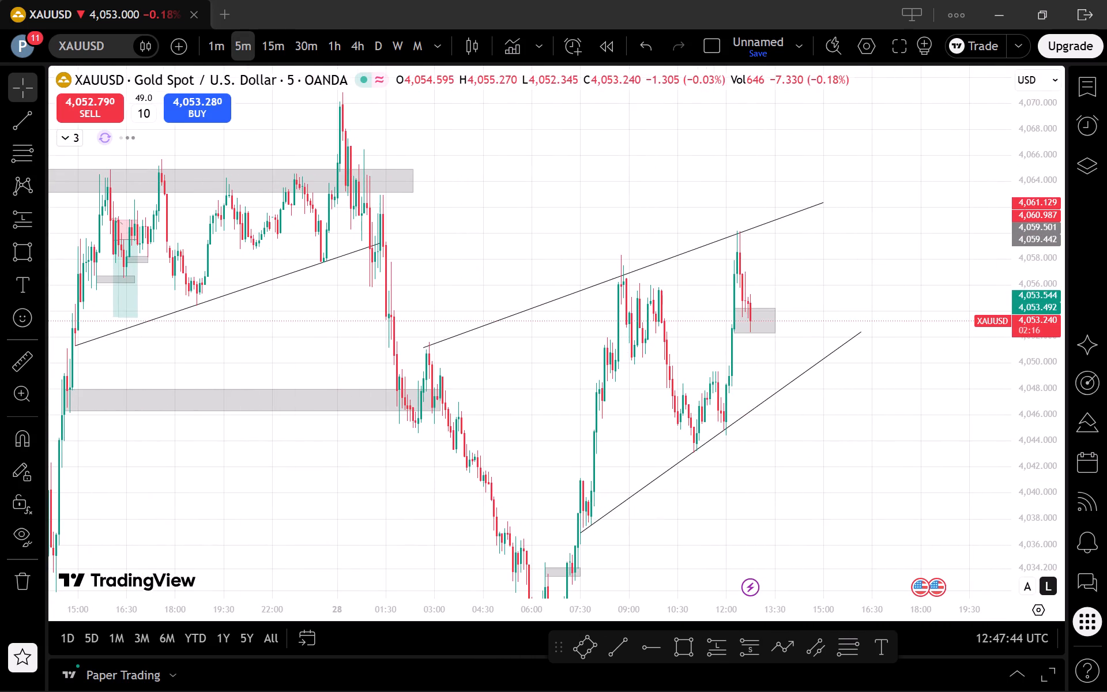
pyautogui.moveTo(1061, 272); pyautogui.dragTo(1038, 431)
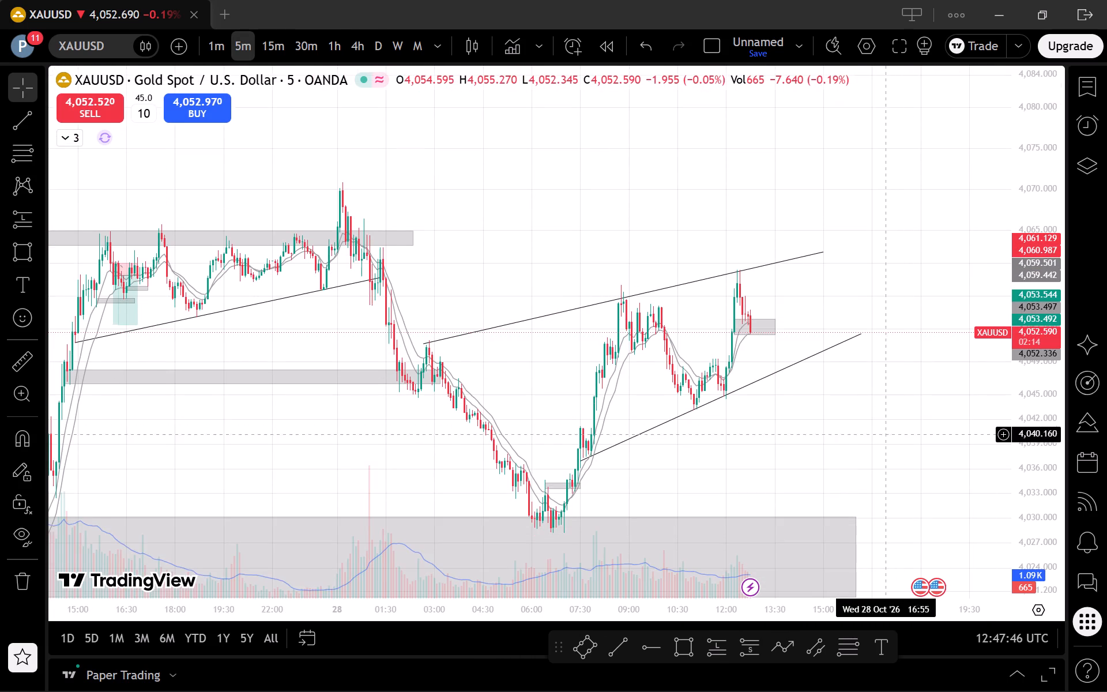
pyautogui.moveTo(874, 443); pyautogui.dragTo(907, 415)
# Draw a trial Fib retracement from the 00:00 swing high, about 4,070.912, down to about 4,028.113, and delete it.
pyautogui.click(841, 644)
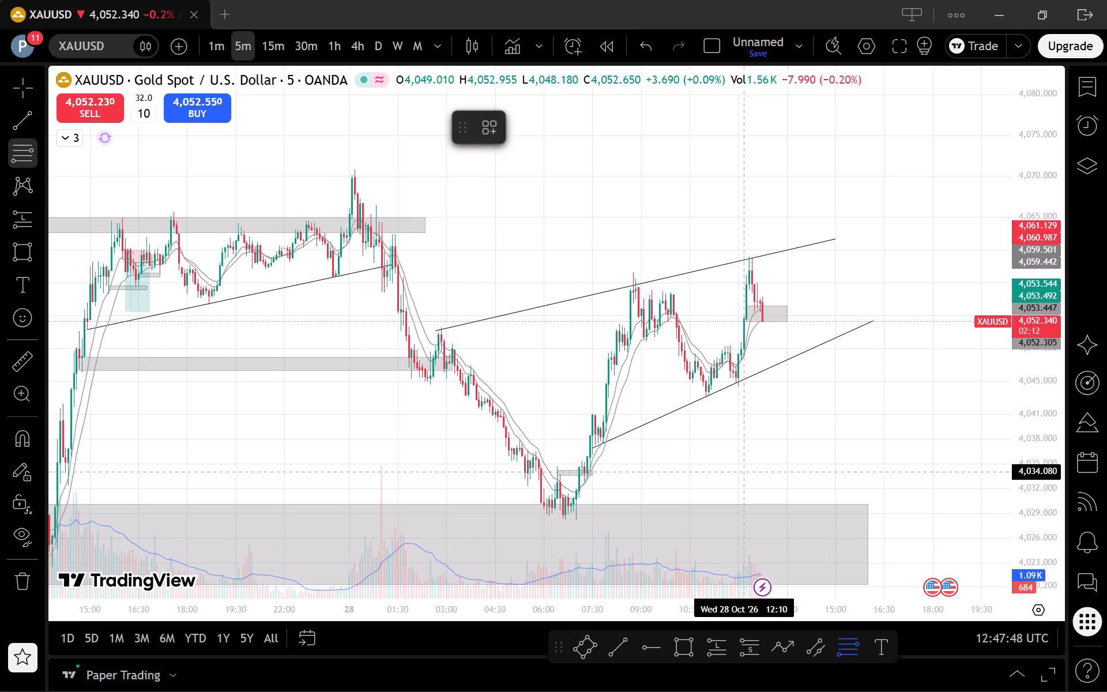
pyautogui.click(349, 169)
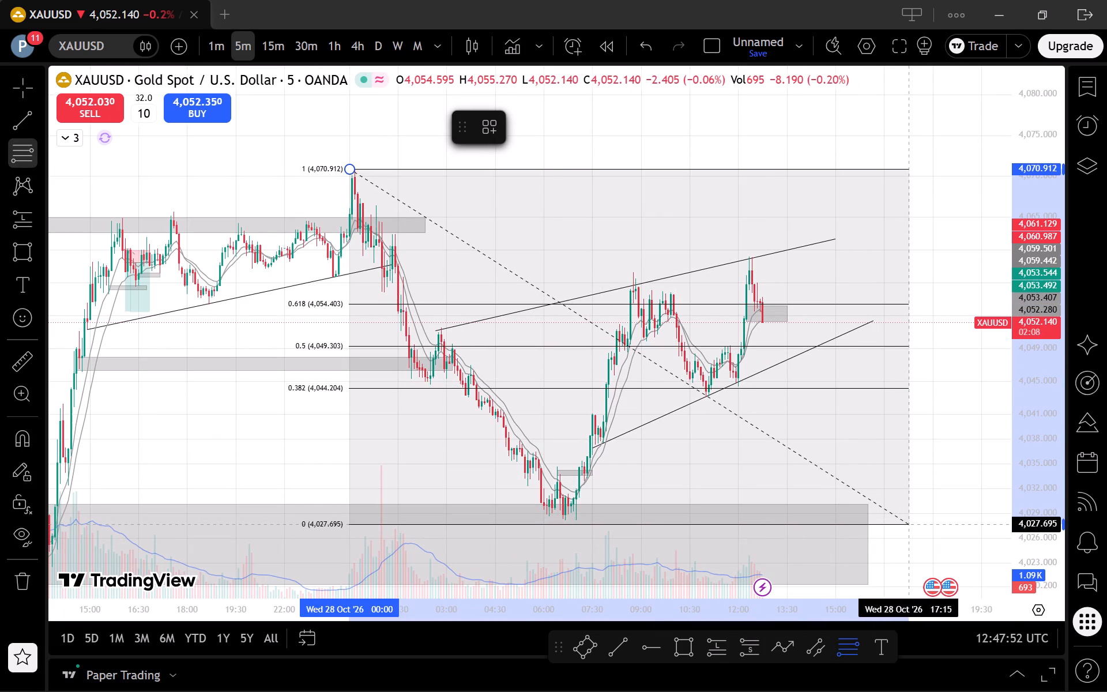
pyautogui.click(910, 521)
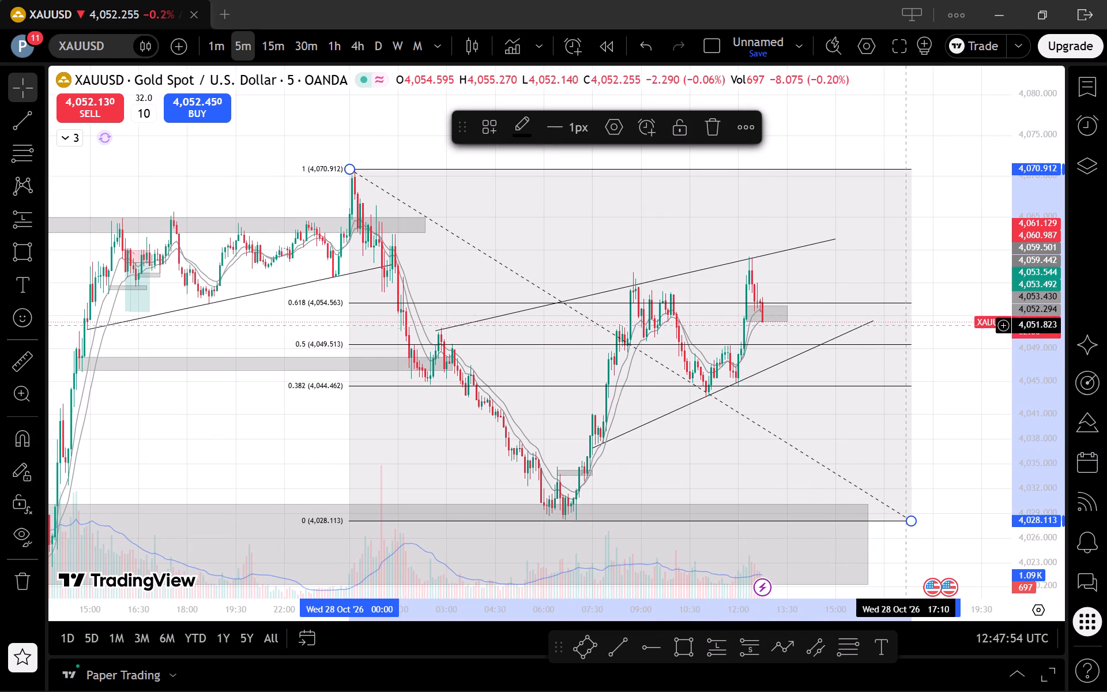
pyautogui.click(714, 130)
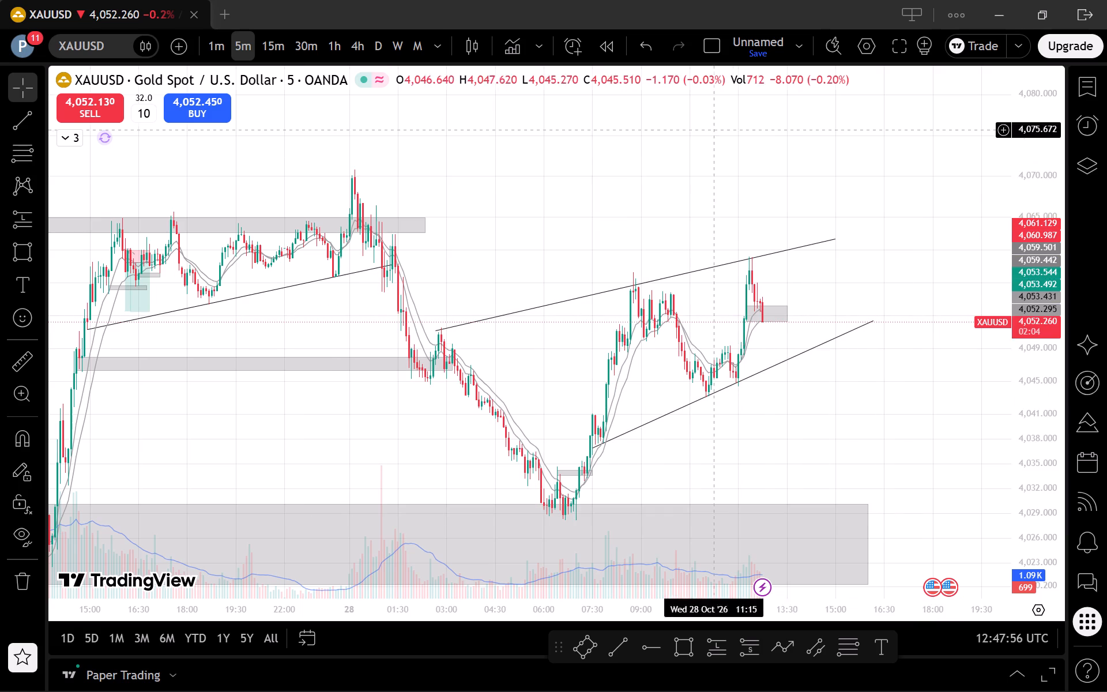
# Examine the pullback into the grey zone within the rising channel on the 5-minute and 15-minute charts.
pyautogui.scroll(5, 987, 432)
pyautogui.scroll(2, 815, 391)
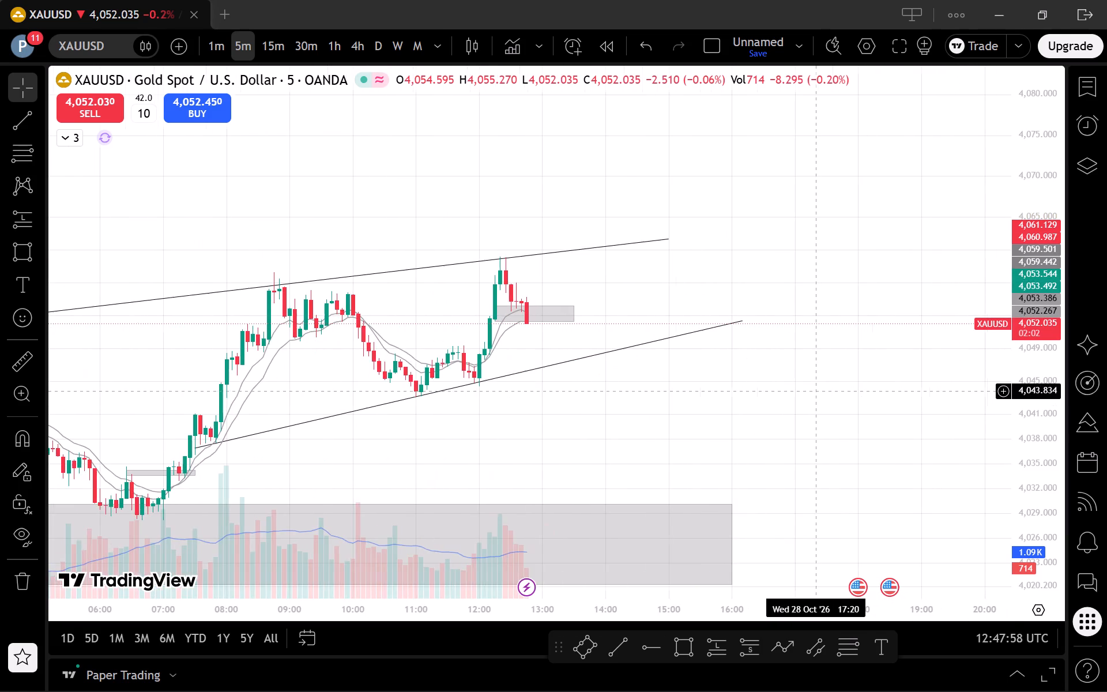
pyautogui.moveTo(811, 410); pyautogui.dragTo(882, 428)
pyautogui.moveTo(1044, 521); pyautogui.dragTo(1040, 459)
pyautogui.moveTo(886, 480); pyautogui.dragTo(948, 480)
pyautogui.moveTo(781, 472); pyautogui.dragTo(865, 467)
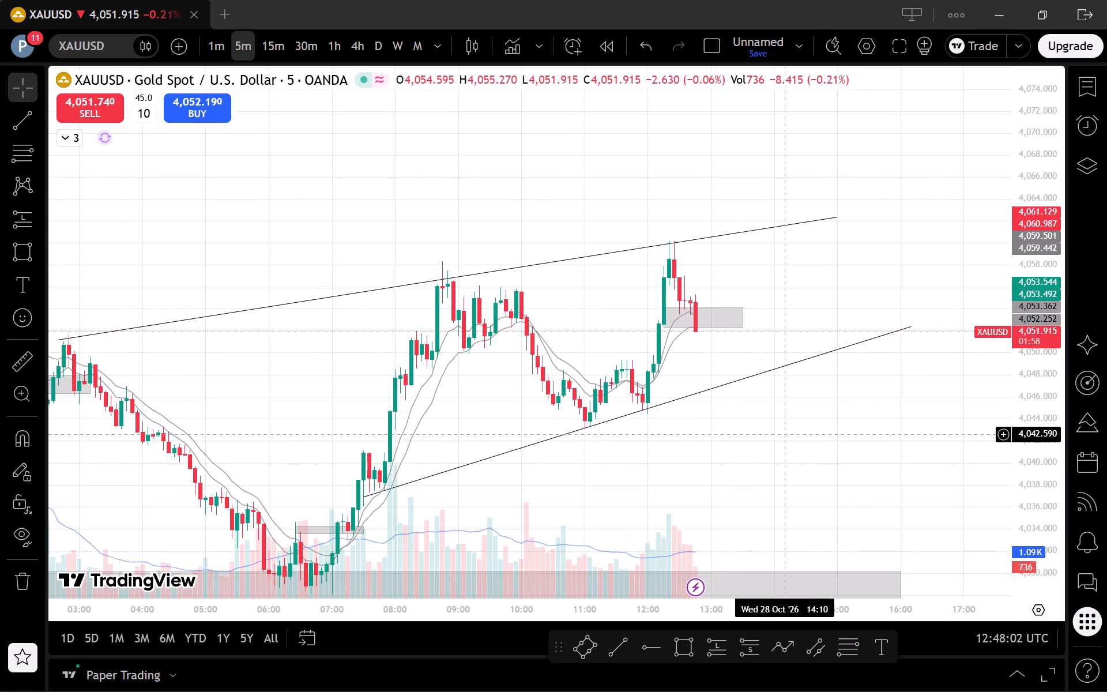
pyautogui.click(273, 43)
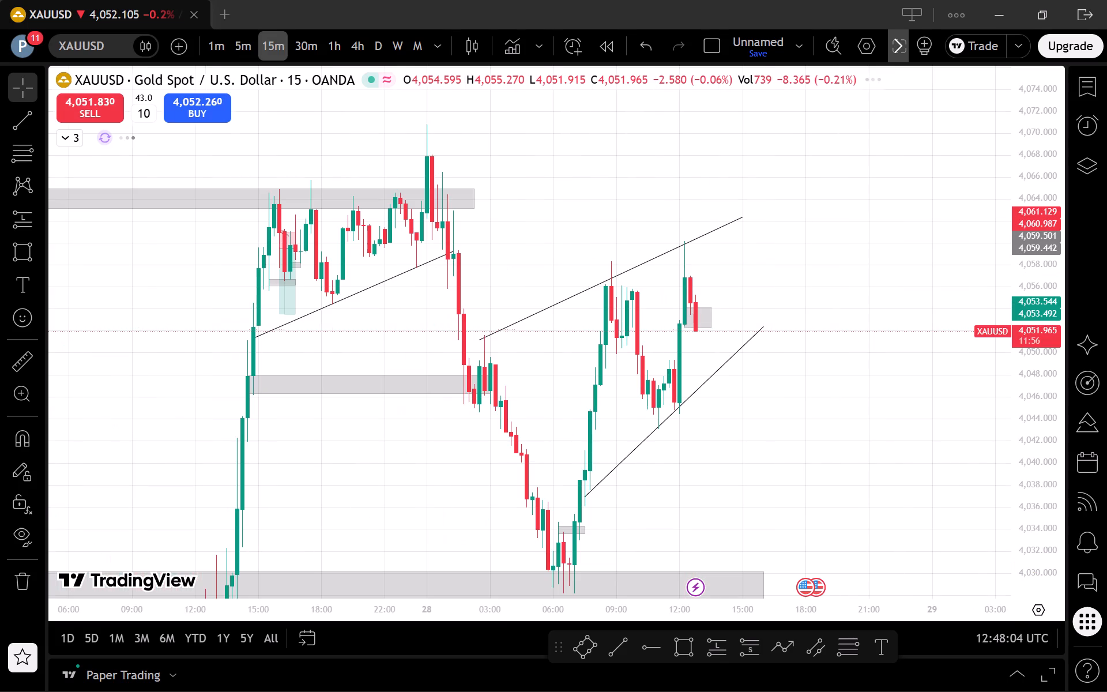
pyautogui.click(250, 40)
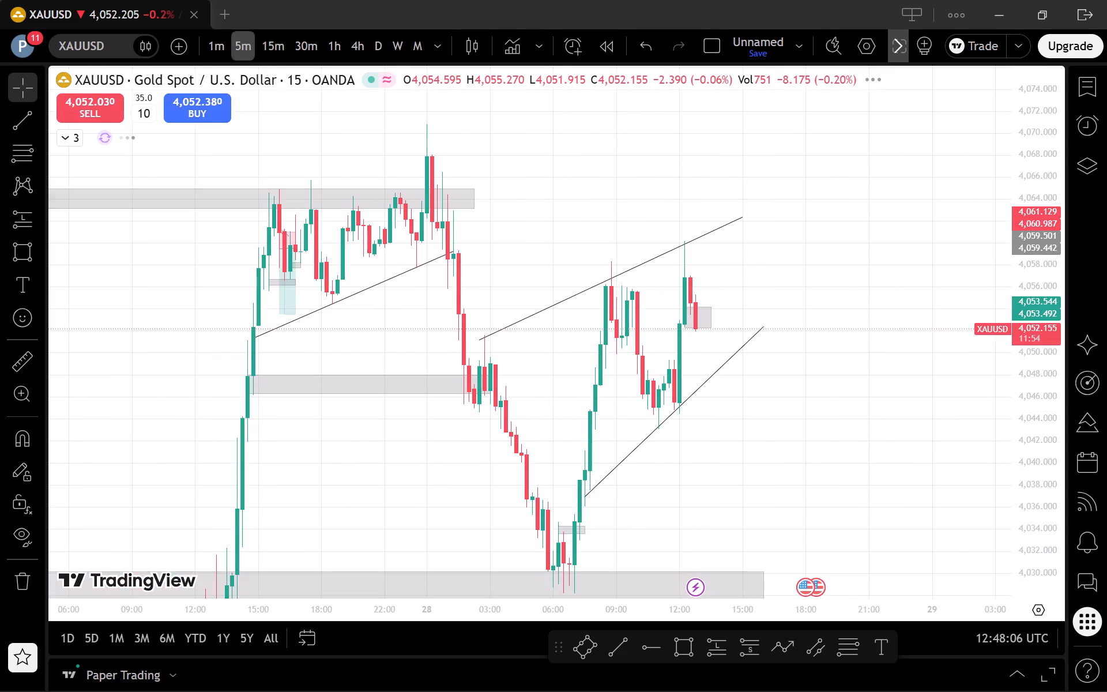
pyautogui.scroll(-2, 1044, 511)
pyautogui.scroll(2, 916, 491)
pyautogui.scroll(-2, 916, 491)
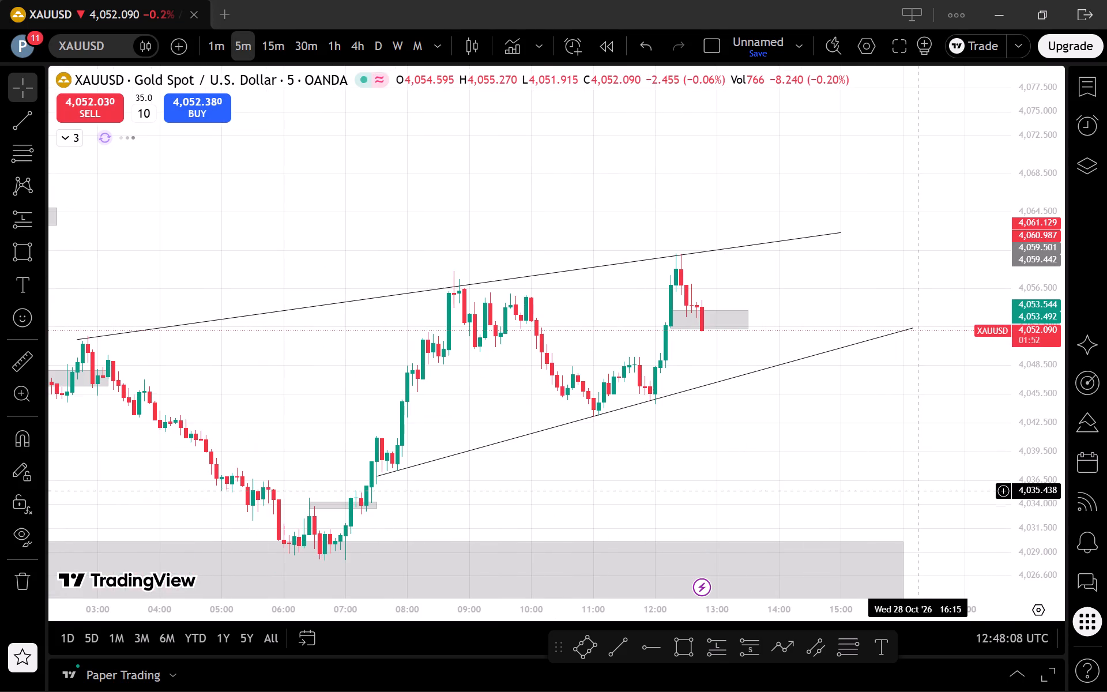
pyautogui.moveTo(1038, 527); pyautogui.dragTo(1043, 512)
pyautogui.moveTo(879, 476); pyautogui.dragTo(925, 501)
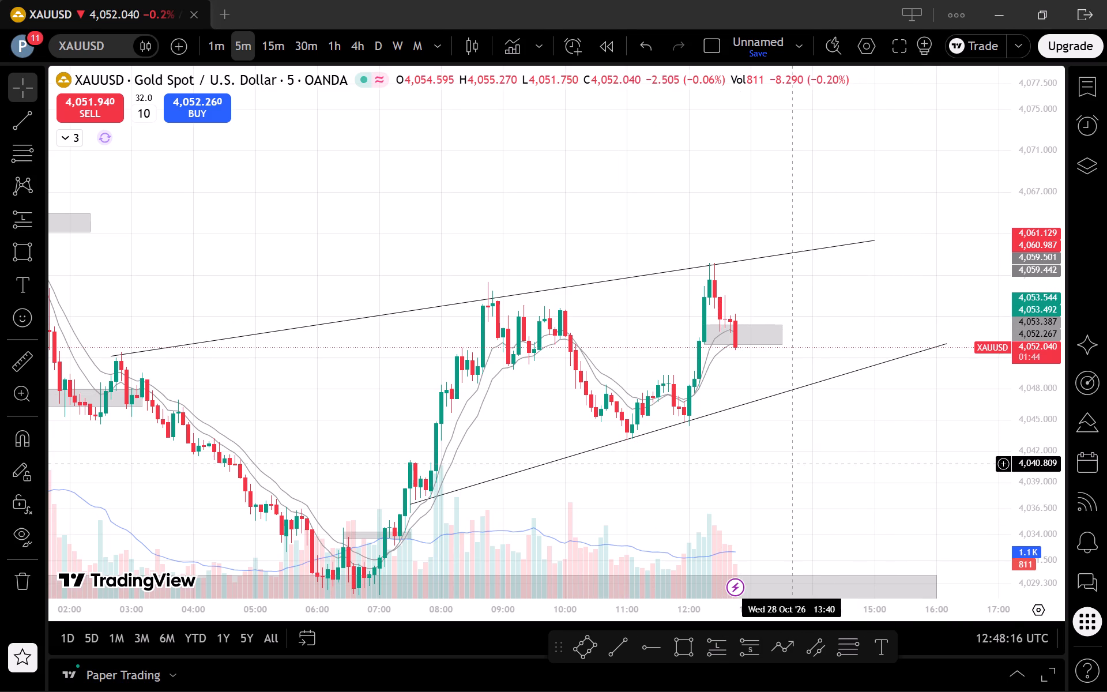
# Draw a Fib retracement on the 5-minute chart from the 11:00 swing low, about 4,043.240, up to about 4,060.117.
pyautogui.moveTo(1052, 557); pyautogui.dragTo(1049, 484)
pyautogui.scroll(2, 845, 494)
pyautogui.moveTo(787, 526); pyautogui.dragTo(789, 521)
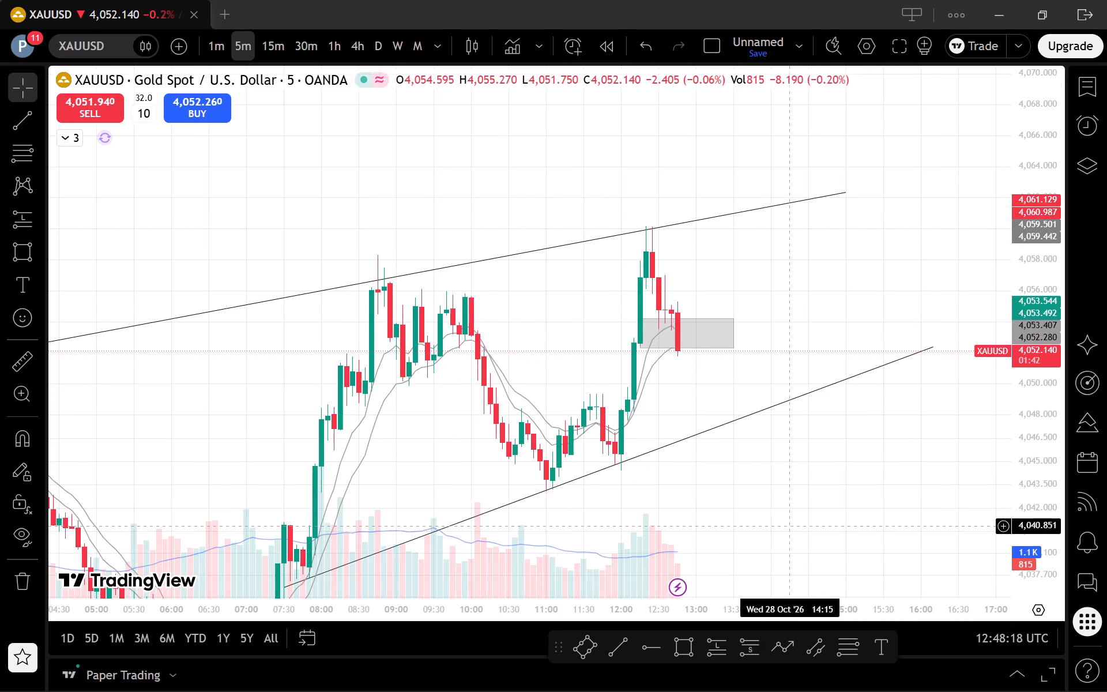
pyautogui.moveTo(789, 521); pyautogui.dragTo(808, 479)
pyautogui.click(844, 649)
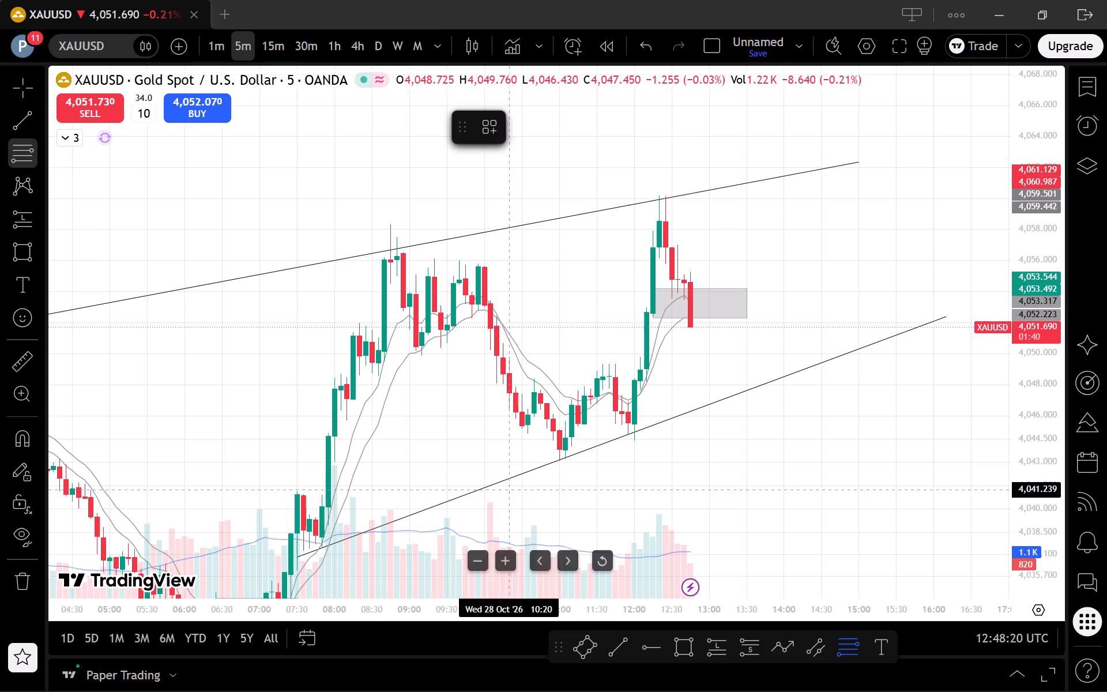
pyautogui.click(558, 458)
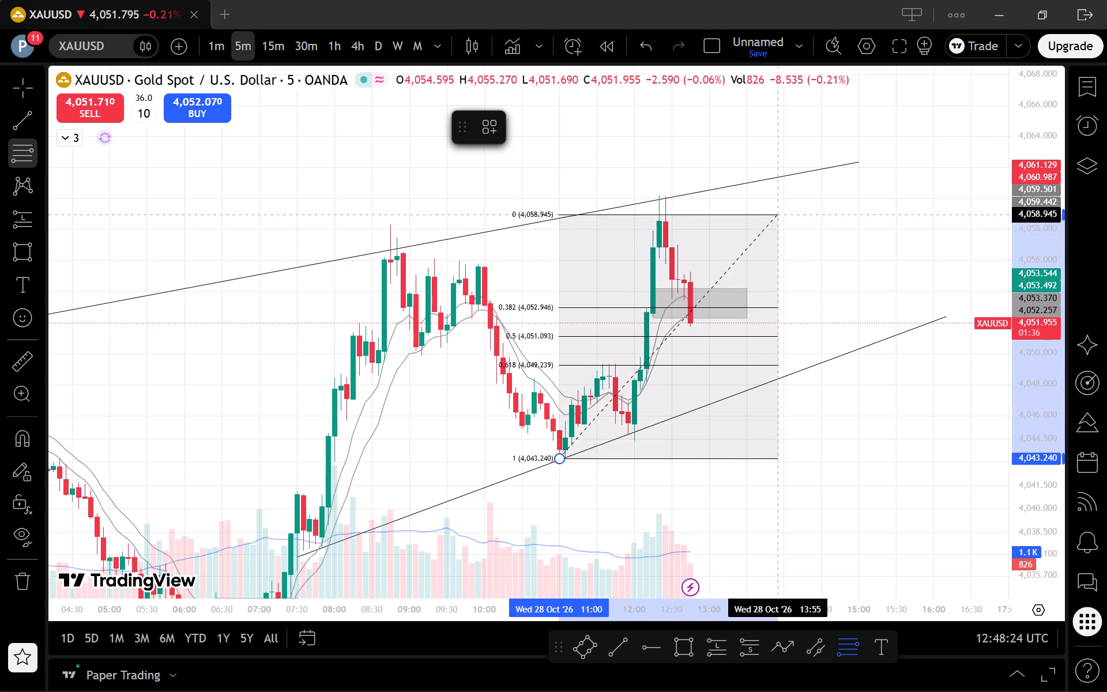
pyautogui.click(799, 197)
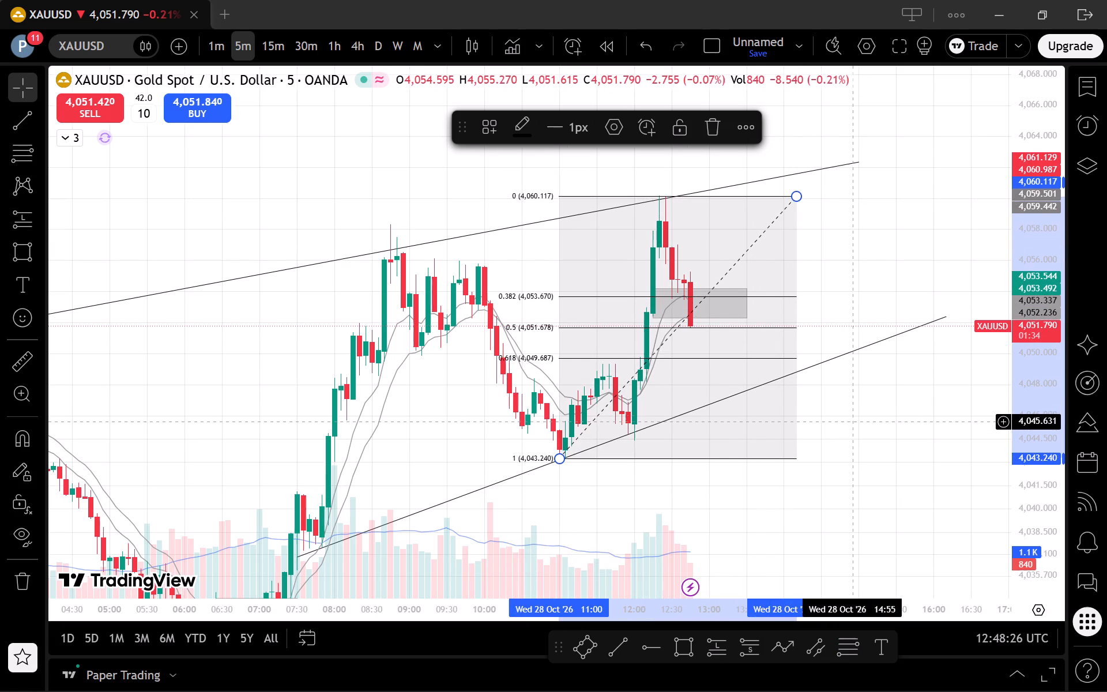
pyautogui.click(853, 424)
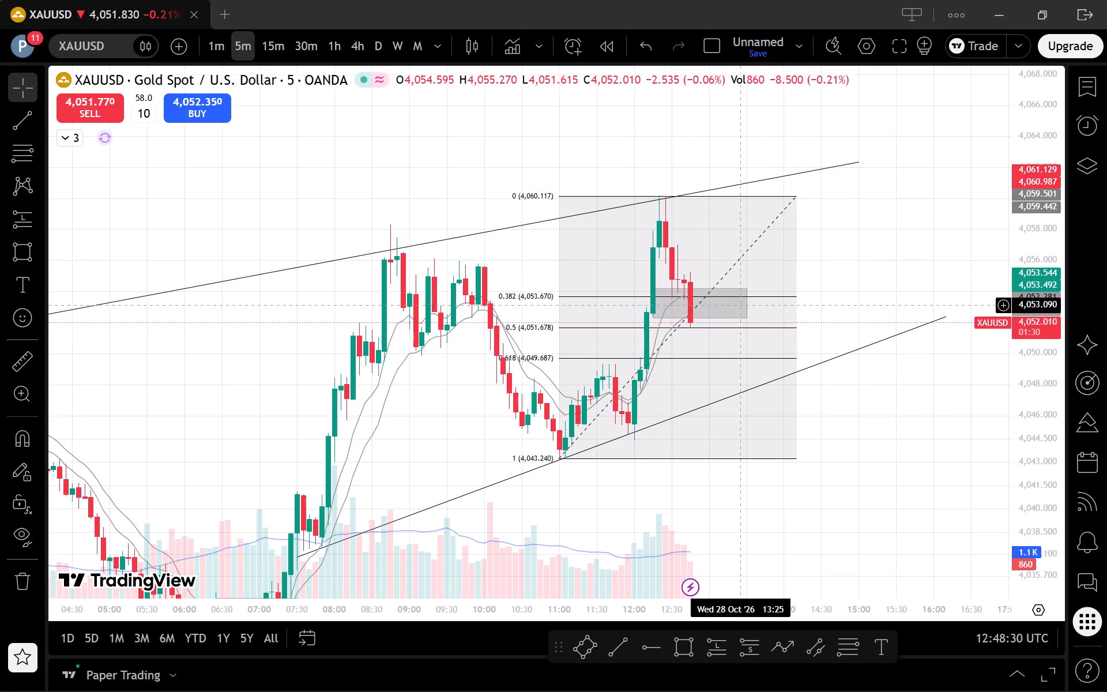
# Move the small grey zone between the 0.382 and 0.5 Fib levels, its upper edge at about 4,053.686 and its end at 13:20.
pyautogui.click(710, 307)
pyautogui.click(722, 318)
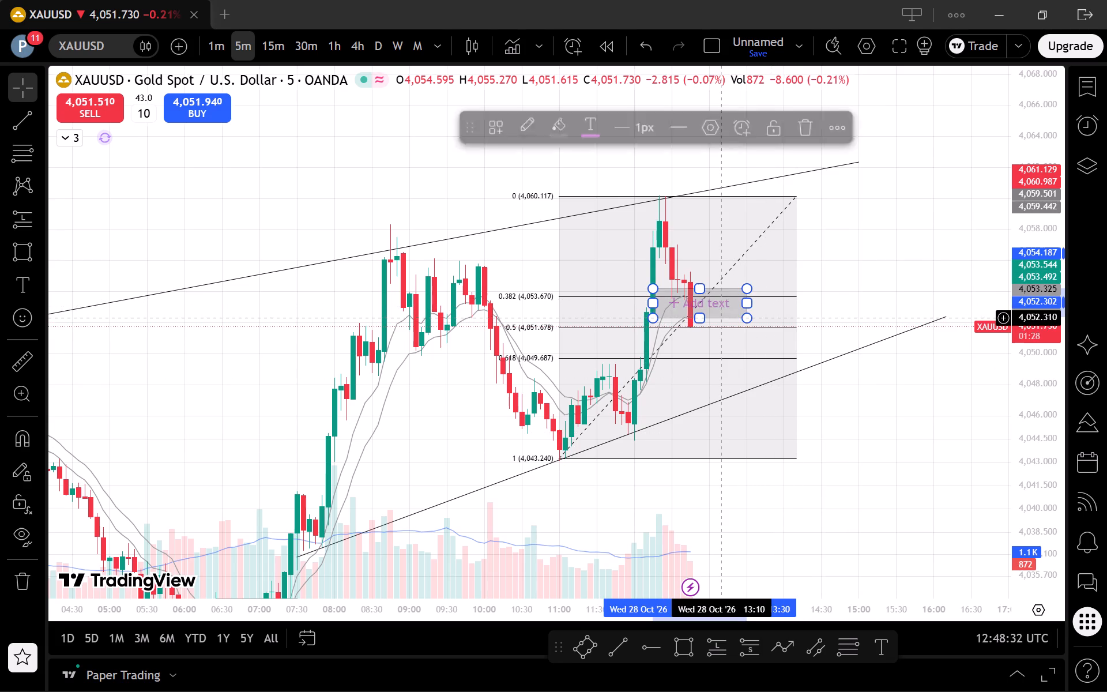
pyautogui.moveTo(715, 304); pyautogui.dragTo(718, 315)
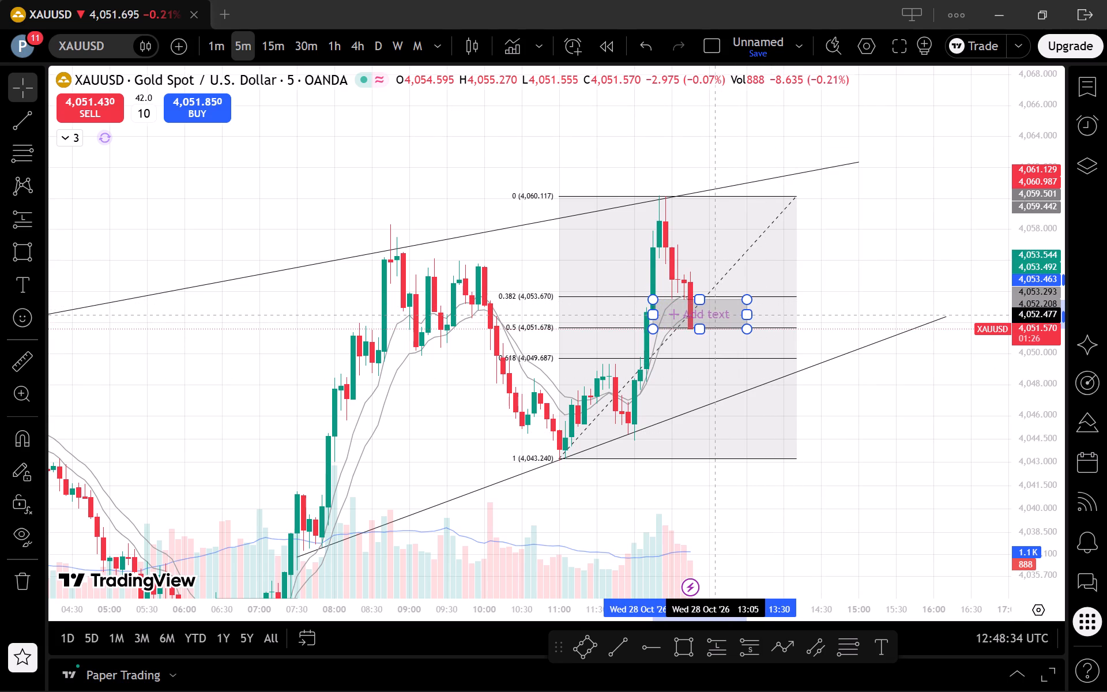
pyautogui.moveTo(718, 315); pyautogui.dragTo(716, 312)
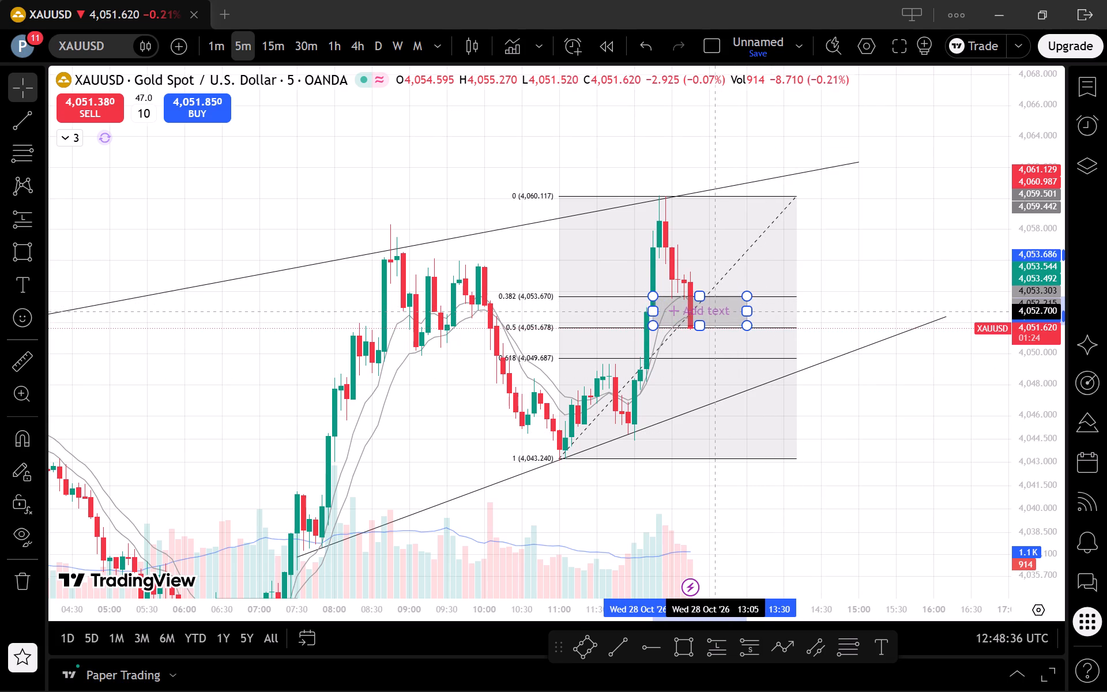
pyautogui.moveTo(716, 312); pyautogui.dragTo(705, 312)
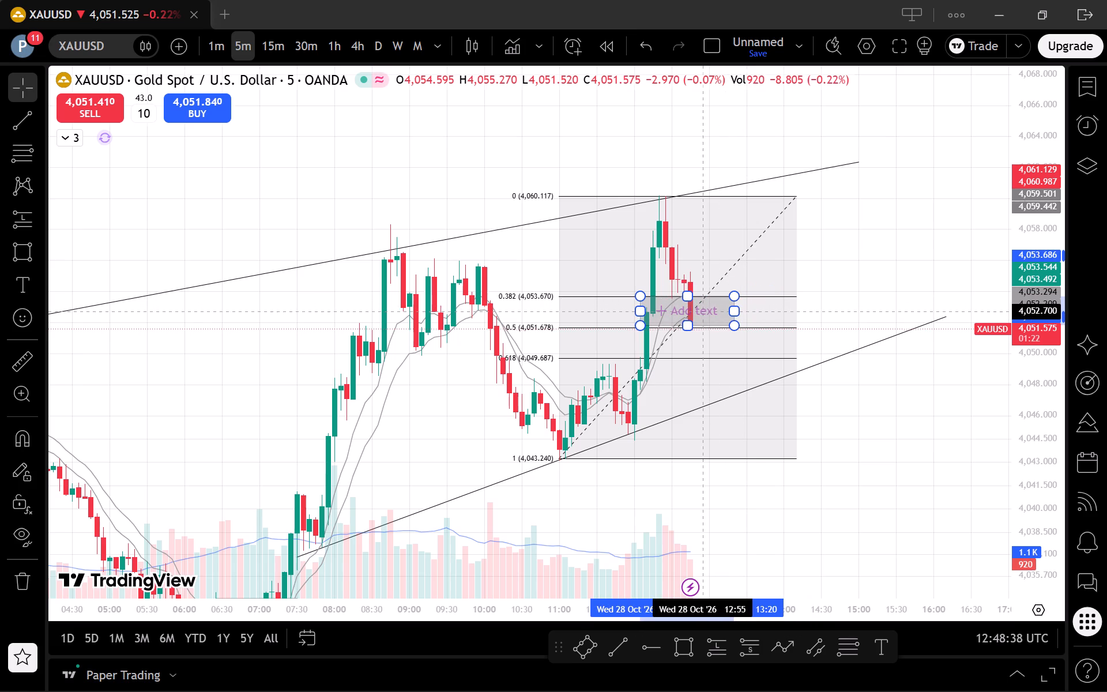
pyautogui.click(823, 411)
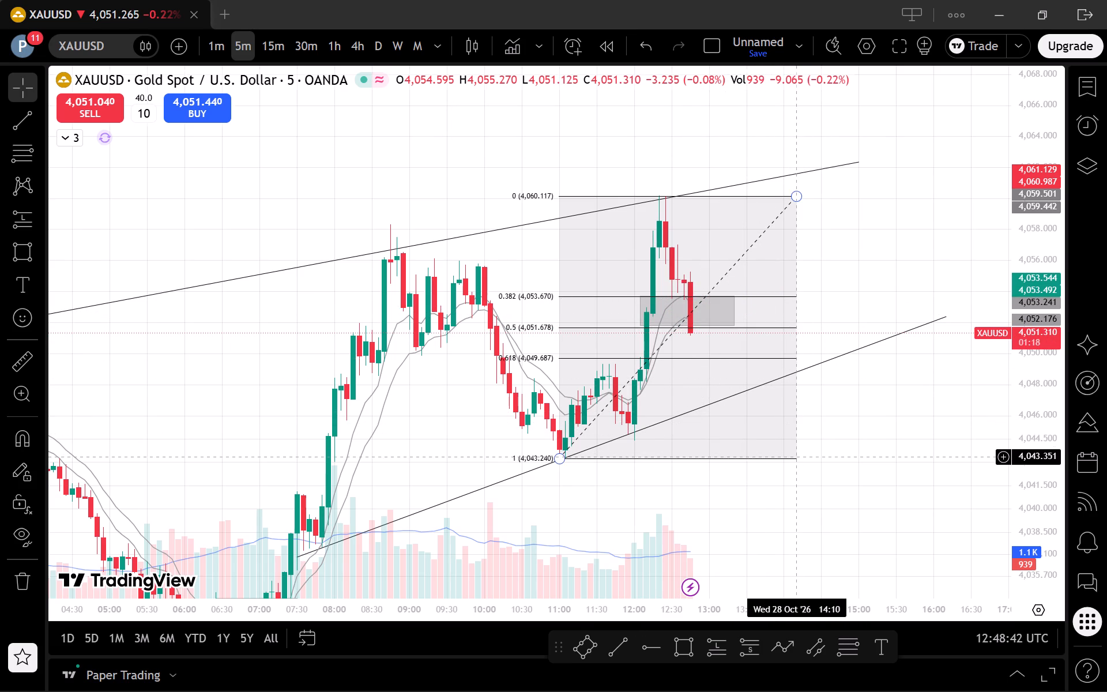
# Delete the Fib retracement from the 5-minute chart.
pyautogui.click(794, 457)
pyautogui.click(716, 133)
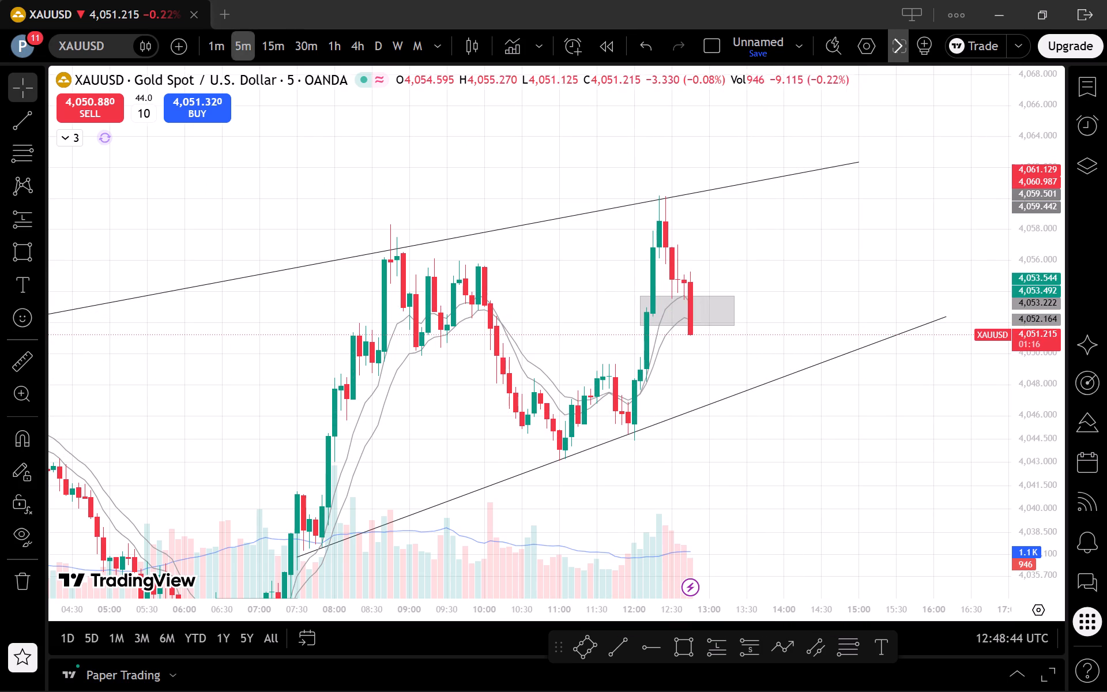
# Examine the price drop relative to the grey zone and lower trend line on the 1-minute and 5-minute charts.
pyautogui.click(207, 42)
pyautogui.scroll(-3, 855, 497)
pyautogui.scroll(-3, 914, 516)
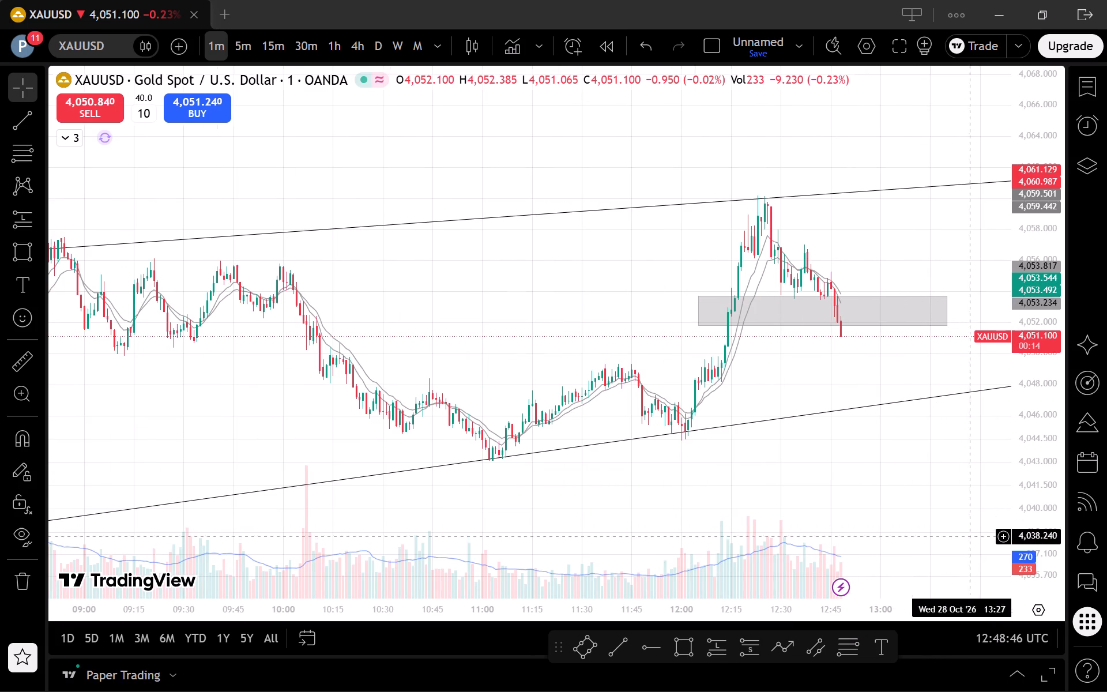
pyautogui.moveTo(1035, 524); pyautogui.dragTo(1012, 396)
pyautogui.scroll(6, 957, 343)
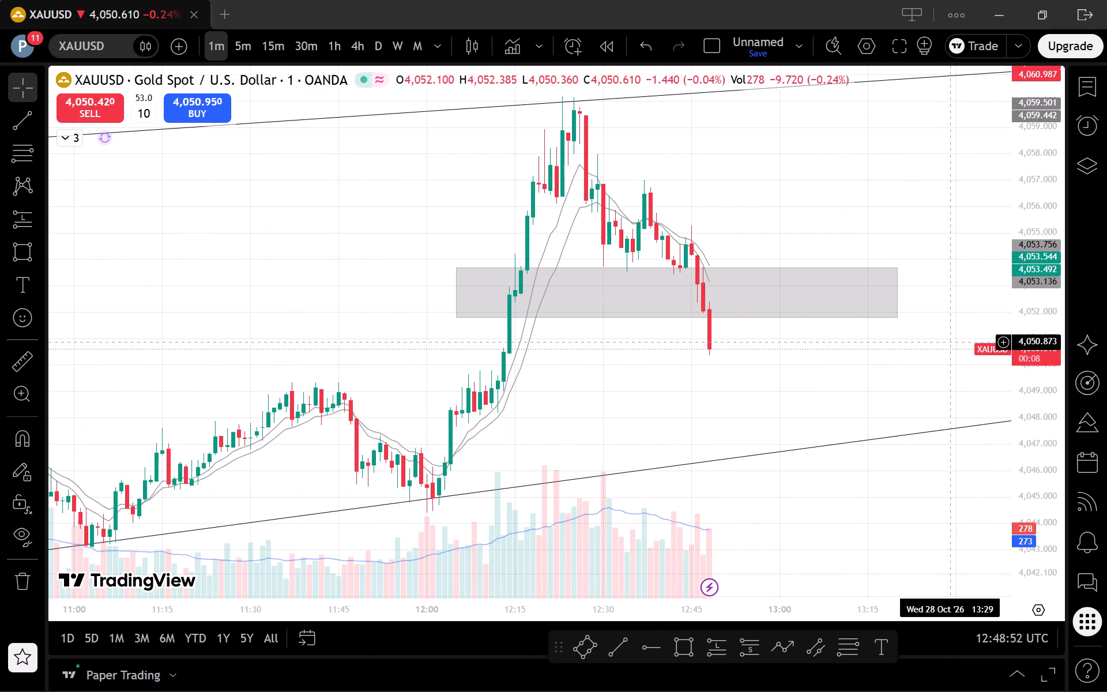
pyautogui.moveTo(1062, 284); pyautogui.dragTo(1061, 393)
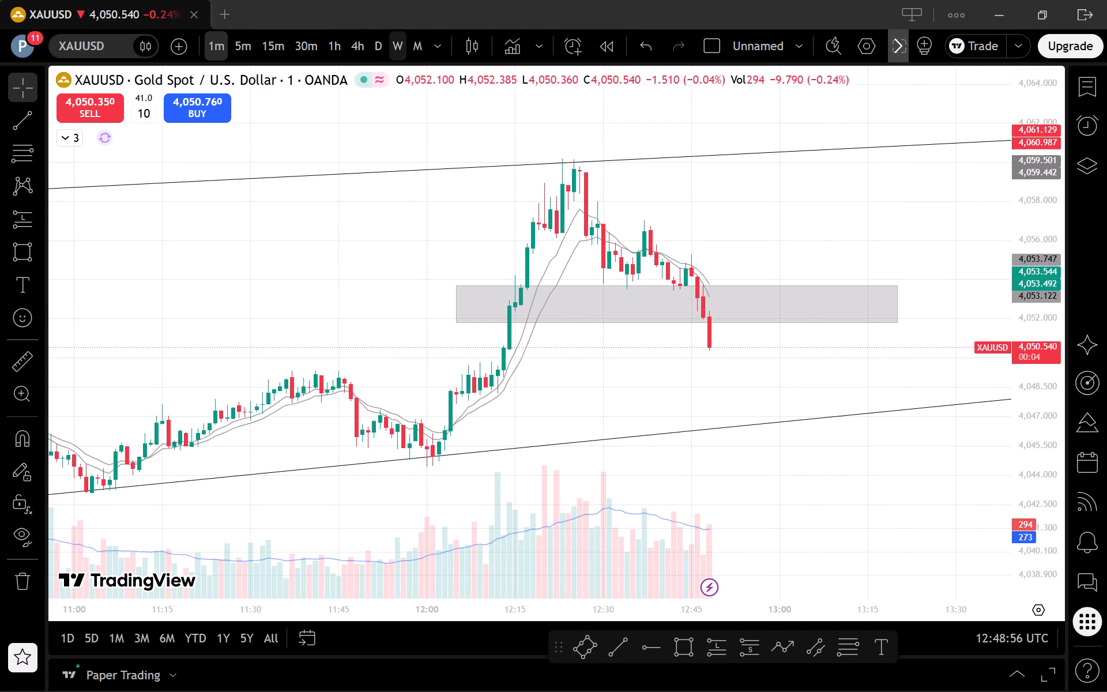
pyautogui.click(248, 51)
pyautogui.scroll(-1, 990, 452)
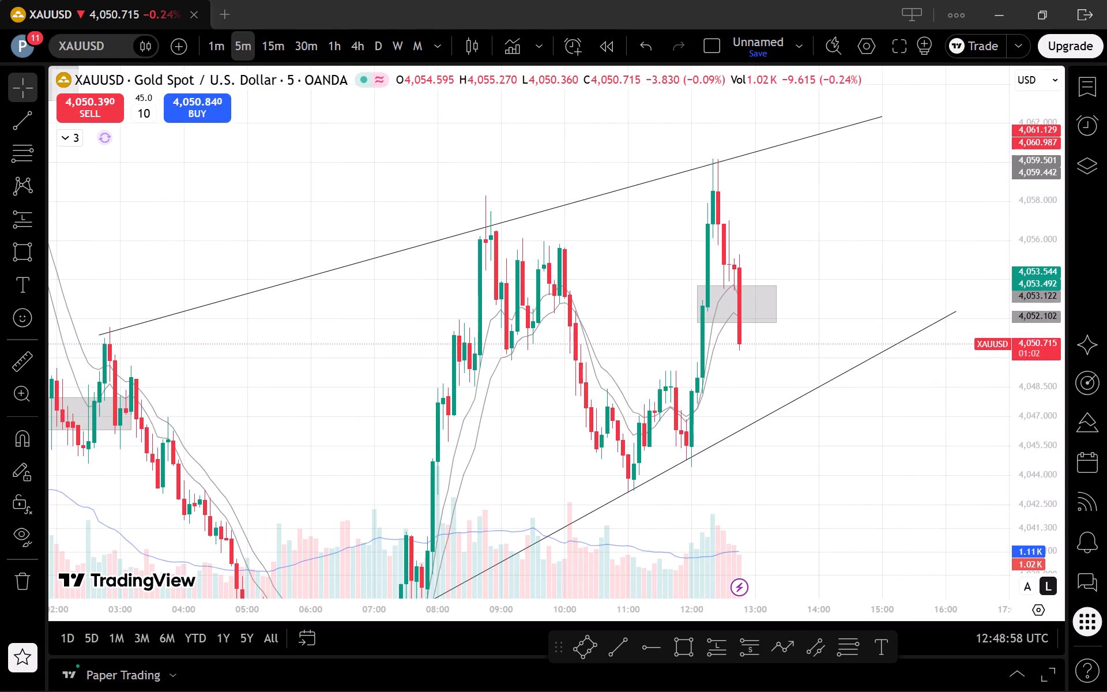
# Compare the pullback between the rising trend lines on the 5-minute and 15-minute charts.
pyautogui.moveTo(1032, 347); pyautogui.dragTo(1042, 482)
pyautogui.scroll(-1, 1026, 479)
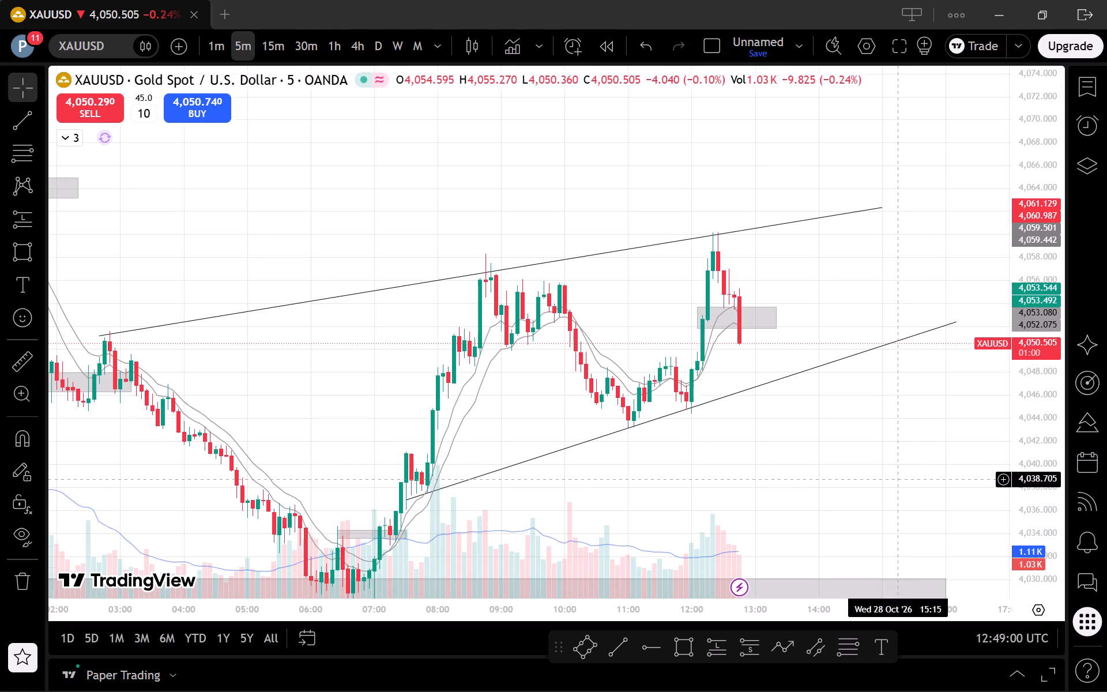
pyautogui.moveTo(884, 488); pyautogui.dragTo(912, 488)
pyautogui.click(280, 39)
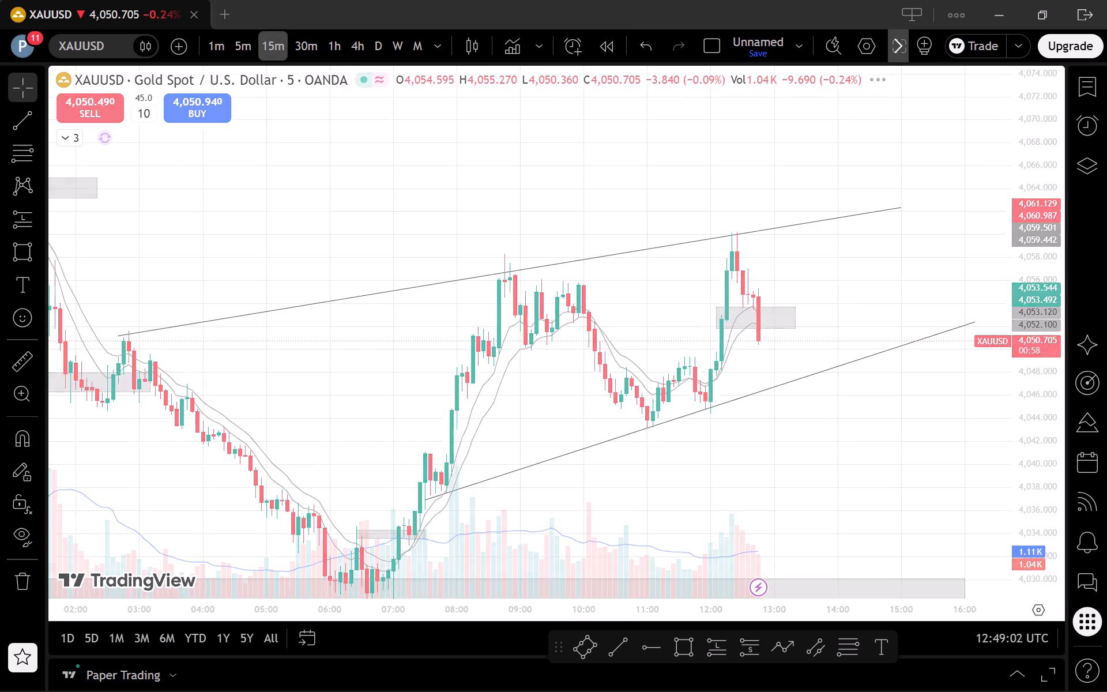
pyautogui.scroll(1, 809, 416)
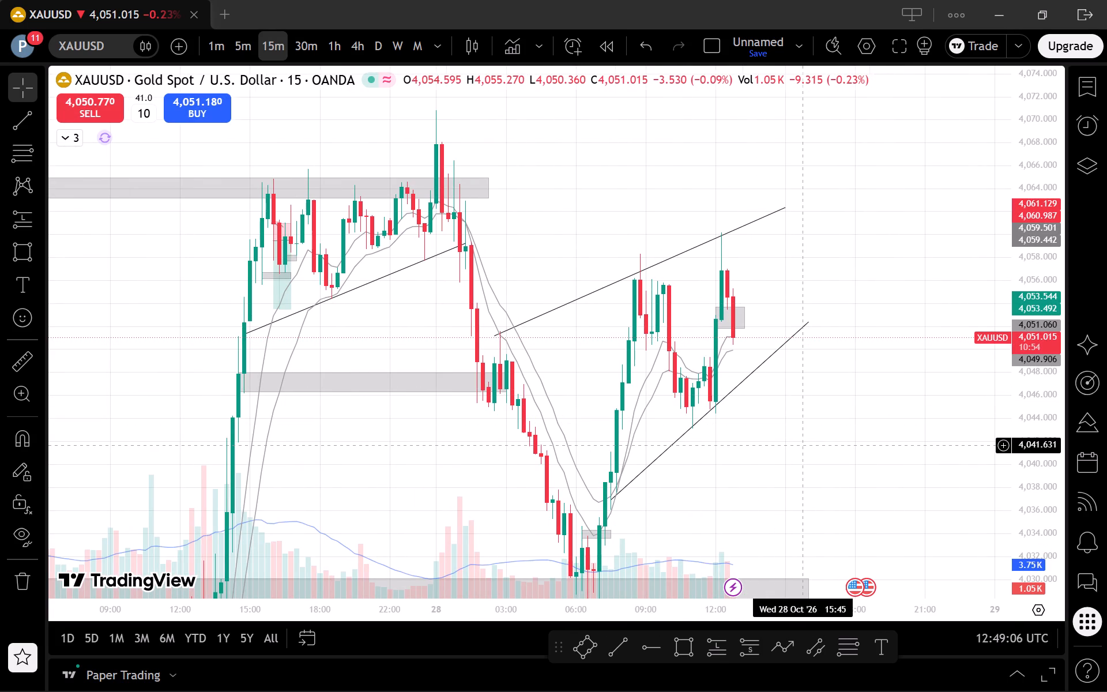
pyautogui.click(242, 48)
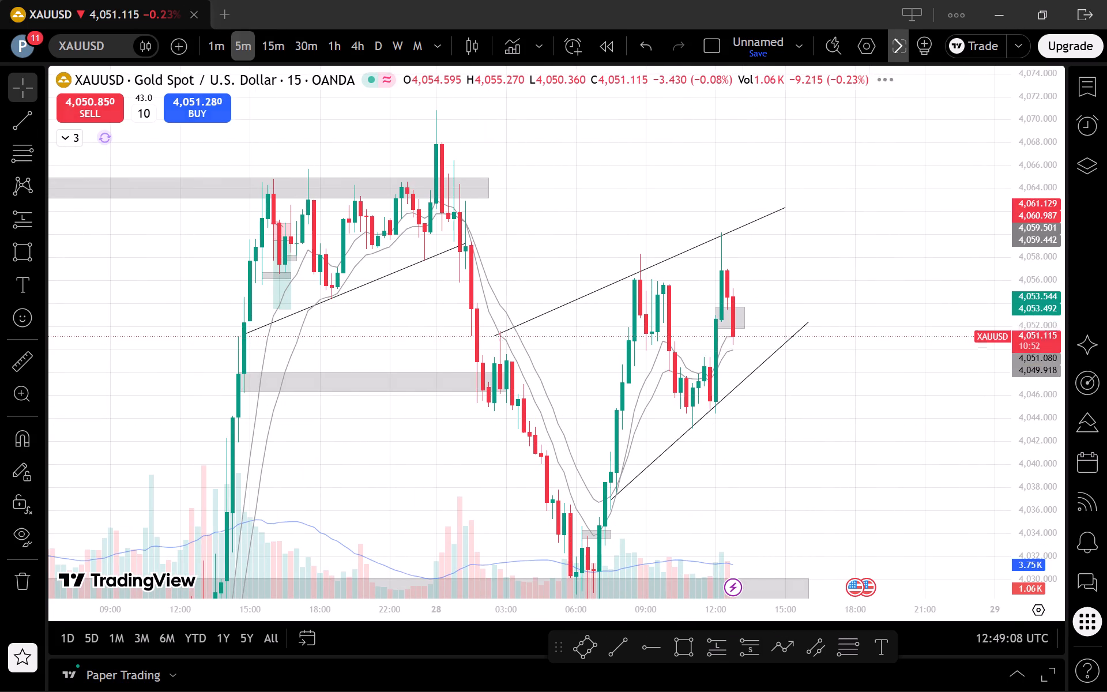
pyautogui.moveTo(1044, 500); pyautogui.dragTo(1044, 468)
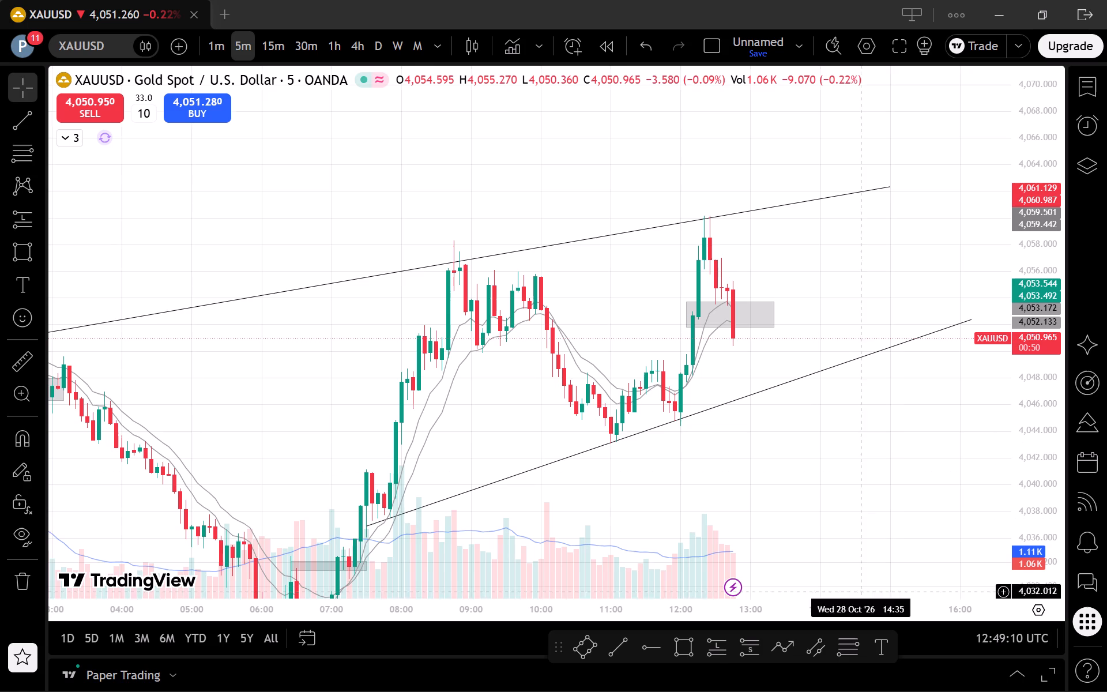
# Draw a Fib retracement on the 5-minute chart from the 11:00 swing low, about 4,042.995, up to about 4,060.177 at 13:50.
pyautogui.click(852, 639)
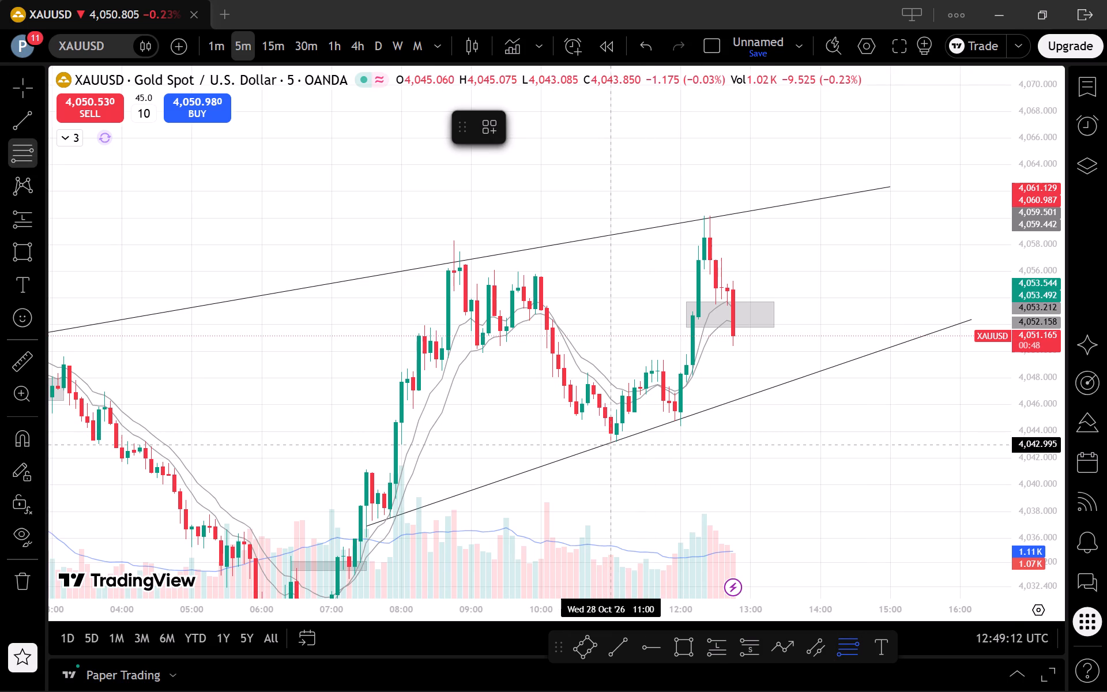
pyautogui.click(610, 445)
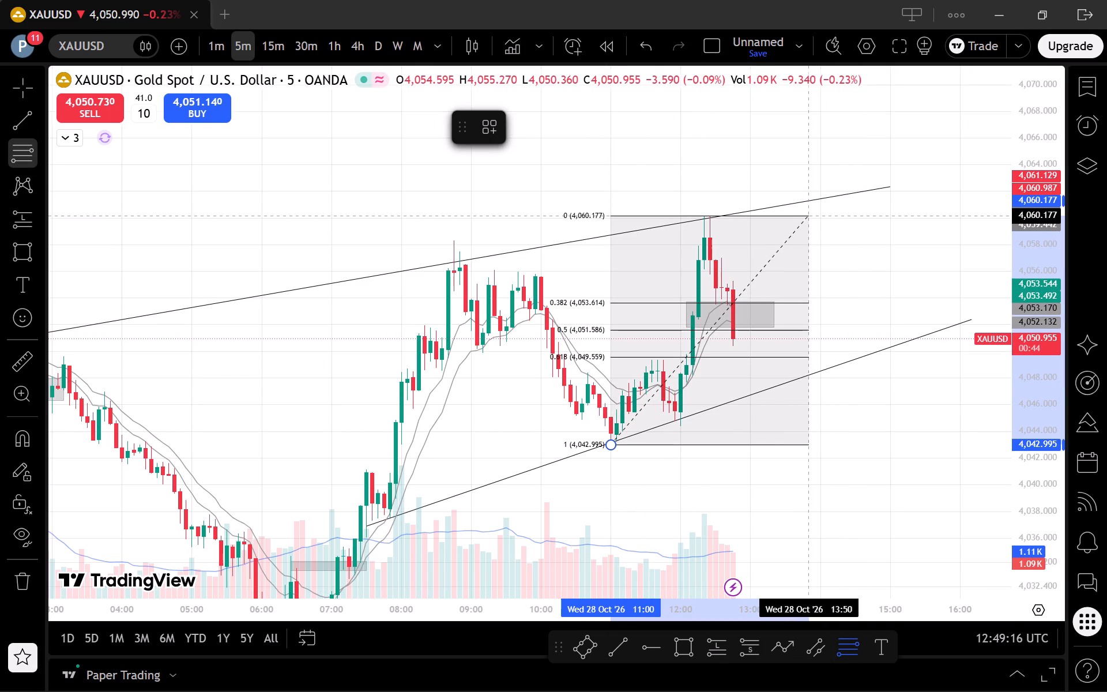
pyautogui.click(811, 216)
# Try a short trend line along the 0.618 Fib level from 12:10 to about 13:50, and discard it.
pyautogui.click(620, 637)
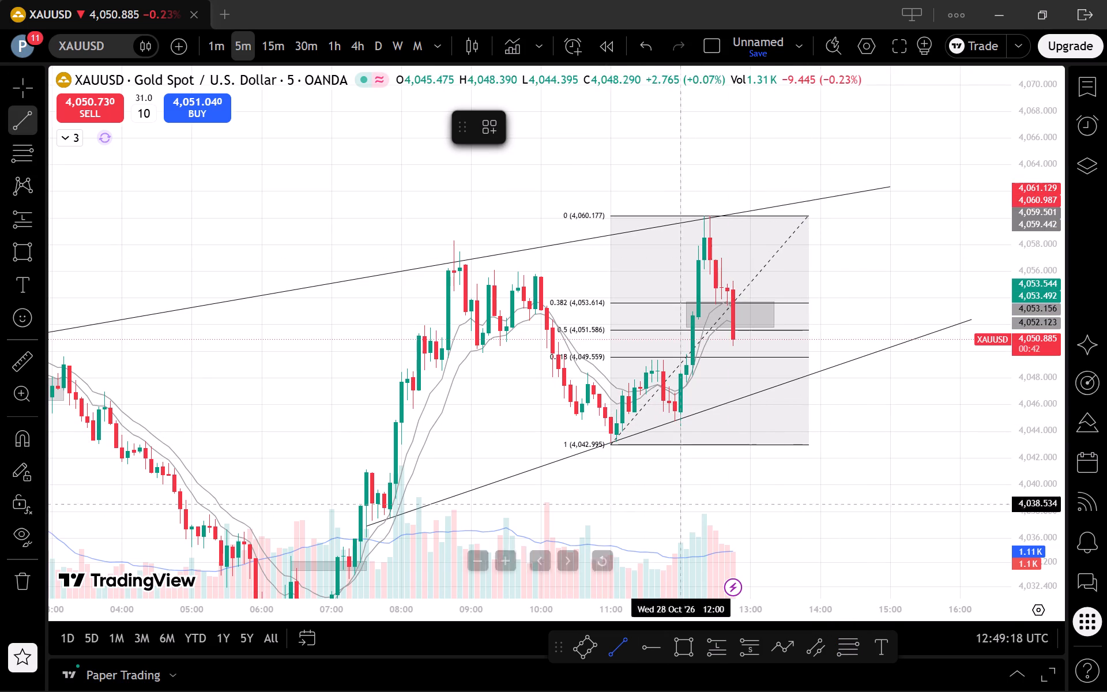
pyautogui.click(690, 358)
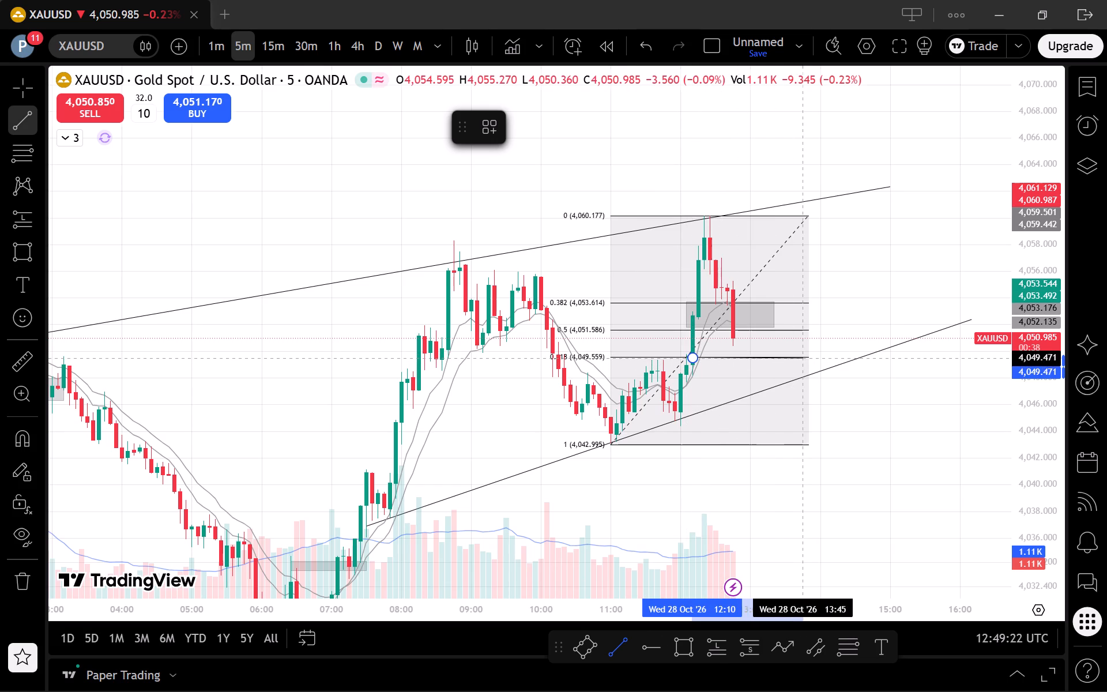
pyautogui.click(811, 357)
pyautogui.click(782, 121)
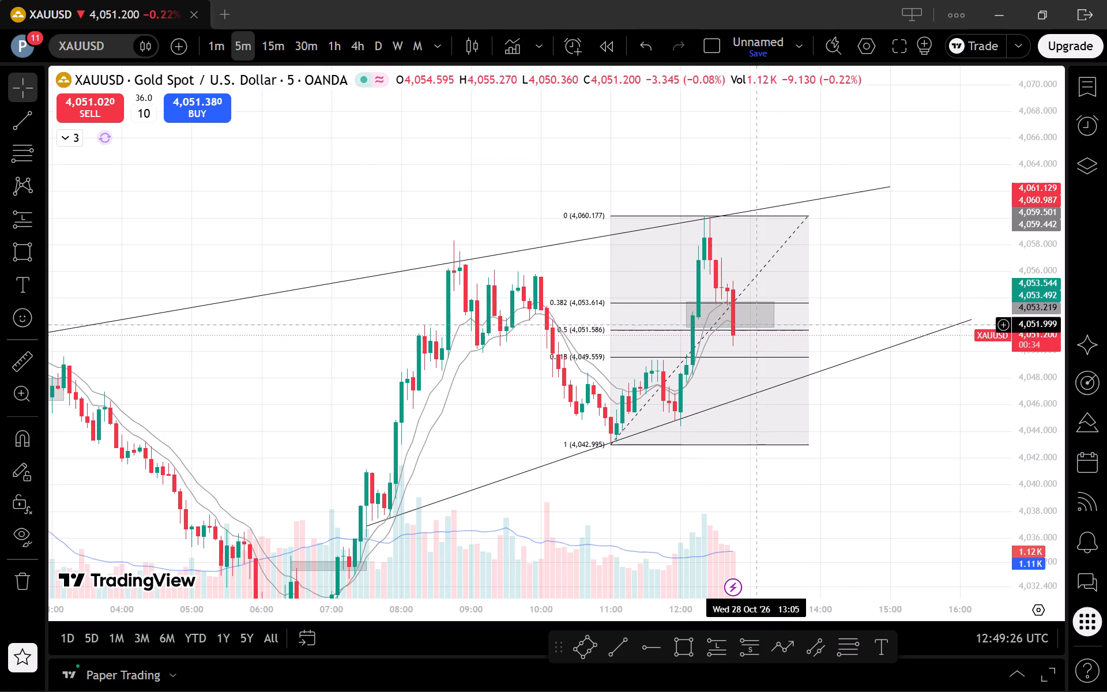
# Move the small grey zone between the 0.5 and 0.618 Fib levels, spanning about 4,051.610 to 4,049.600 and 12:10 to 13:50.
pyautogui.click(756, 323)
pyautogui.click(775, 310)
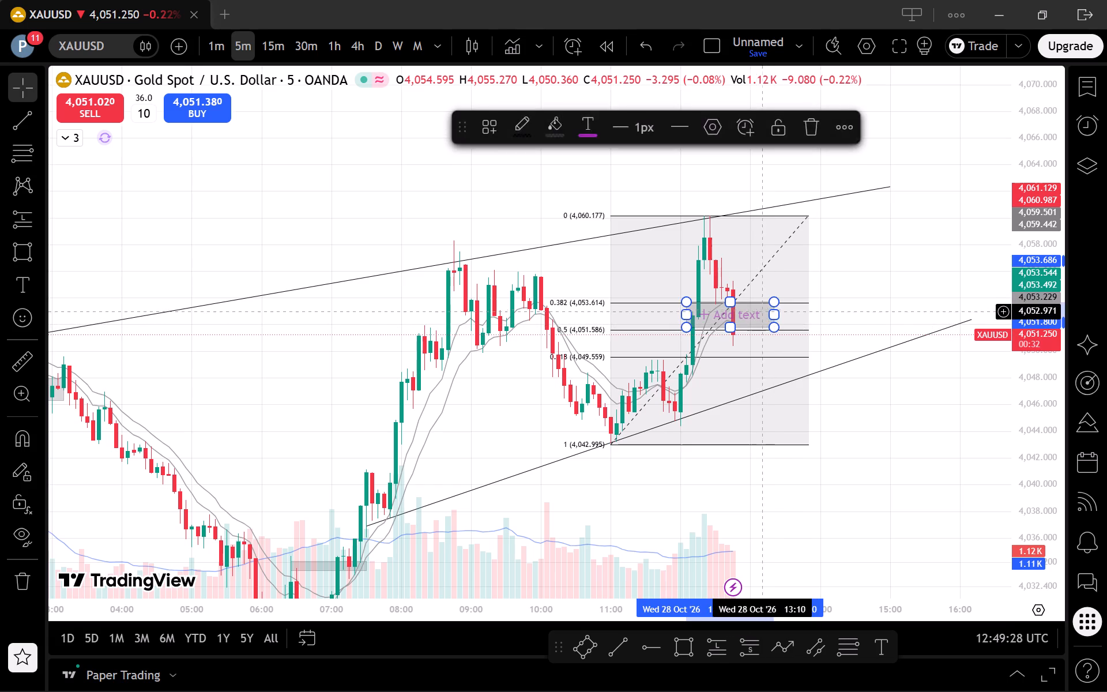
pyautogui.moveTo(758, 311); pyautogui.dragTo(763, 339)
pyautogui.moveTo(782, 355); pyautogui.dragTo(792, 360)
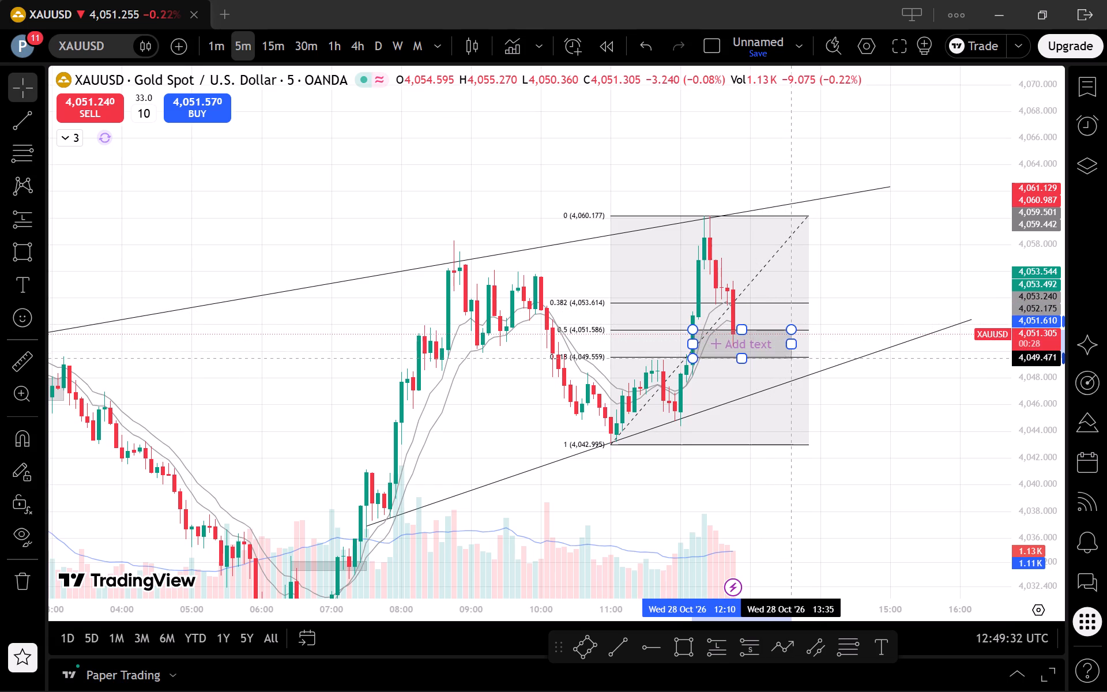
pyautogui.moveTo(792, 360); pyautogui.dragTo(810, 357)
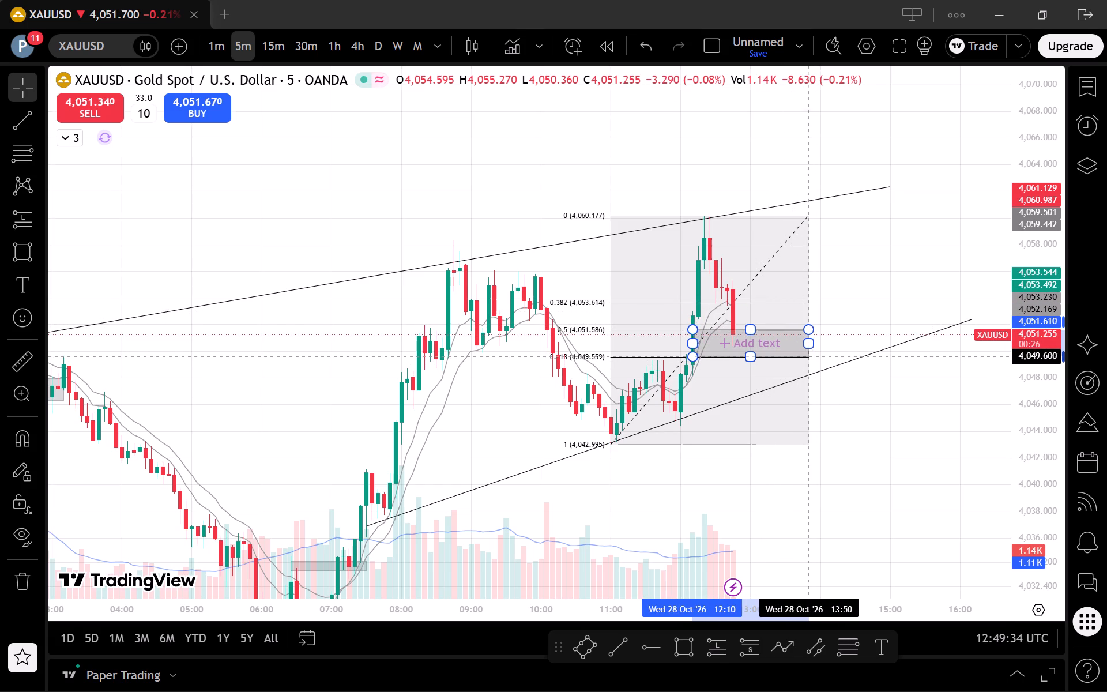
pyautogui.click(852, 461)
# Delete the Fib retracement from the 5-minute chart.
pyautogui.click(809, 445)
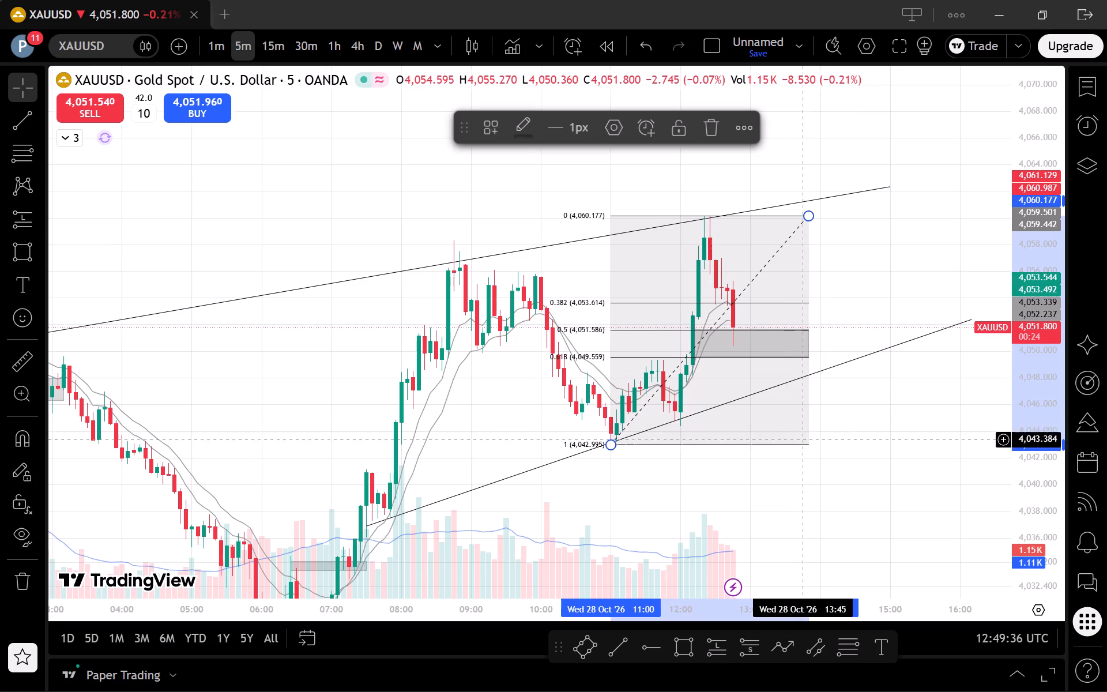
pyautogui.click(705, 131)
# Examine how price reacts at the moved grey zone and within the trend lines on the 5-minute and 15-minute charts.
pyautogui.scroll(2, 871, 475)
pyautogui.moveTo(825, 498); pyautogui.dragTo(886, 495)
pyautogui.scroll(1, 887, 492)
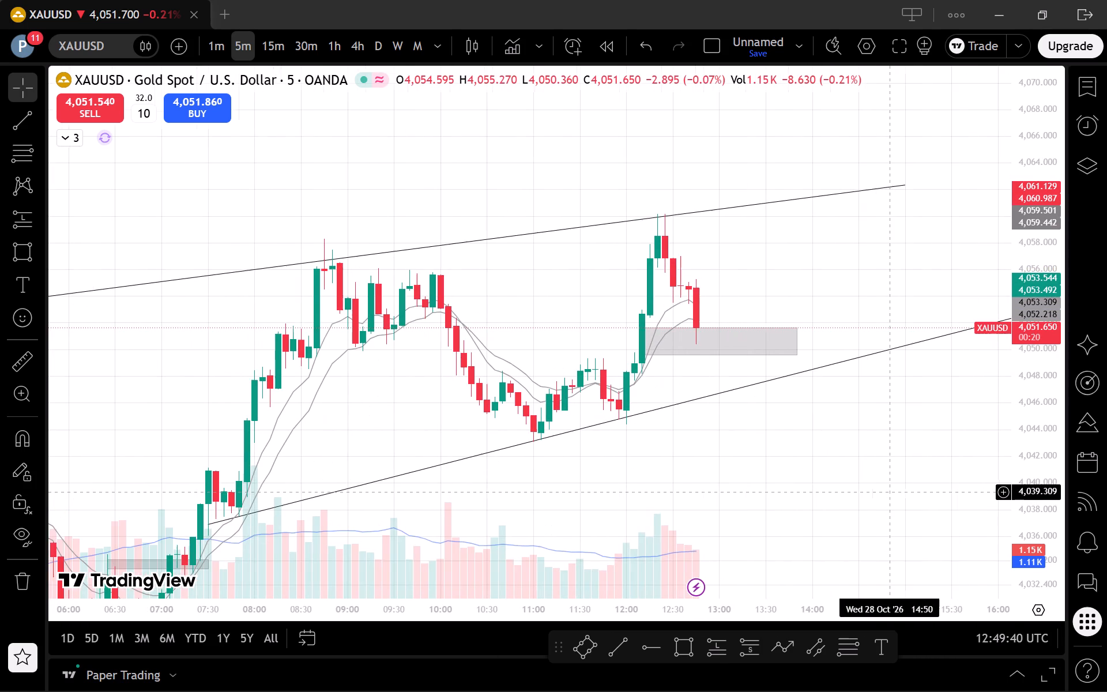
pyautogui.scroll(-2, 895, 499)
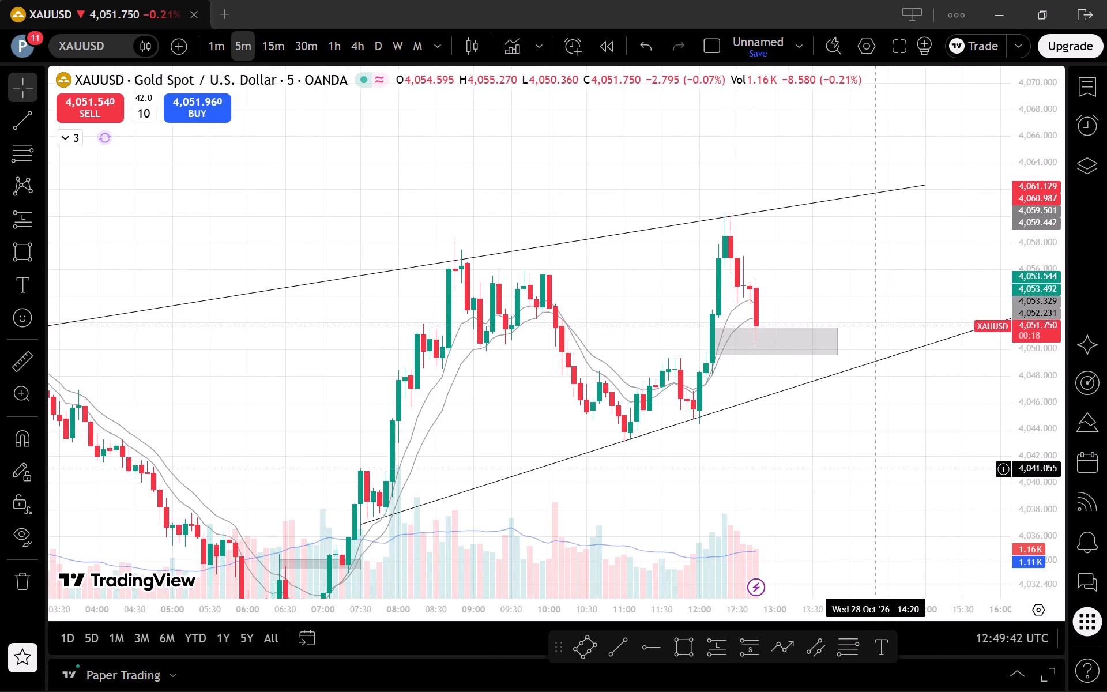
pyautogui.click(269, 56)
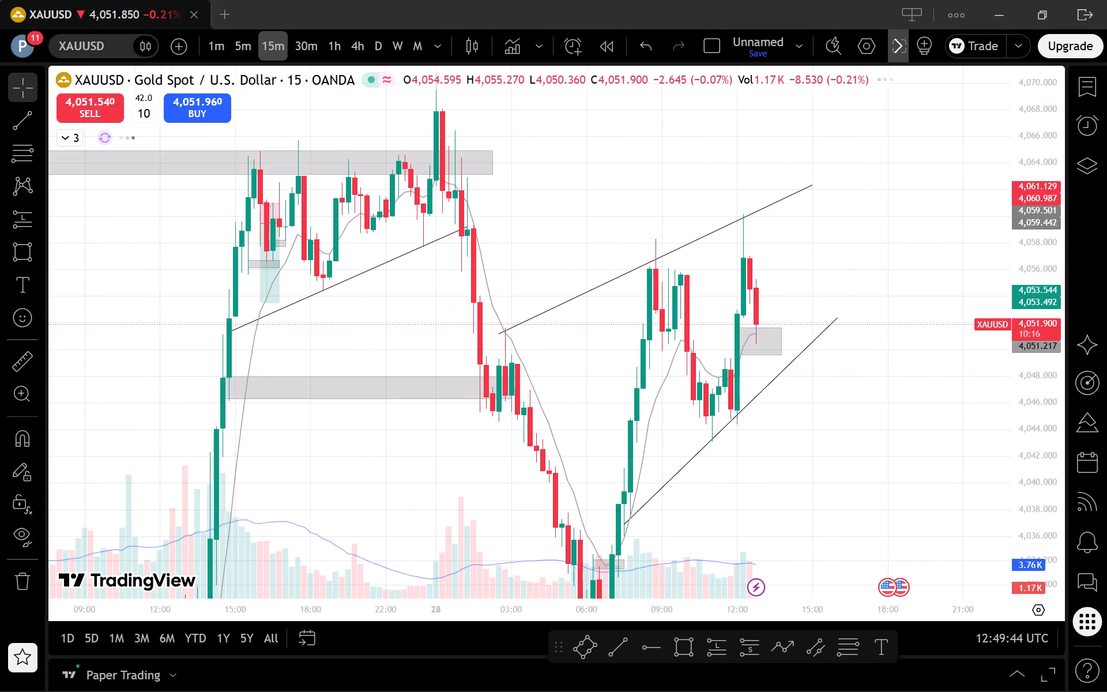
pyautogui.click(234, 36)
pyautogui.scroll(1, 960, 469)
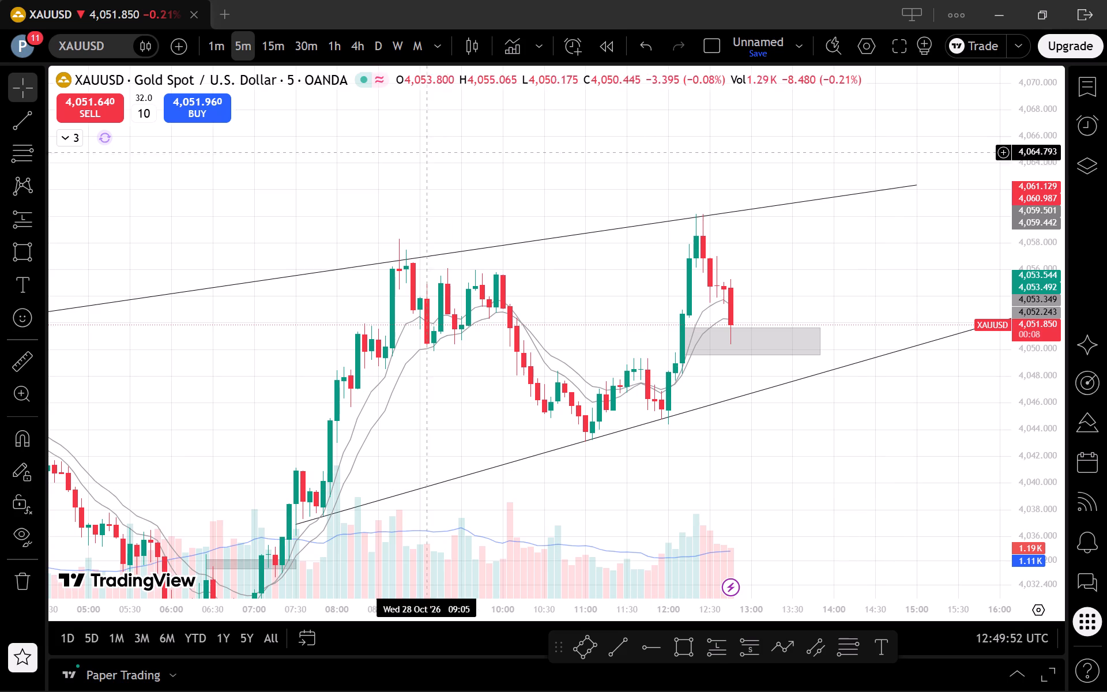
pyautogui.click(280, 45)
pyautogui.moveTo(1044, 343); pyautogui.dragTo(1049, 428)
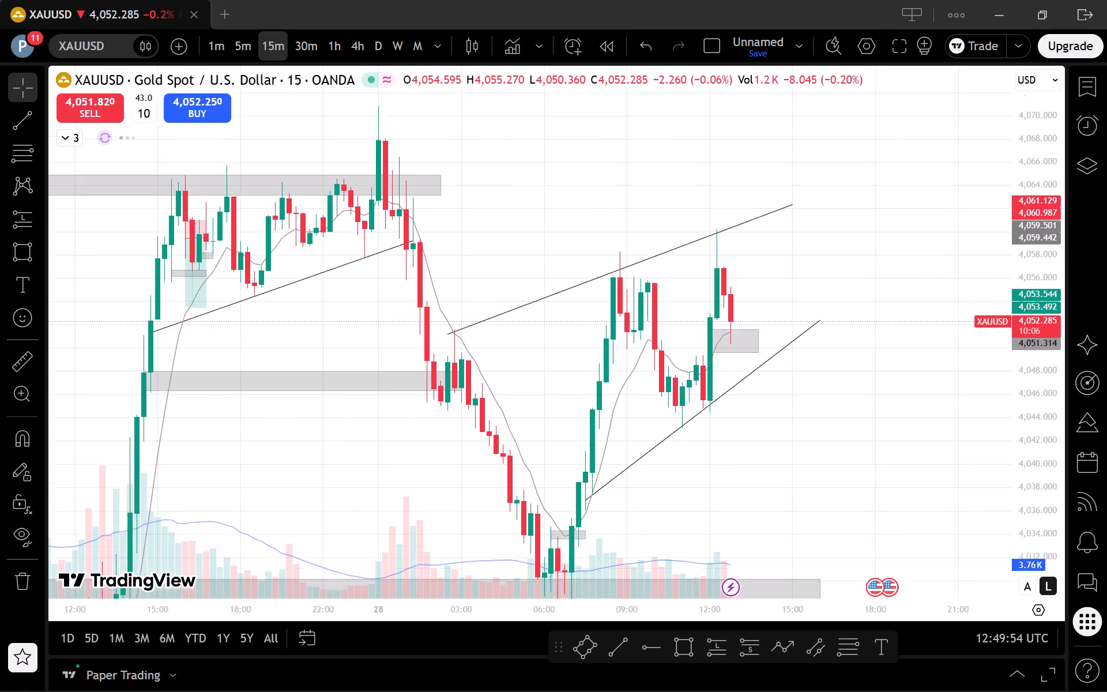
pyautogui.moveTo(1049, 428); pyautogui.dragTo(1048, 460)
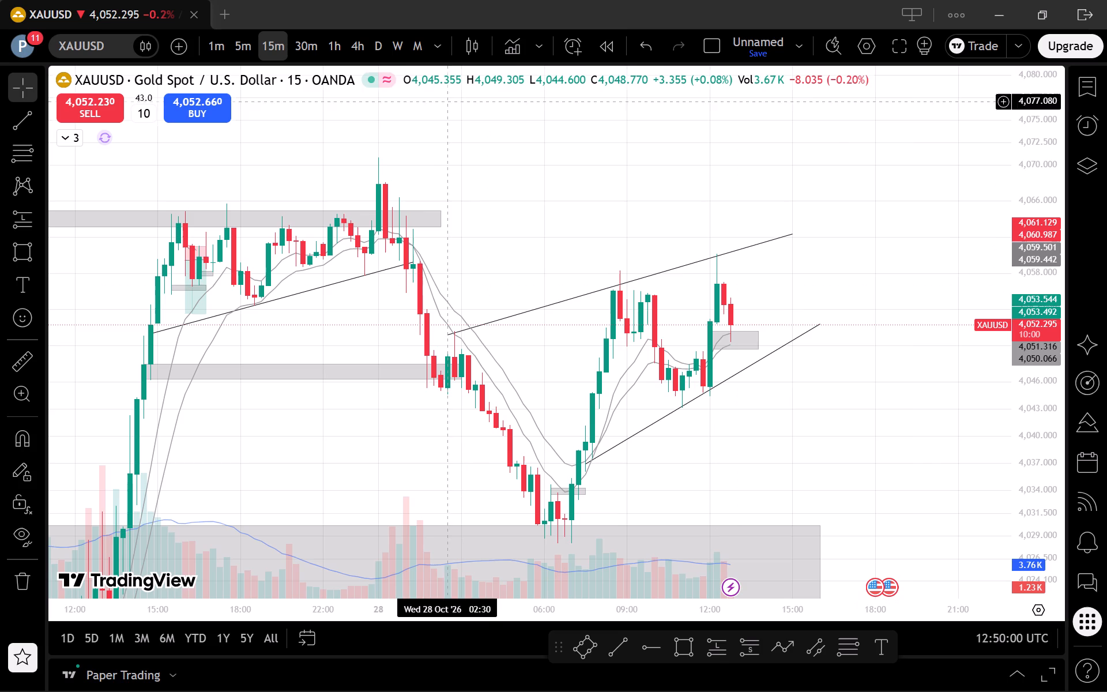
pyautogui.click(236, 51)
pyautogui.scroll(-2, 932, 448)
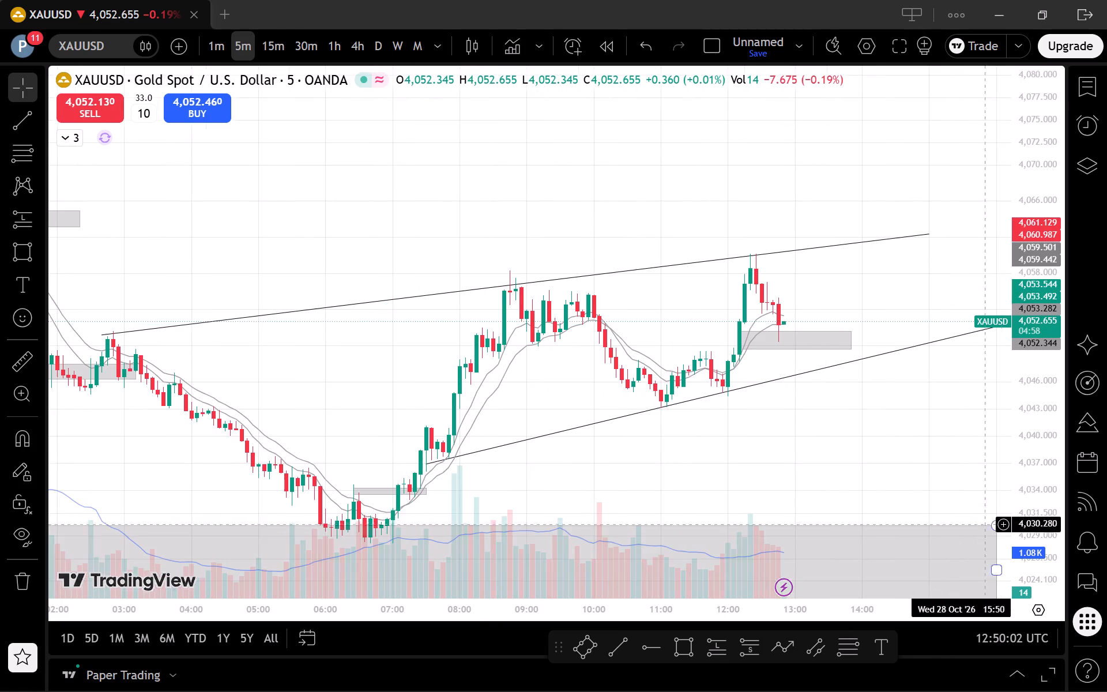
pyautogui.moveTo(1014, 506); pyautogui.dragTo(982, 384)
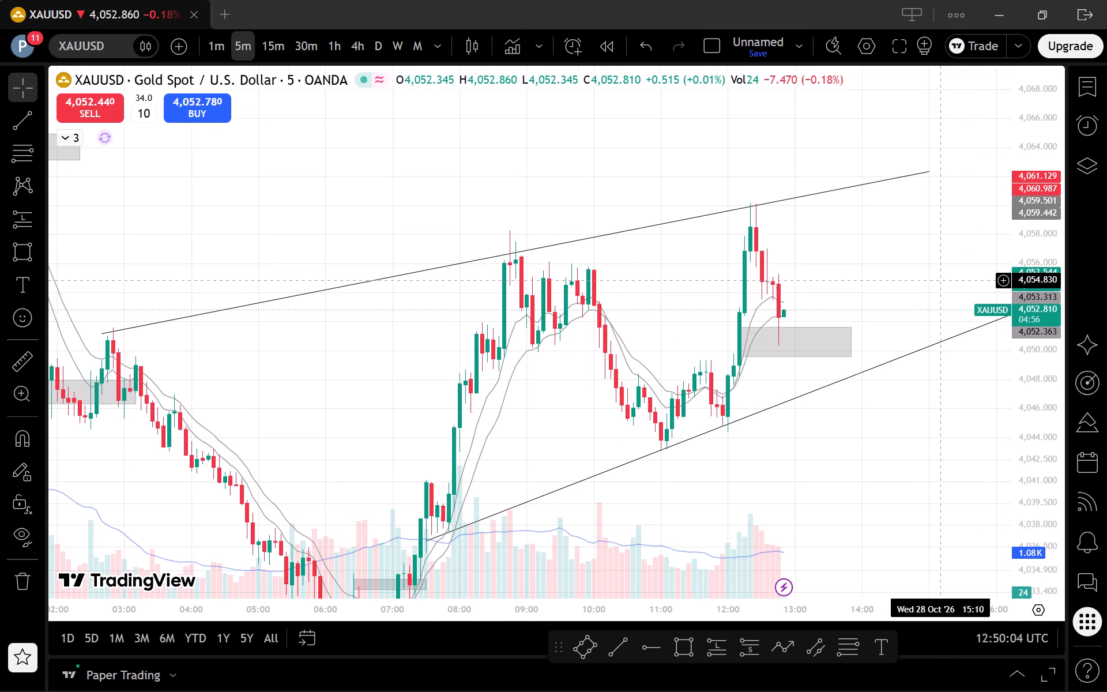
pyautogui.scroll(1, 940, 281)
pyautogui.moveTo(948, 424); pyautogui.dragTo(963, 541)
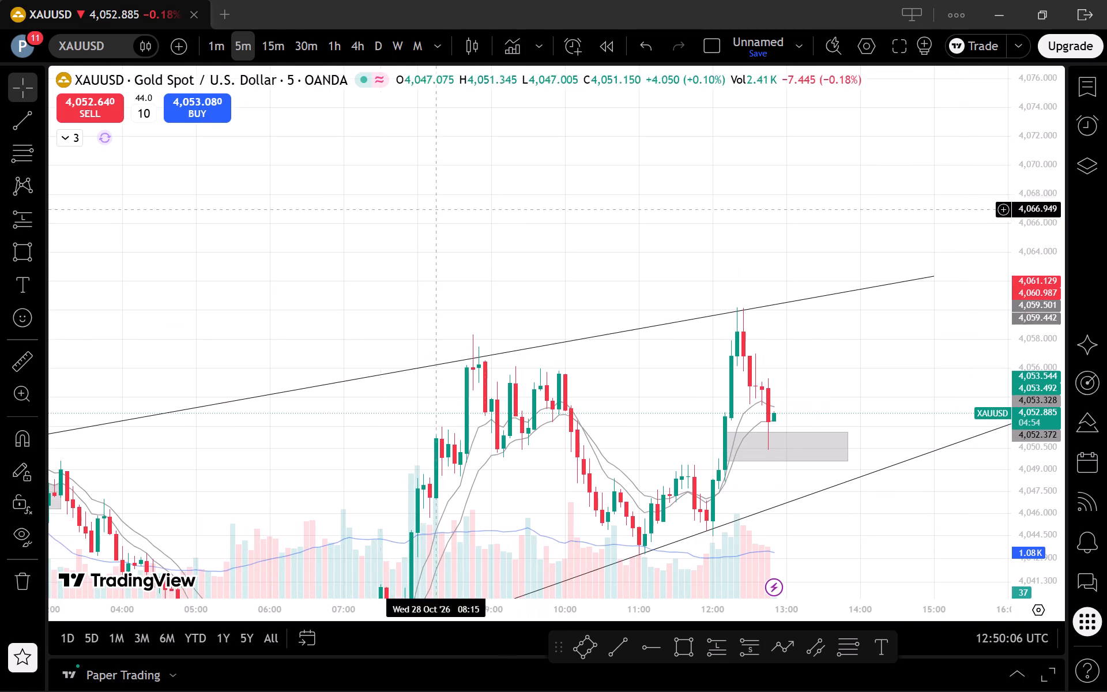
# Place a long position on the 1-minute chart at 12:50, with entry about 4,052.534 and stop about 4,050.299.
pyautogui.click(222, 37)
pyautogui.scroll(-2, 867, 603)
pyautogui.moveTo(918, 563); pyautogui.dragTo(866, 531)
pyautogui.scroll(-2, 887, 543)
pyautogui.scroll(1, 899, 553)
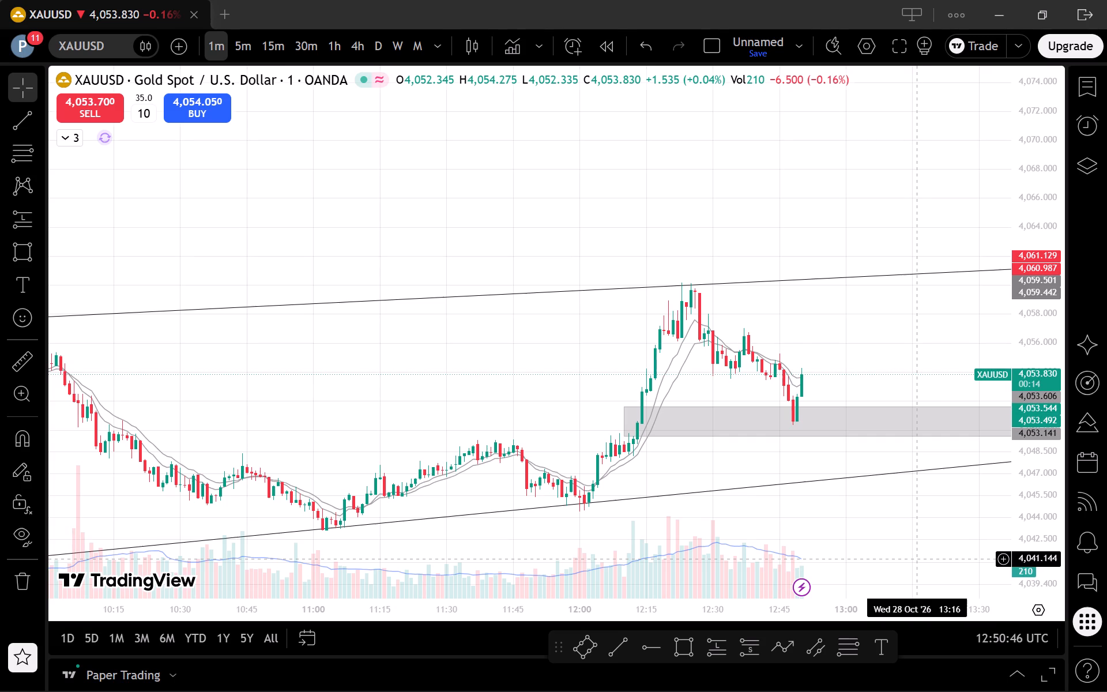
pyautogui.moveTo(1041, 550); pyautogui.dragTo(1027, 482)
pyautogui.scroll(1, 905, 493)
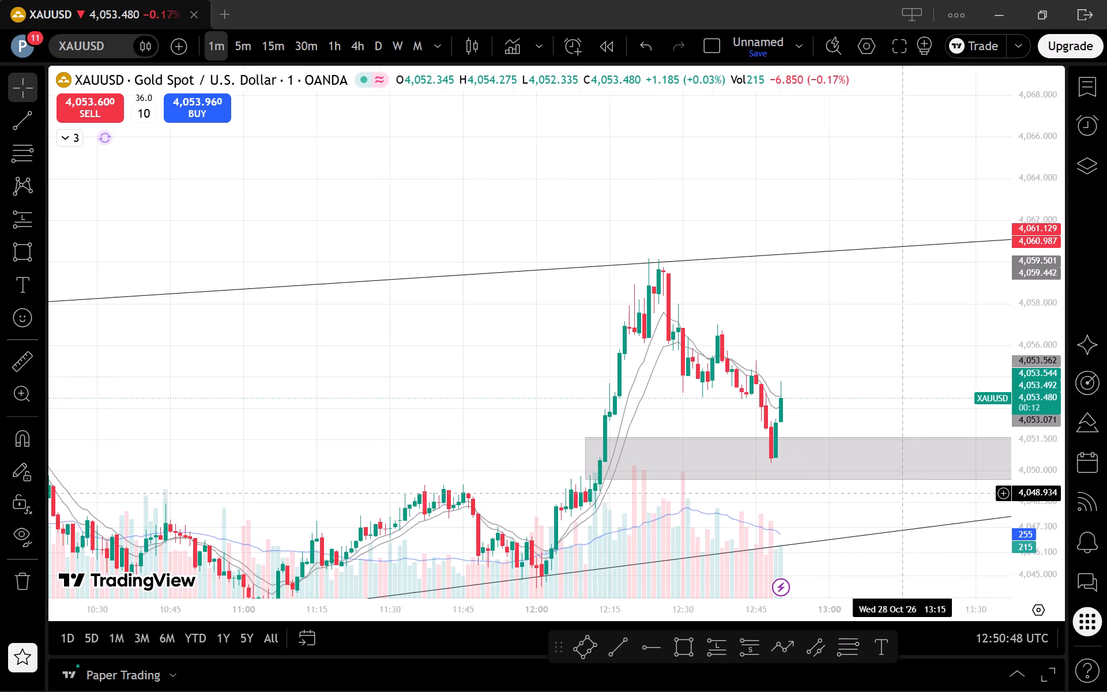
pyautogui.moveTo(873, 512); pyautogui.dragTo(869, 487)
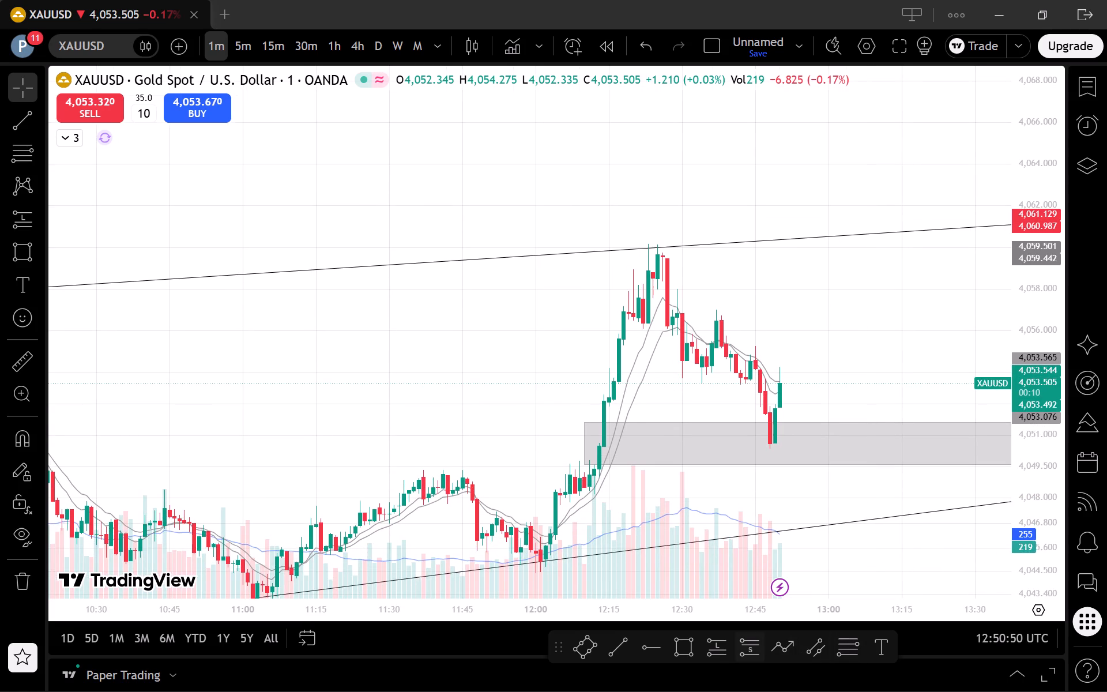
pyautogui.click(715, 647)
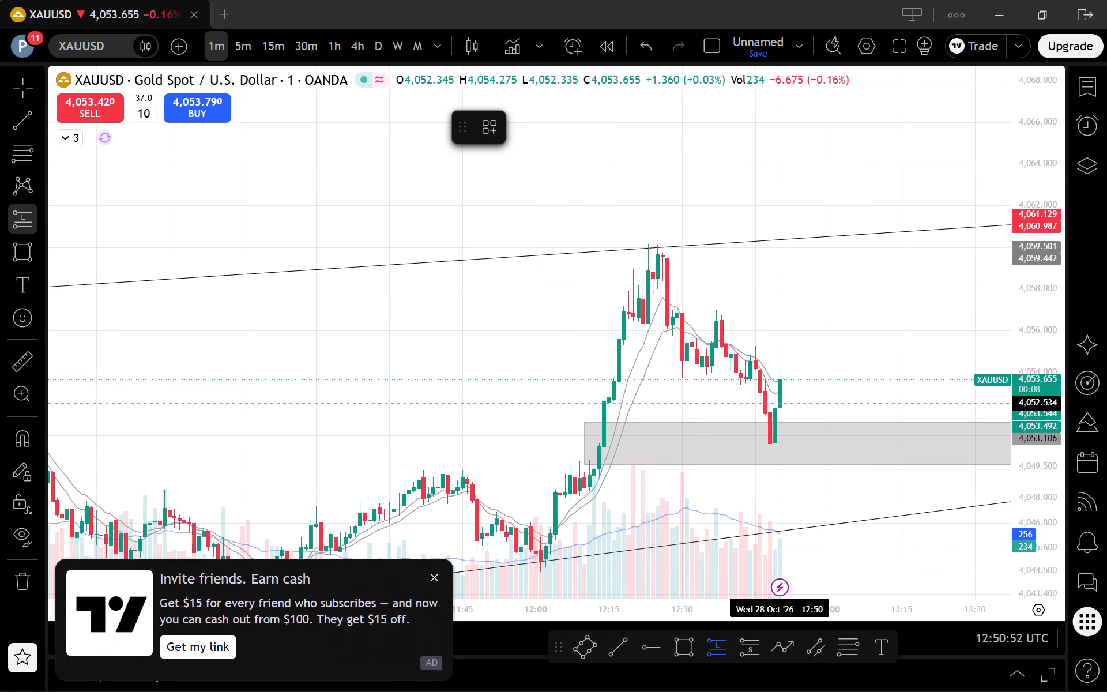
pyautogui.click(778, 404)
pyautogui.moveTo(782, 476); pyautogui.dragTo(813, 439)
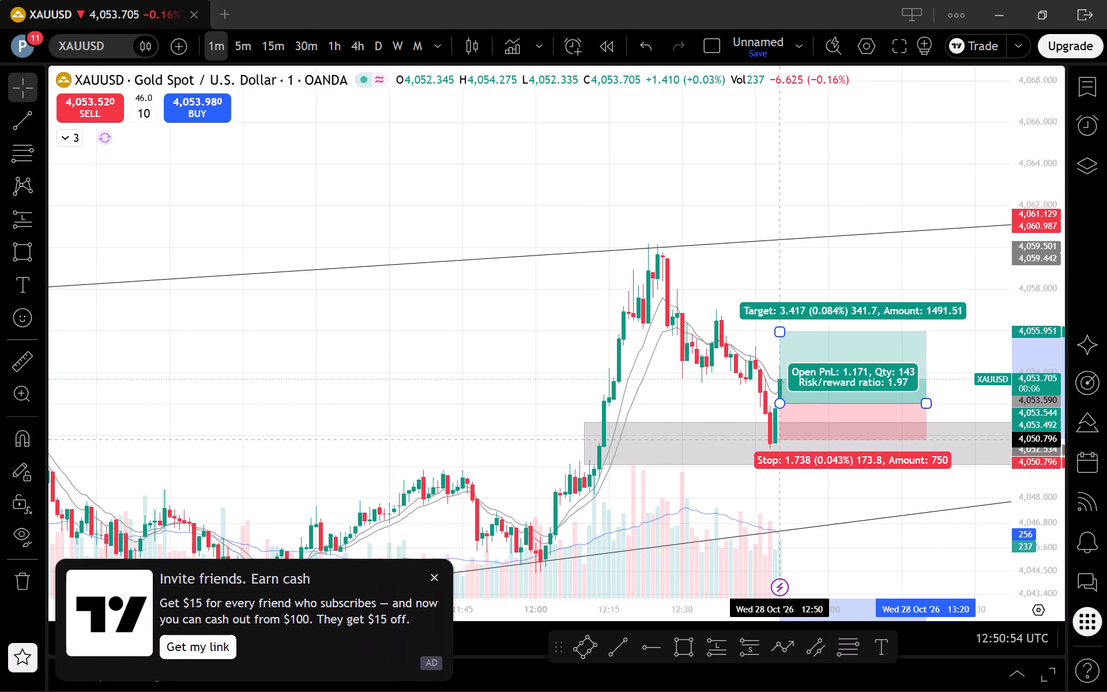
pyautogui.moveTo(813, 439); pyautogui.dragTo(824, 450)
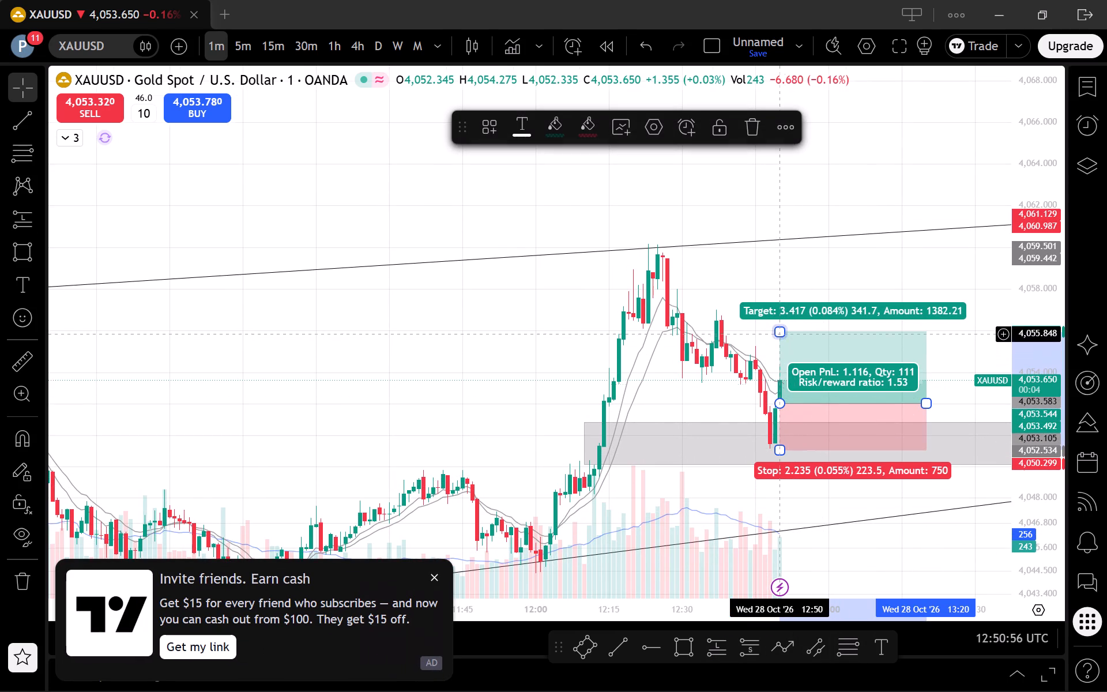
# Raise the long position's target to about 4,060.492, near the upper trend line.
pyautogui.moveTo(782, 334); pyautogui.dragTo(850, 270)
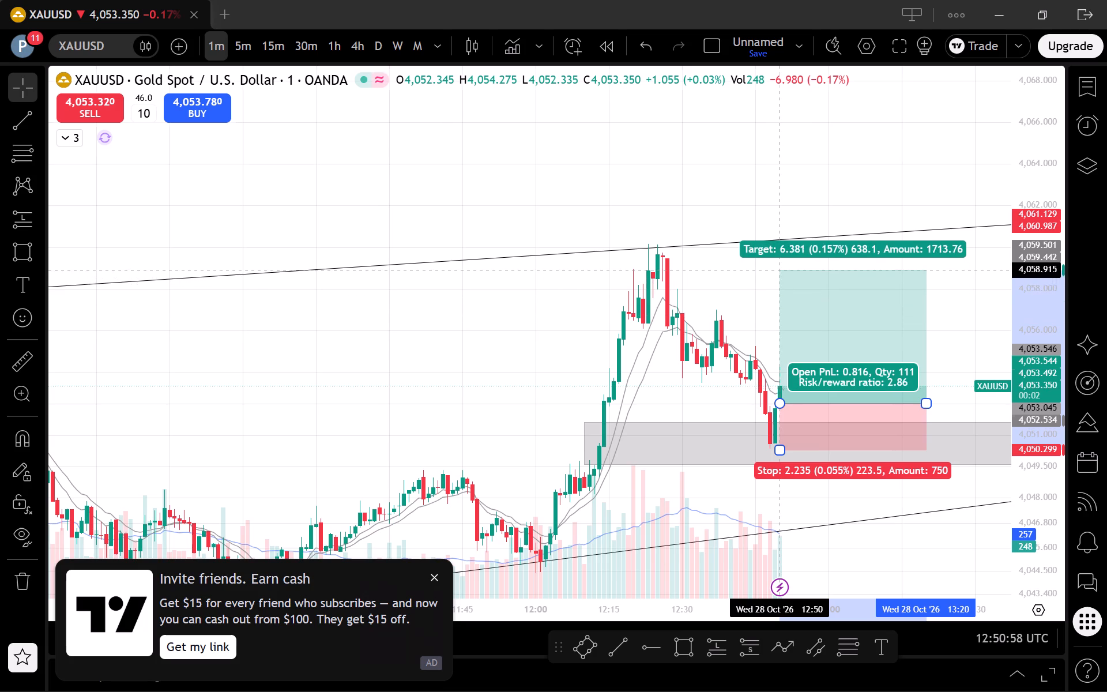
pyautogui.moveTo(850, 270); pyautogui.dragTo(873, 238)
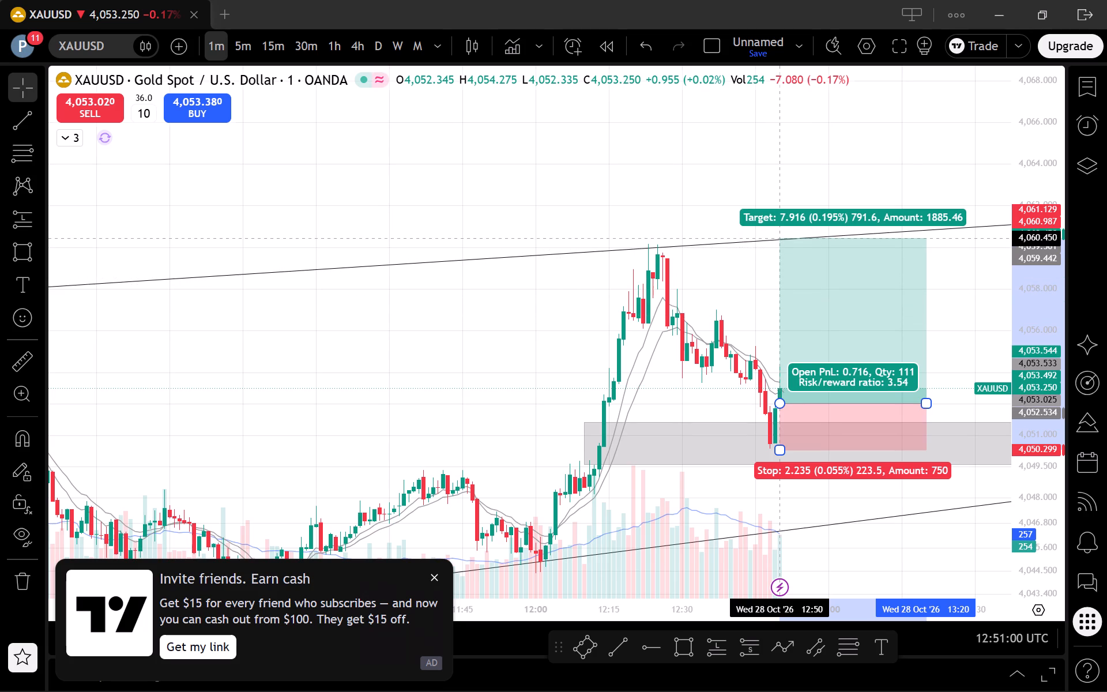
pyautogui.moveTo(873, 238); pyautogui.dragTo(875, 237)
pyautogui.click(1007, 314)
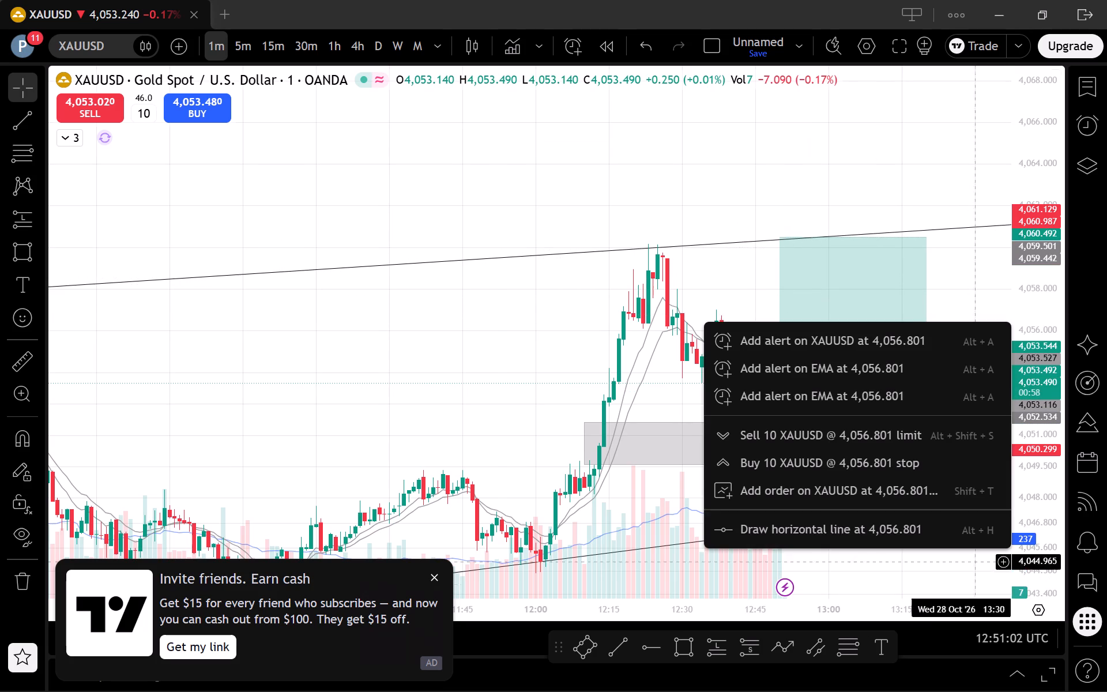
pyautogui.scroll(1, 968, 584)
pyautogui.click(959, 295)
# Widen the long position on the 5-minute chart so that it extends to about 13:35.
pyautogui.scroll(-1, 925, 541)
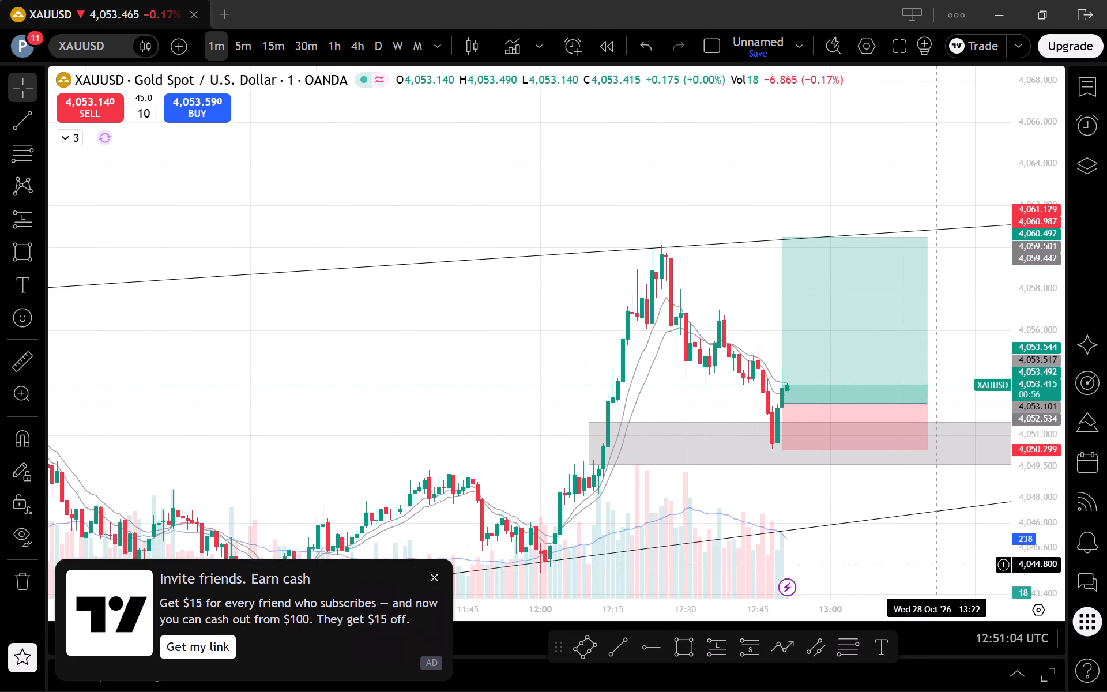
pyautogui.moveTo(938, 565); pyautogui.dragTo(916, 547)
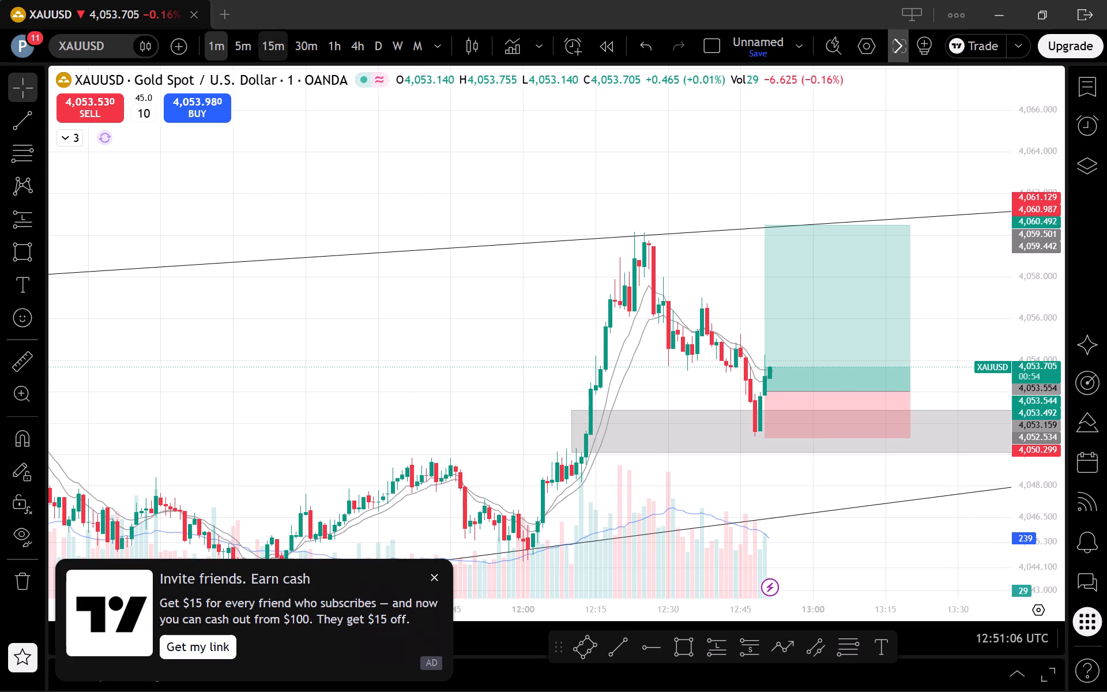
pyautogui.click(249, 40)
pyautogui.scroll(2, 774, 407)
pyautogui.moveTo(1042, 381); pyautogui.dragTo(1061, 486)
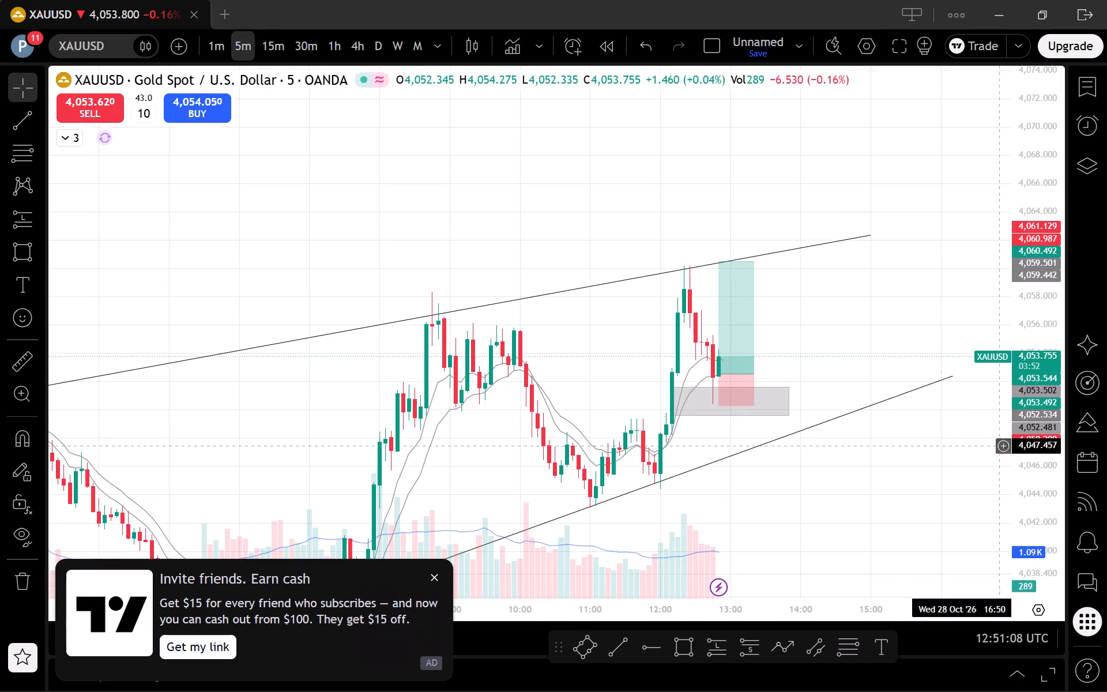
pyautogui.moveTo(756, 373); pyautogui.dragTo(767, 370)
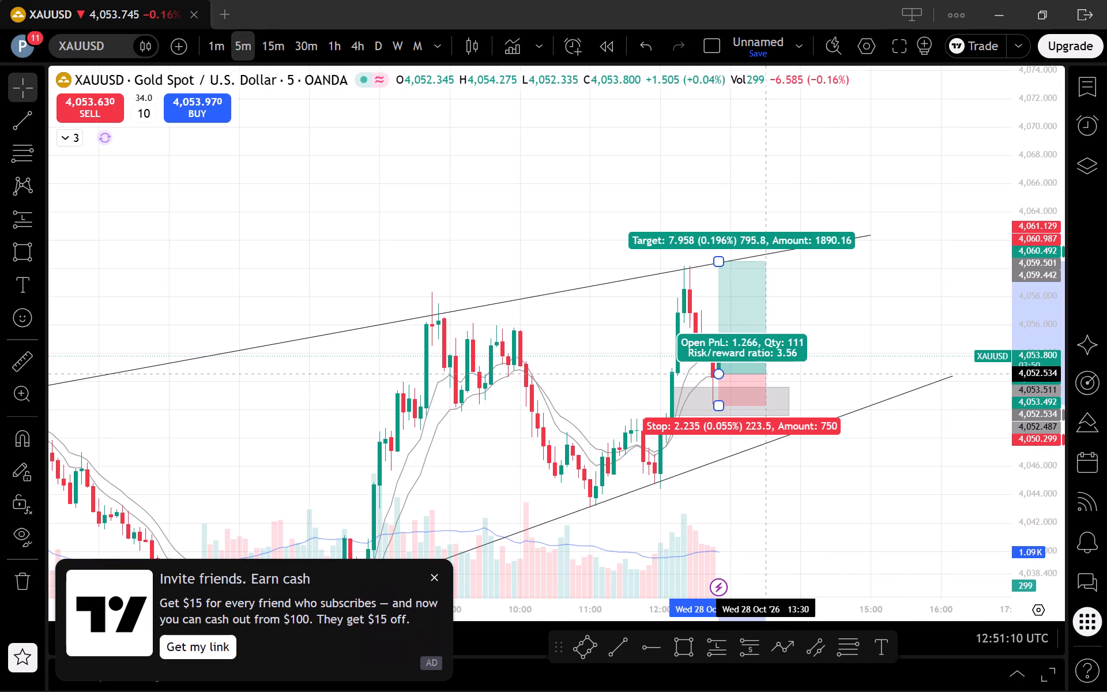
pyautogui.moveTo(767, 370); pyautogui.dragTo(773, 374)
pyautogui.click(878, 486)
# Examine price against the long position and trend lines on the 5-minute, 15-minute and 1-minute charts.
pyautogui.scroll(1, 882, 486)
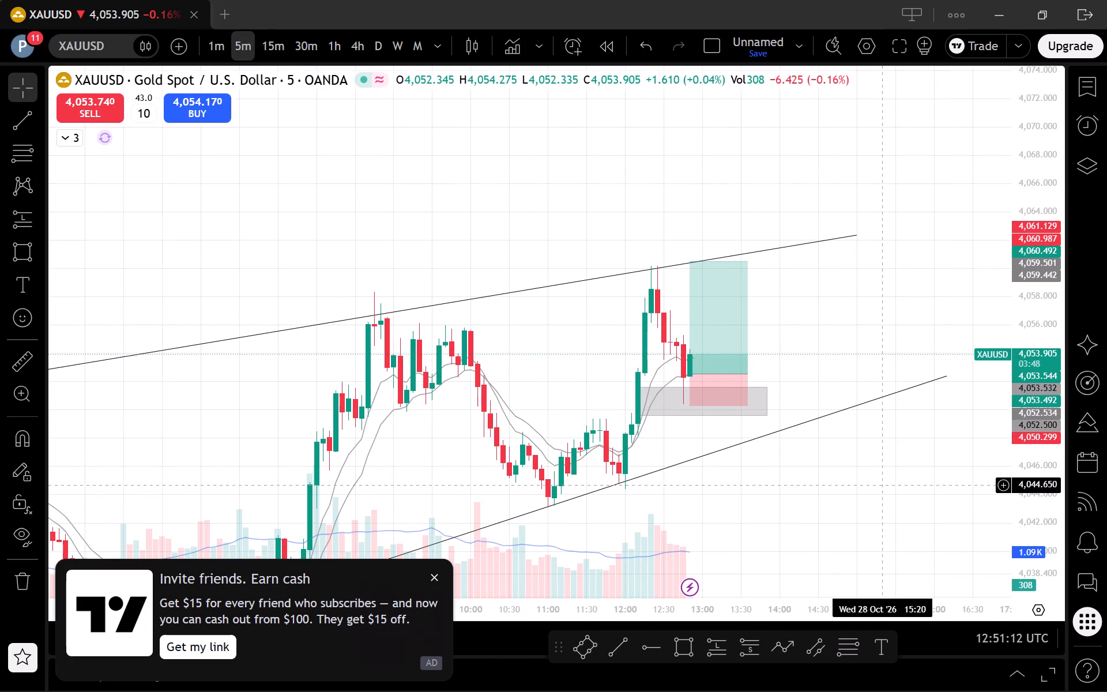
pyautogui.moveTo(885, 518); pyautogui.dragTo(944, 525)
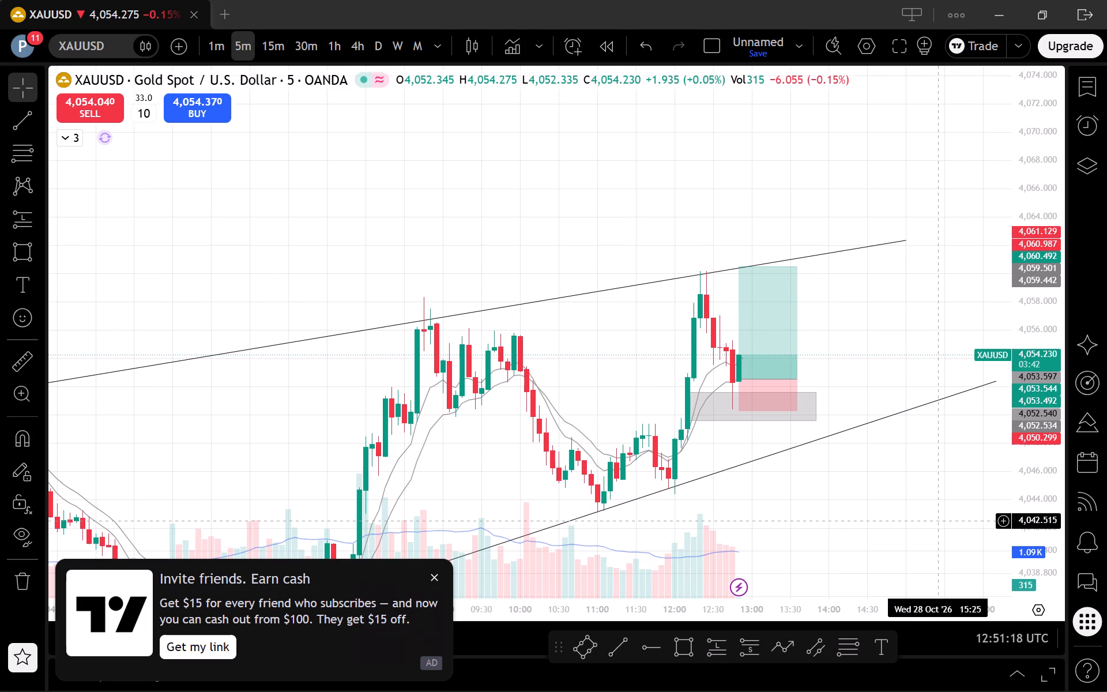
pyautogui.scroll(-1, 942, 523)
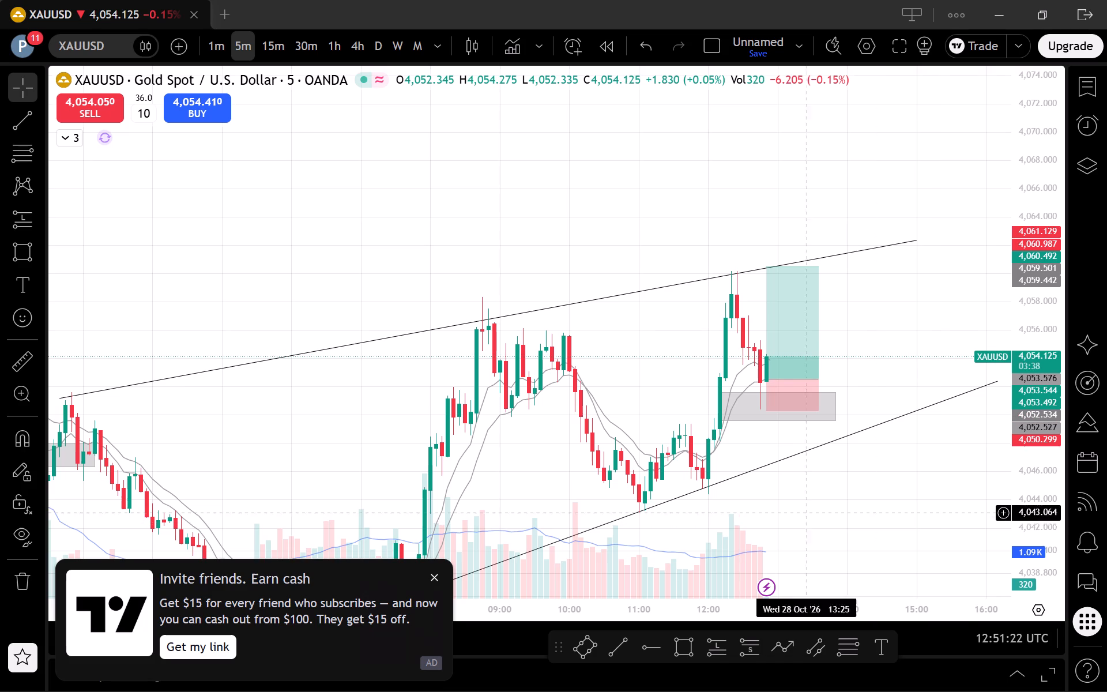
pyautogui.click(275, 46)
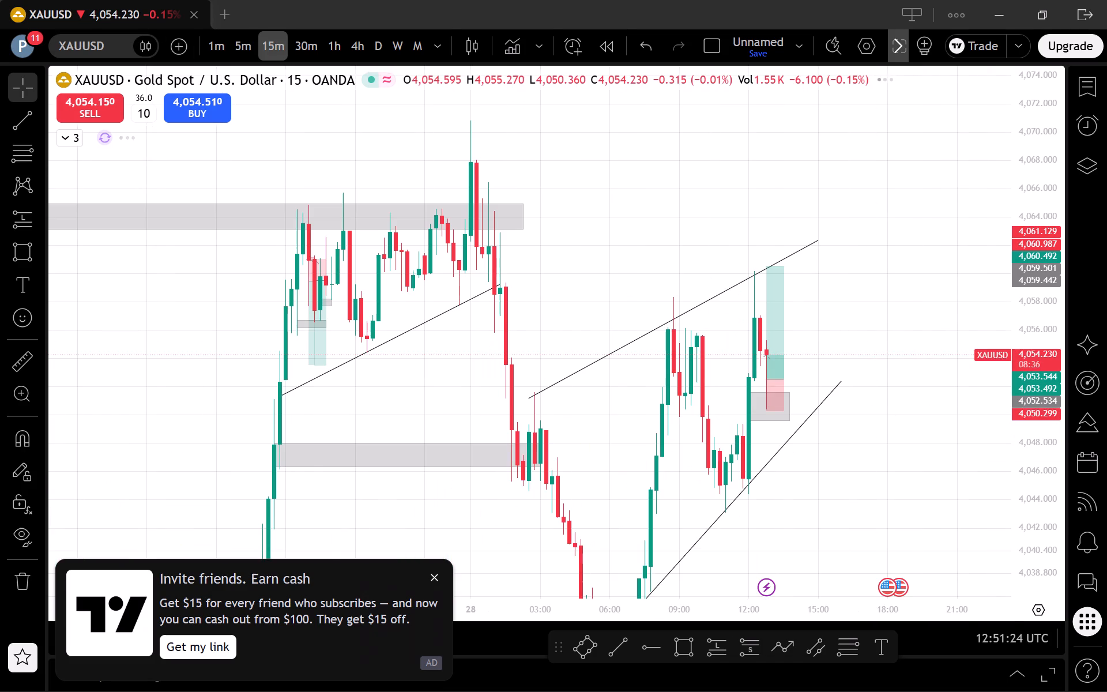
pyautogui.click(234, 50)
pyautogui.click(210, 46)
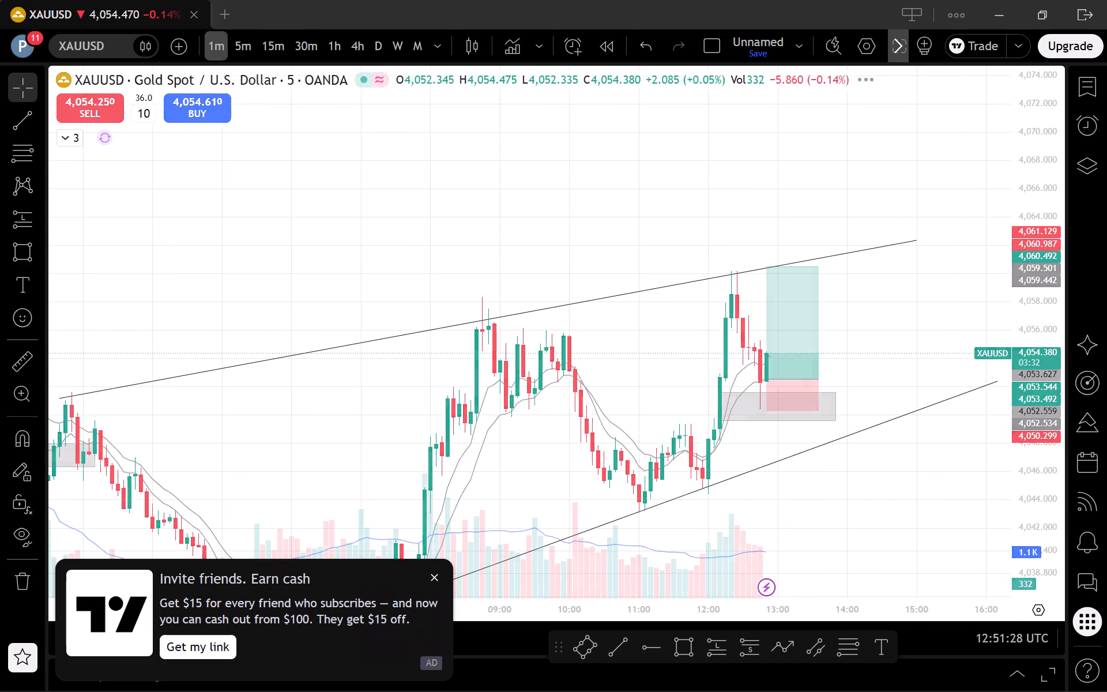
pyautogui.scroll(-1, 913, 550)
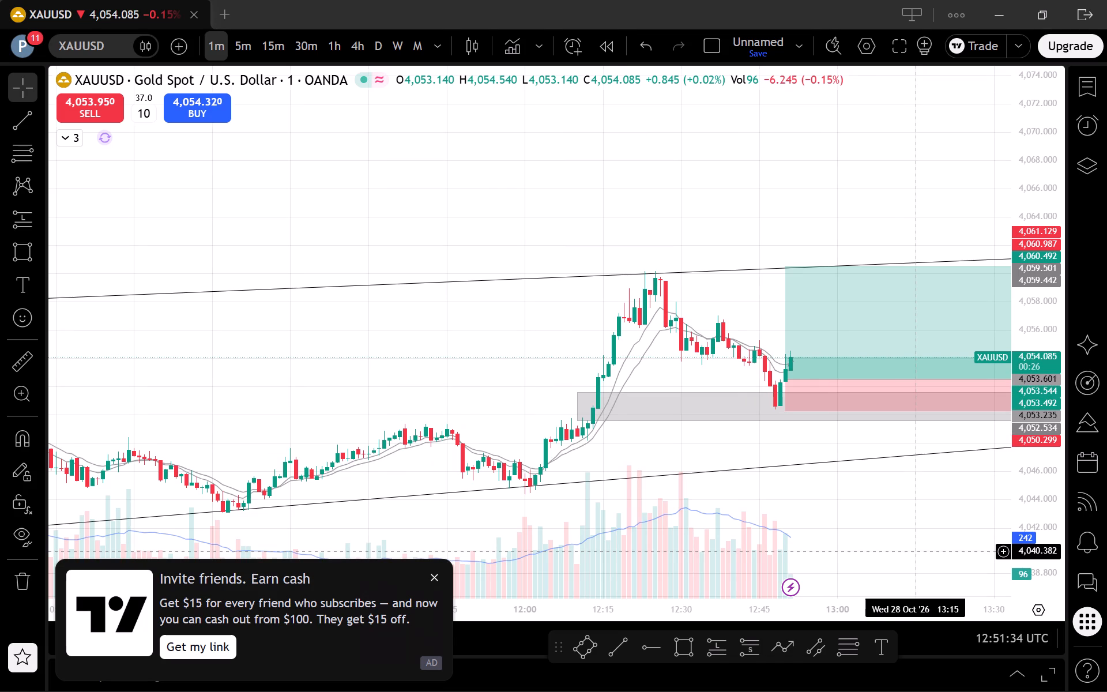
# Dismiss the invite-friends promotion covering the chart.
pyautogui.click(436, 582)
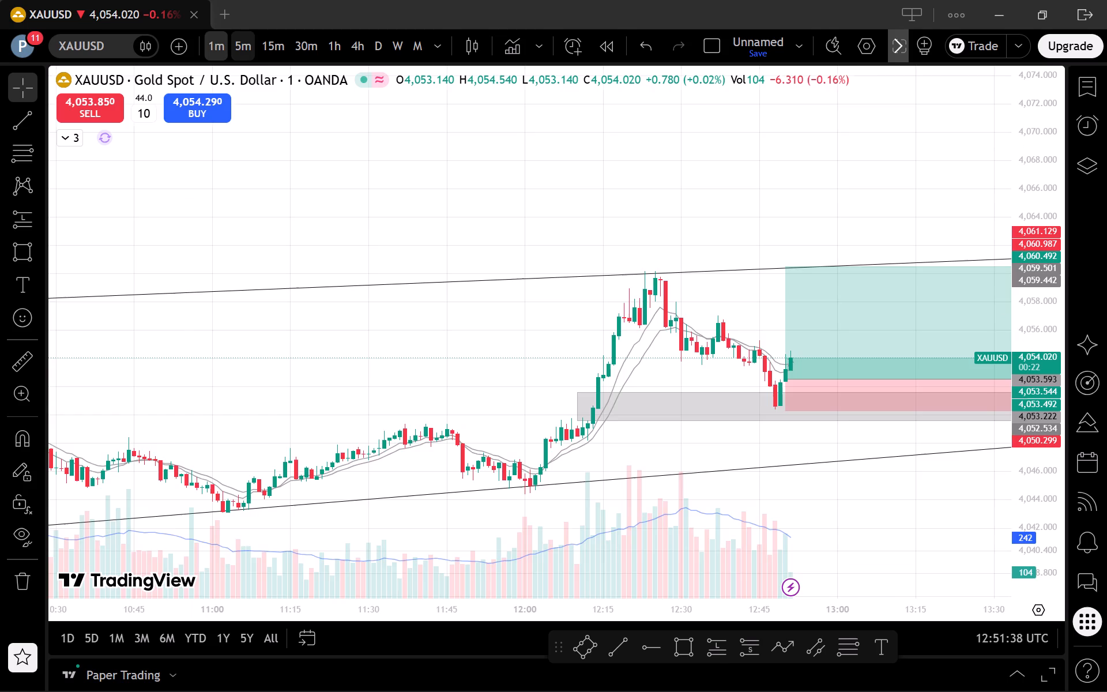
# Examine price near the long position's entry and the grey zone on the 5-minute and 1-minute charts.
pyautogui.click(237, 51)
pyautogui.scroll(2, 702, 557)
pyautogui.scroll(3, 796, 547)
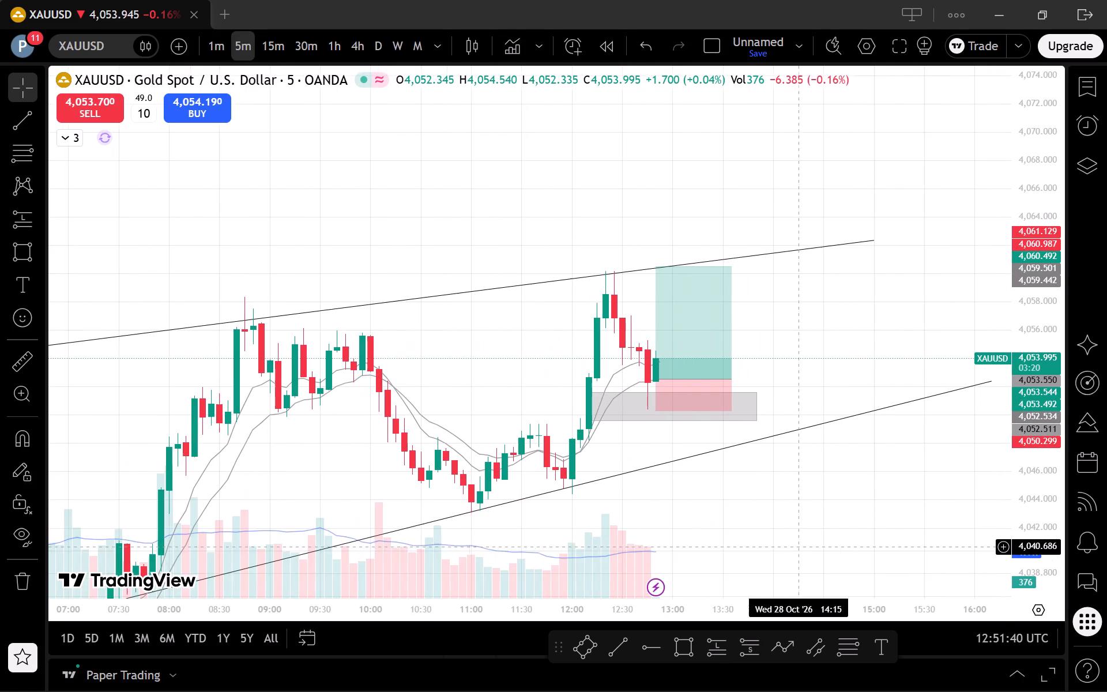
pyautogui.moveTo(778, 540); pyautogui.dragTo(899, 533)
pyautogui.scroll(-1, 909, 539)
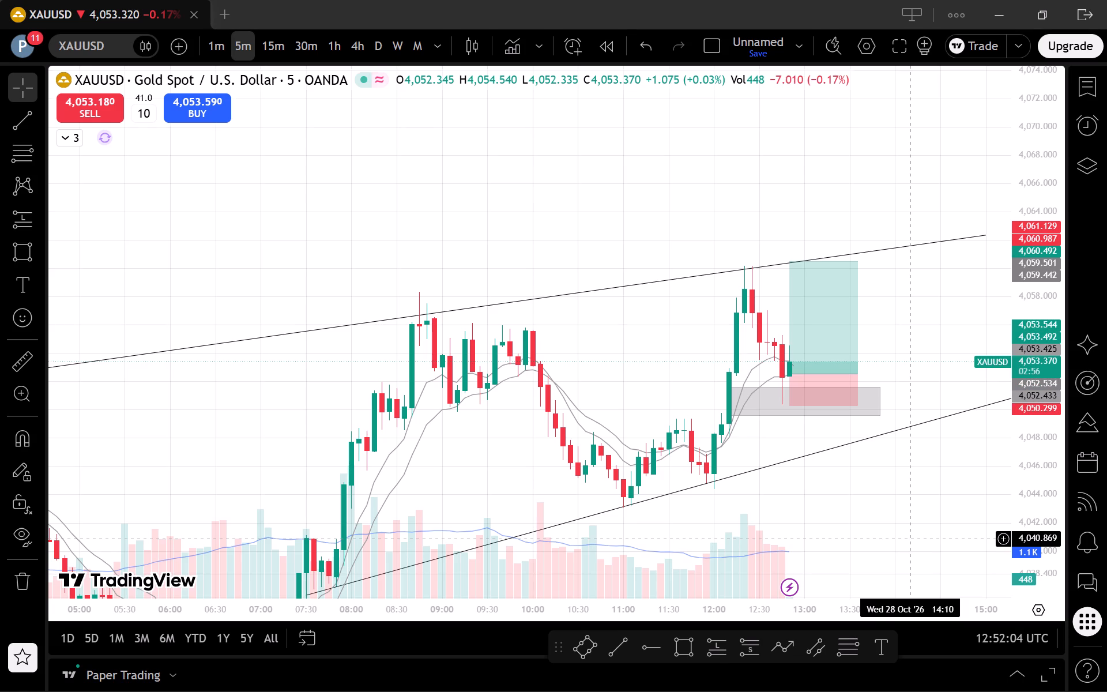
pyautogui.click(212, 45)
pyautogui.scroll(-2, 929, 572)
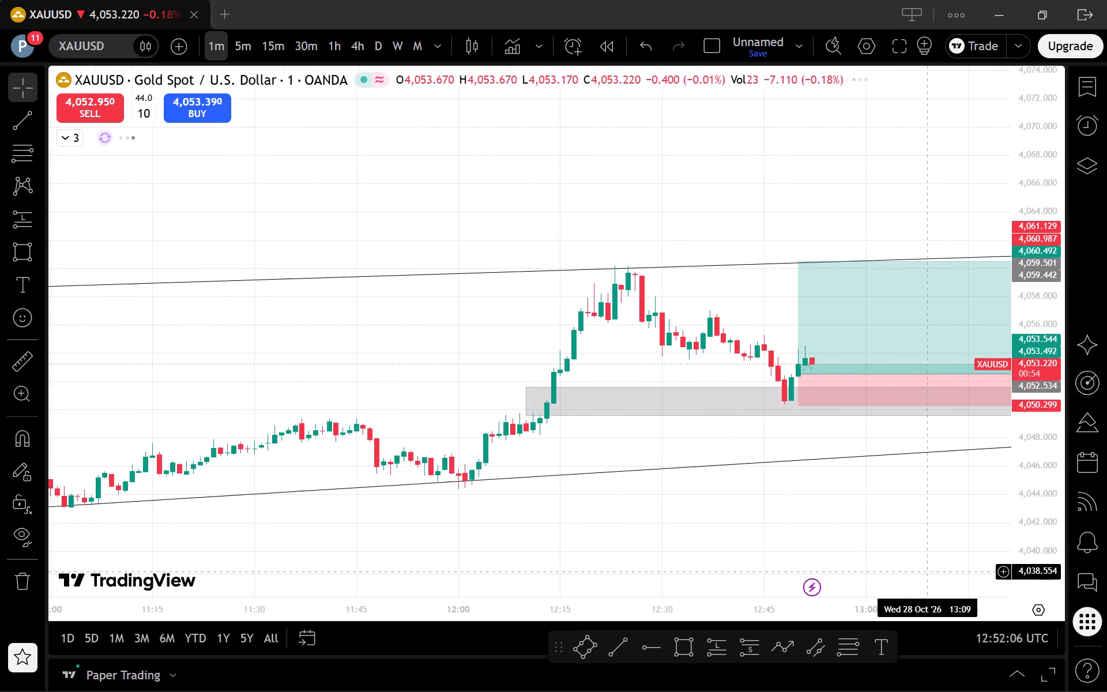
pyautogui.moveTo(952, 518); pyautogui.dragTo(770, 520)
pyautogui.scroll(-1, 874, 529)
pyautogui.moveTo(1041, 538); pyautogui.dragTo(1030, 401)
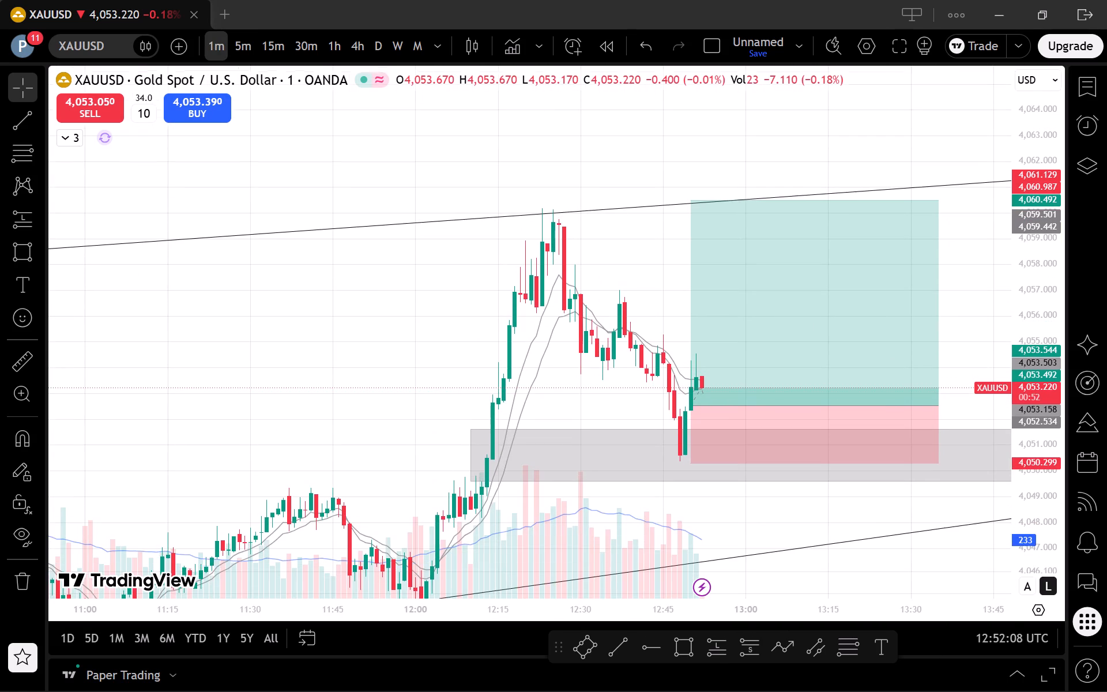
pyautogui.scroll(2, 1018, 456)
pyautogui.scroll(2, 979, 482)
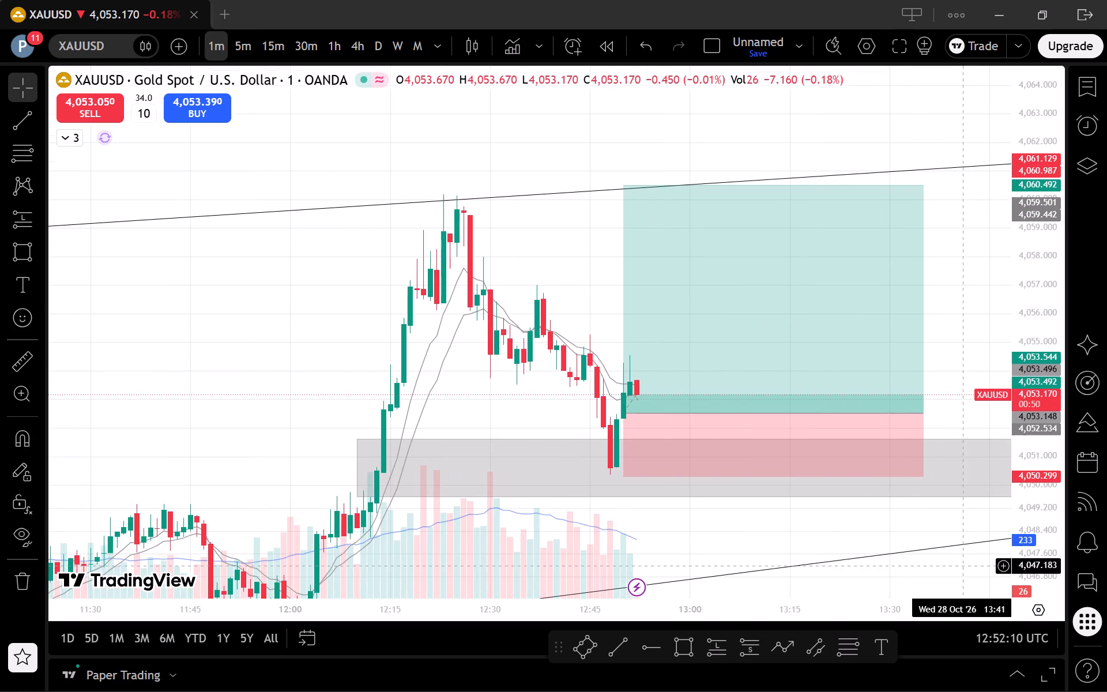
pyautogui.moveTo(963, 568); pyautogui.dragTo(860, 512)
pyautogui.scroll(-2, 871, 516)
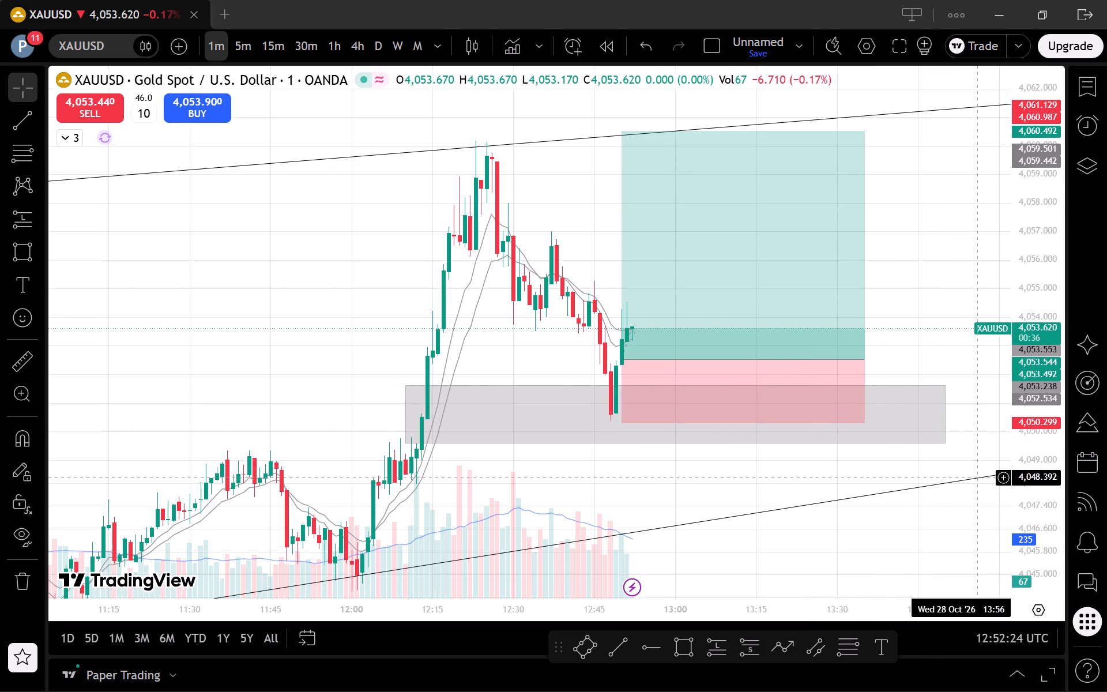
# Examine the long position within the two trend lines on the 5-minute and 15-minute charts.
pyautogui.click(253, 46)
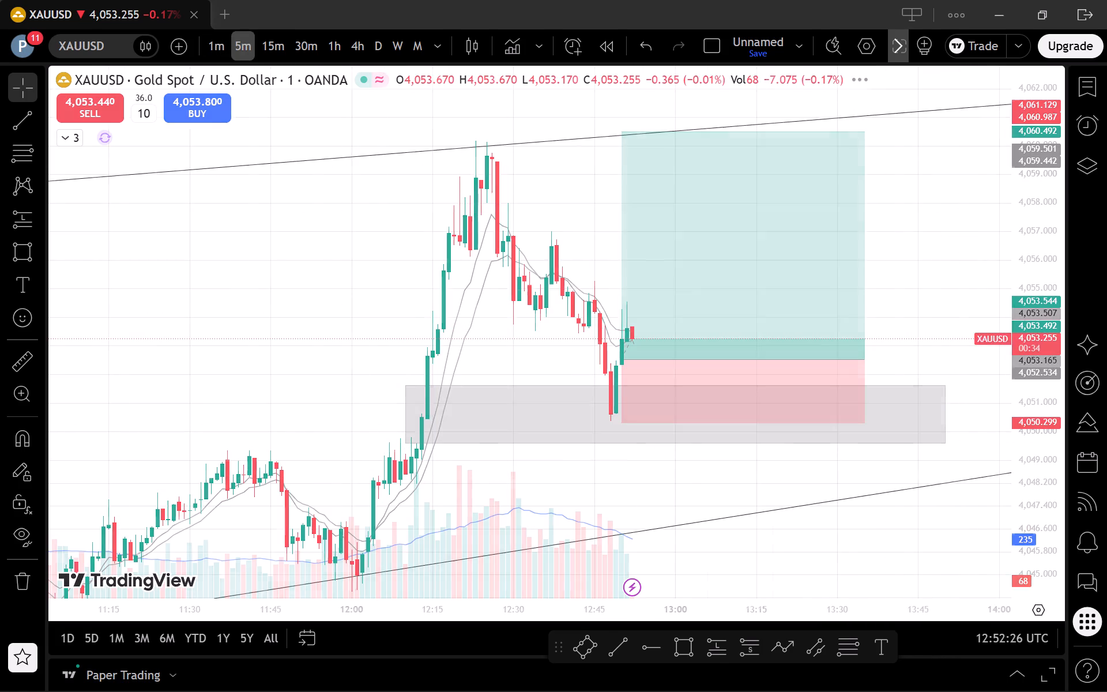
pyautogui.scroll(2, 886, 450)
pyautogui.moveTo(1036, 367); pyautogui.dragTo(1064, 513)
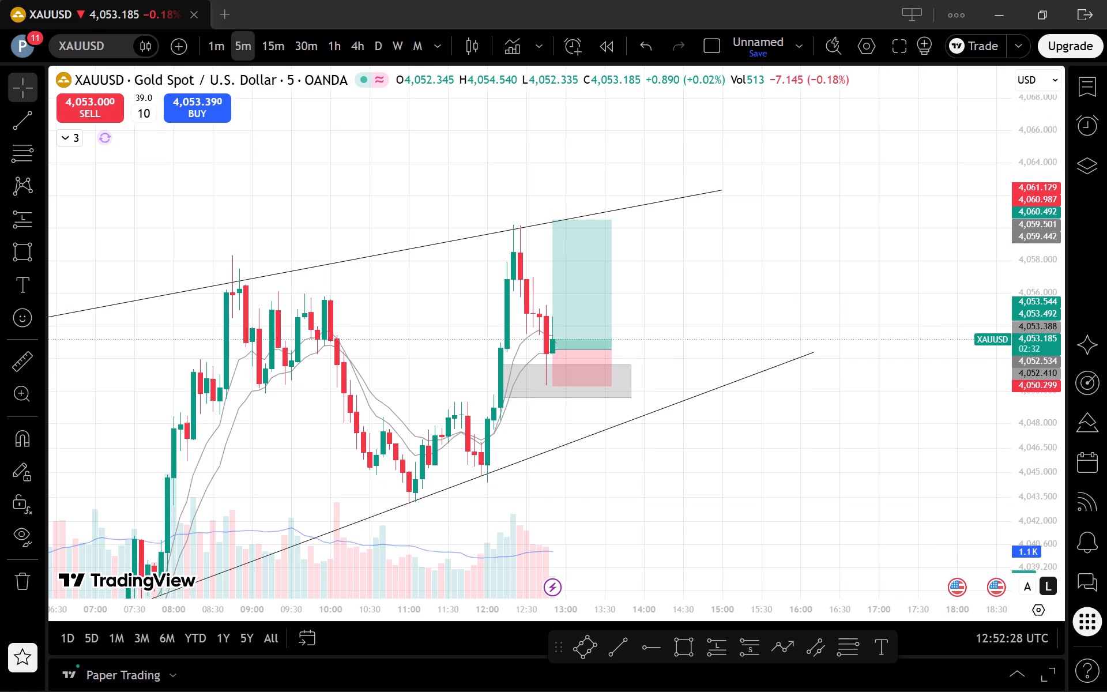
pyautogui.moveTo(726, 540); pyautogui.dragTo(914, 550)
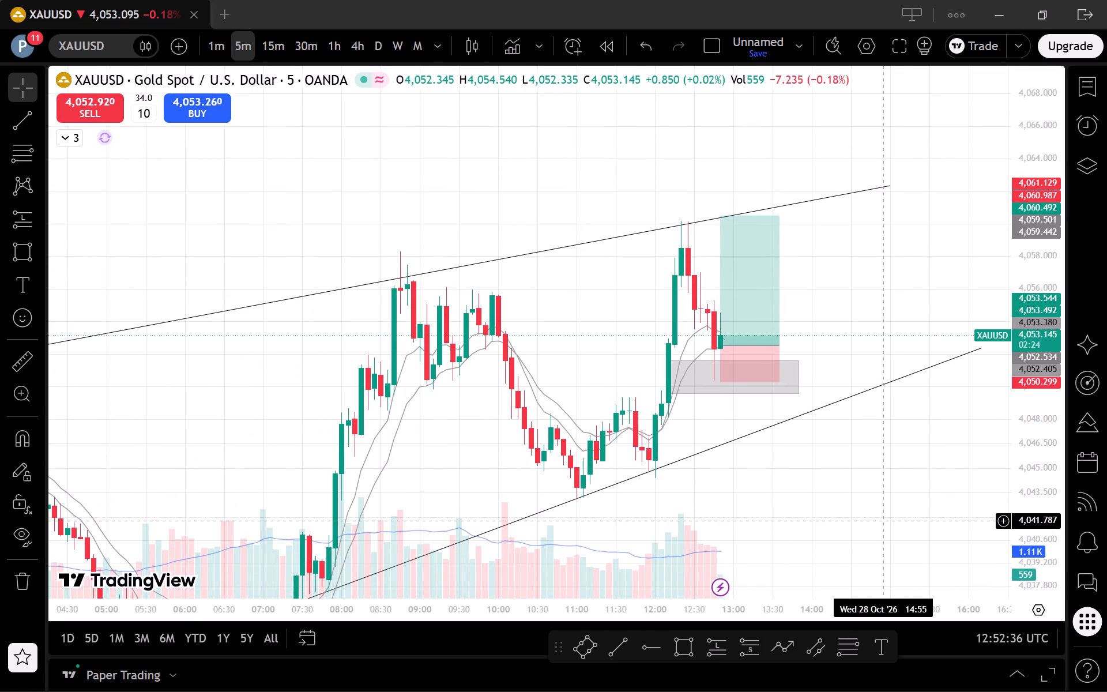
pyautogui.click(286, 48)
pyautogui.moveTo(1035, 304); pyautogui.dragTo(1044, 457)
pyautogui.scroll(1, 876, 454)
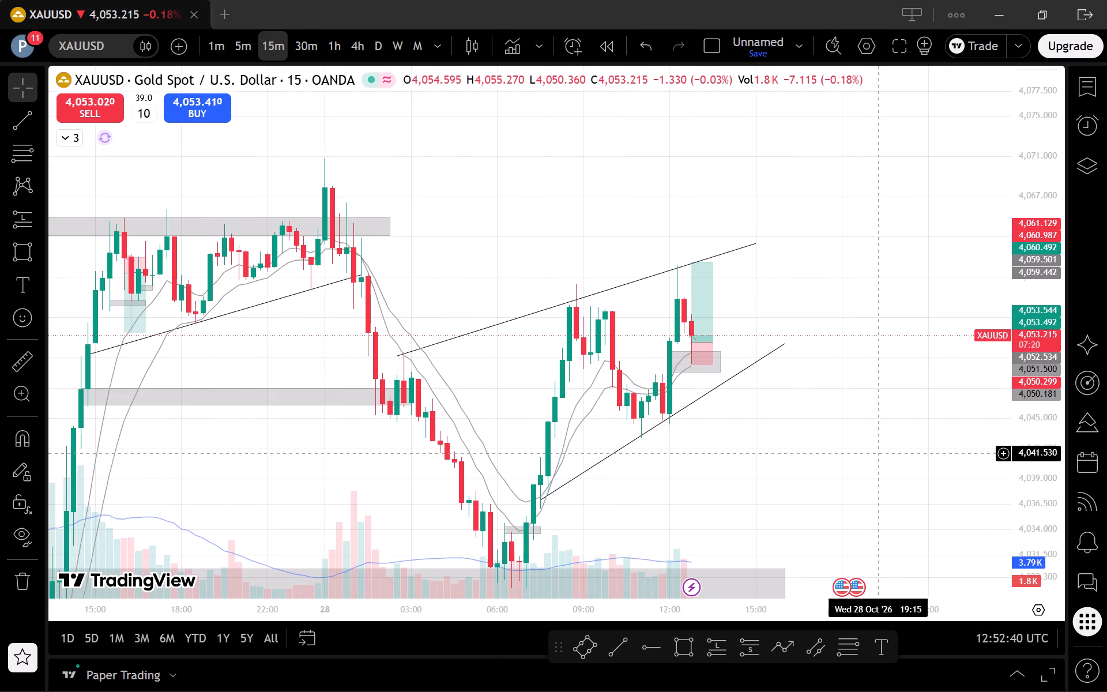
pyautogui.moveTo(840, 486); pyautogui.dragTo(872, 484)
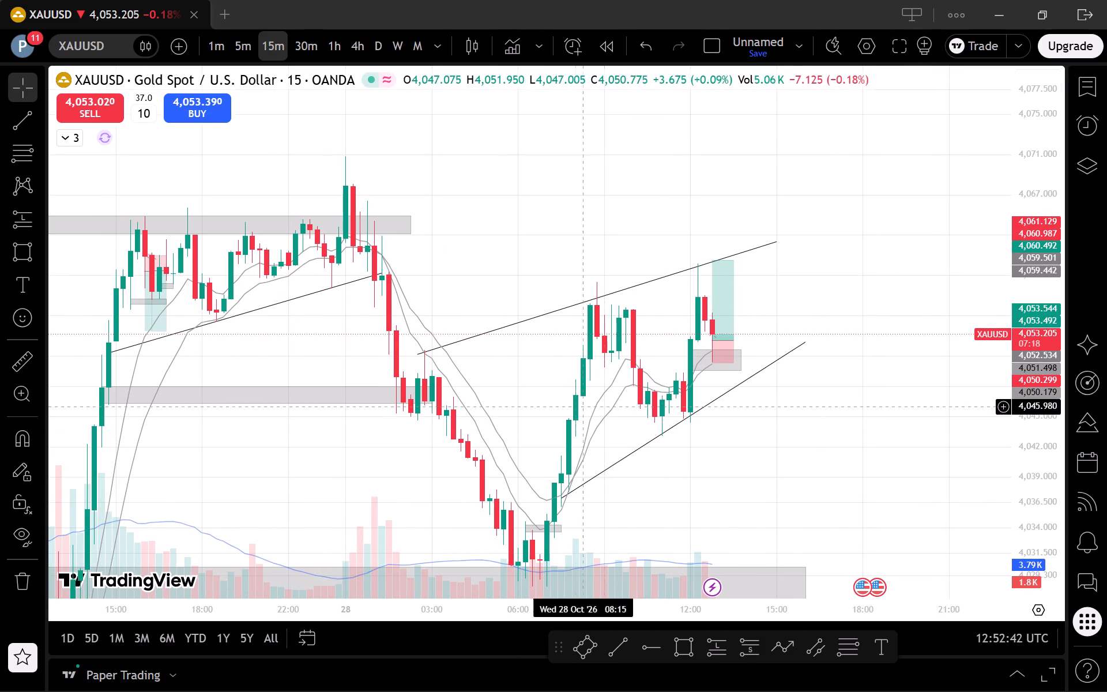
pyautogui.click(246, 47)
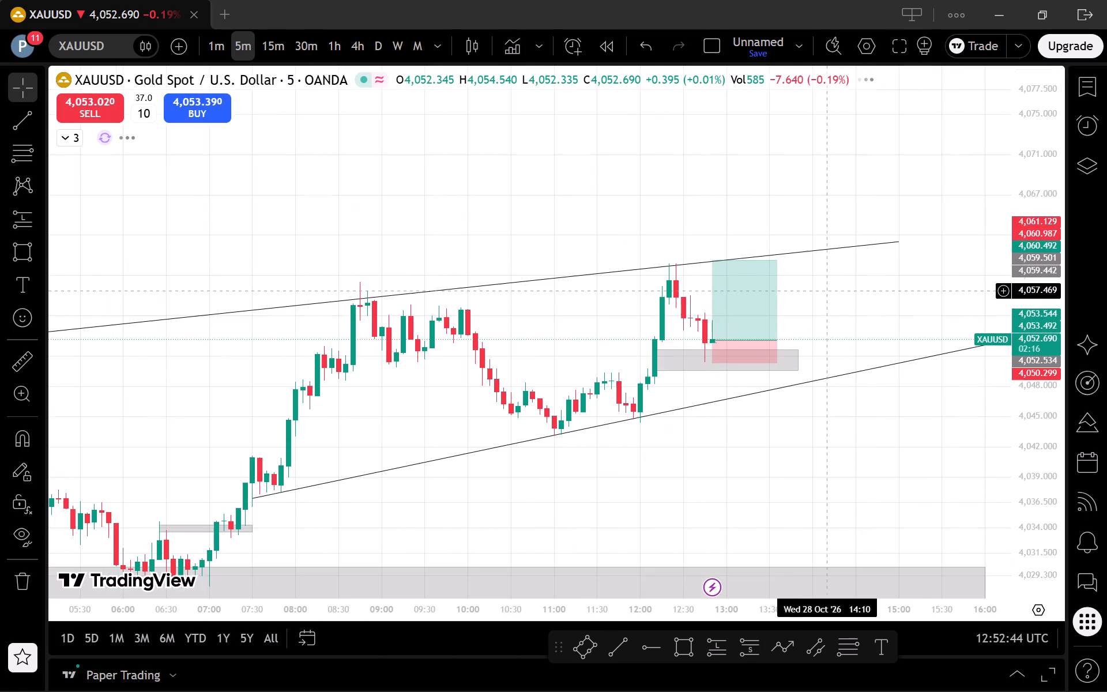
# Examine the latest 1-minute candles against the long position's entry level and the grey zone.
pyautogui.click(220, 39)
pyautogui.scroll(-3, 822, 445)
pyautogui.moveTo(1037, 554); pyautogui.dragTo(1002, 390)
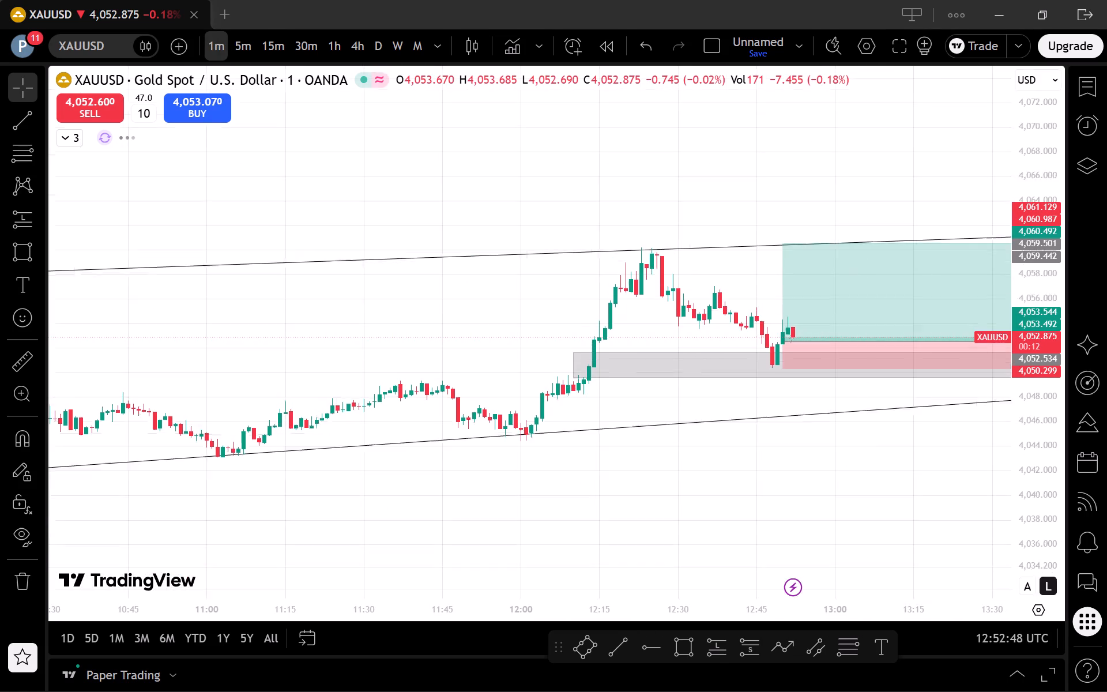
pyautogui.moveTo(1002, 390); pyautogui.dragTo(983, 253)
pyautogui.scroll(6, 834, 509)
pyautogui.moveTo(898, 565); pyautogui.dragTo(779, 550)
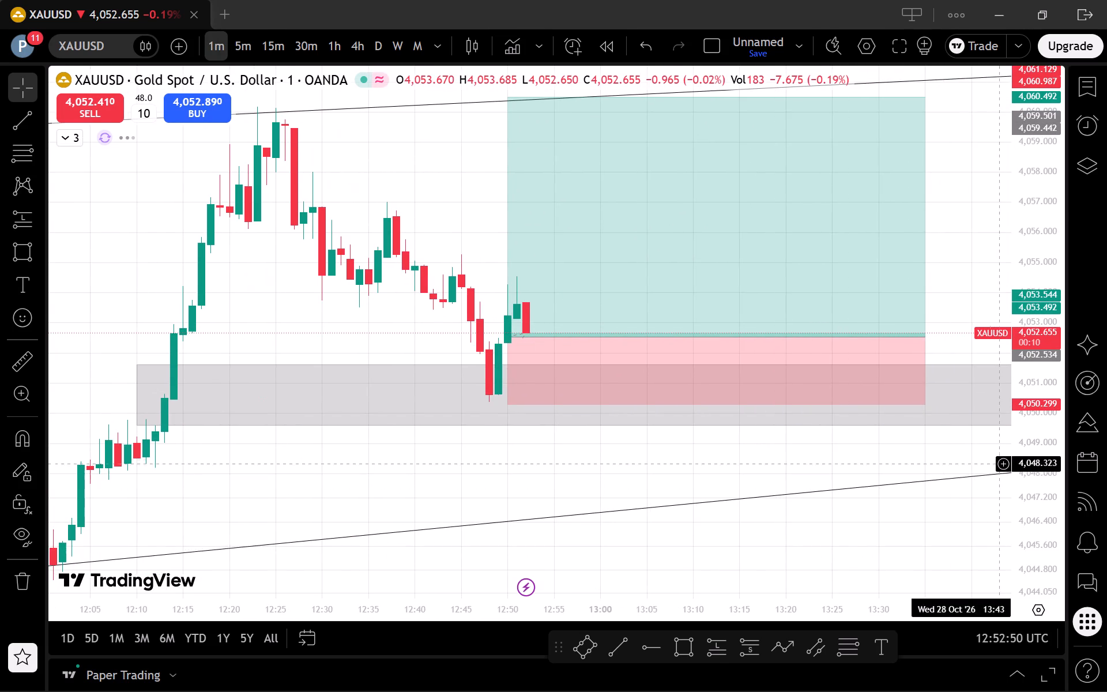
pyautogui.moveTo(1037, 433); pyautogui.dragTo(1041, 543)
pyautogui.scroll(-3, 948, 501)
pyautogui.moveTo(937, 501); pyautogui.dragTo(888, 508)
pyautogui.scroll(-2, 888, 508)
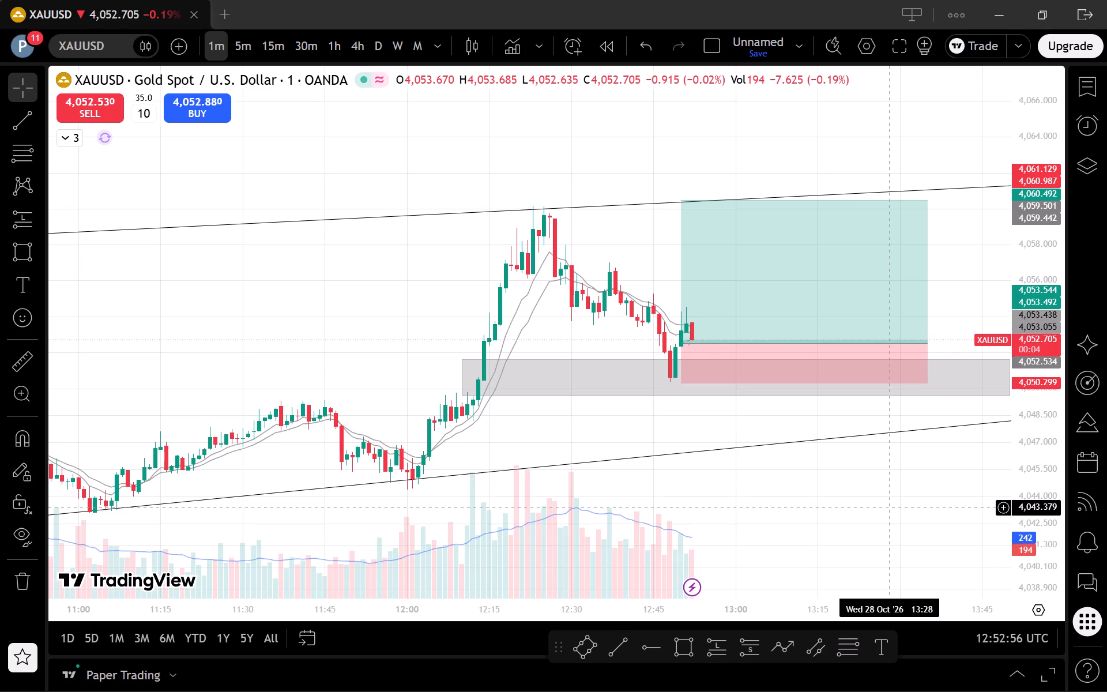
pyautogui.click(248, 44)
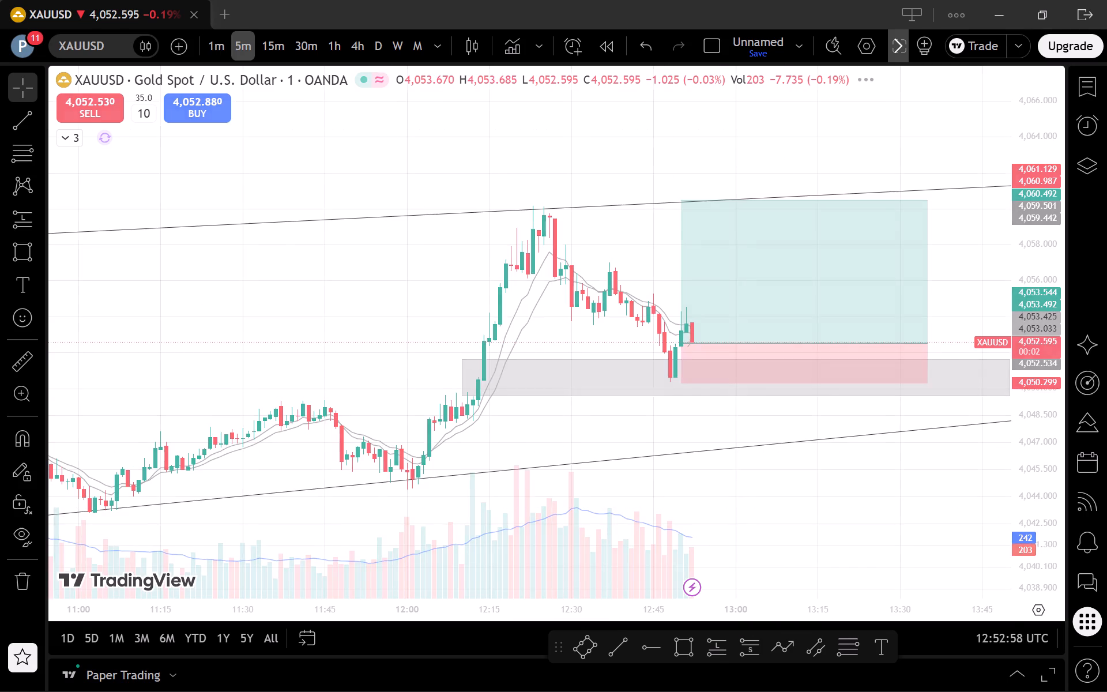
pyautogui.click(219, 44)
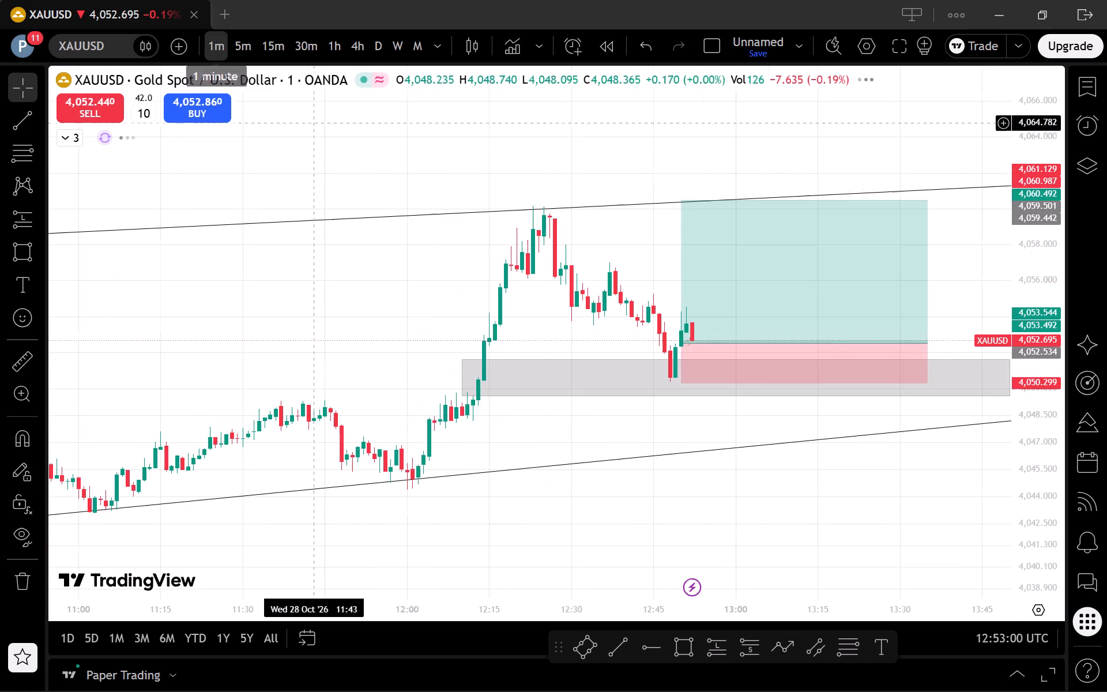
pyautogui.scroll(-1, 956, 520)
pyautogui.moveTo(907, 512); pyautogui.dragTo(789, 506)
pyautogui.scroll(-1, 785, 502)
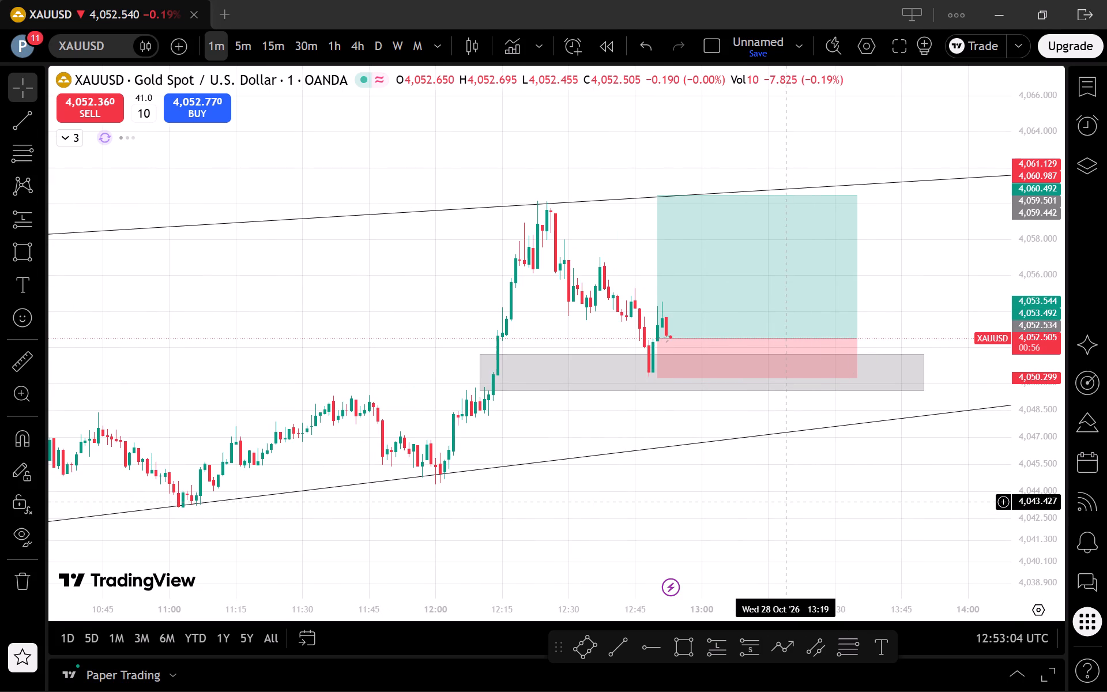
# Compare the 5-minute and 1-minute charts to monitor price around the long position's entry and stop.
pyautogui.click(240, 39)
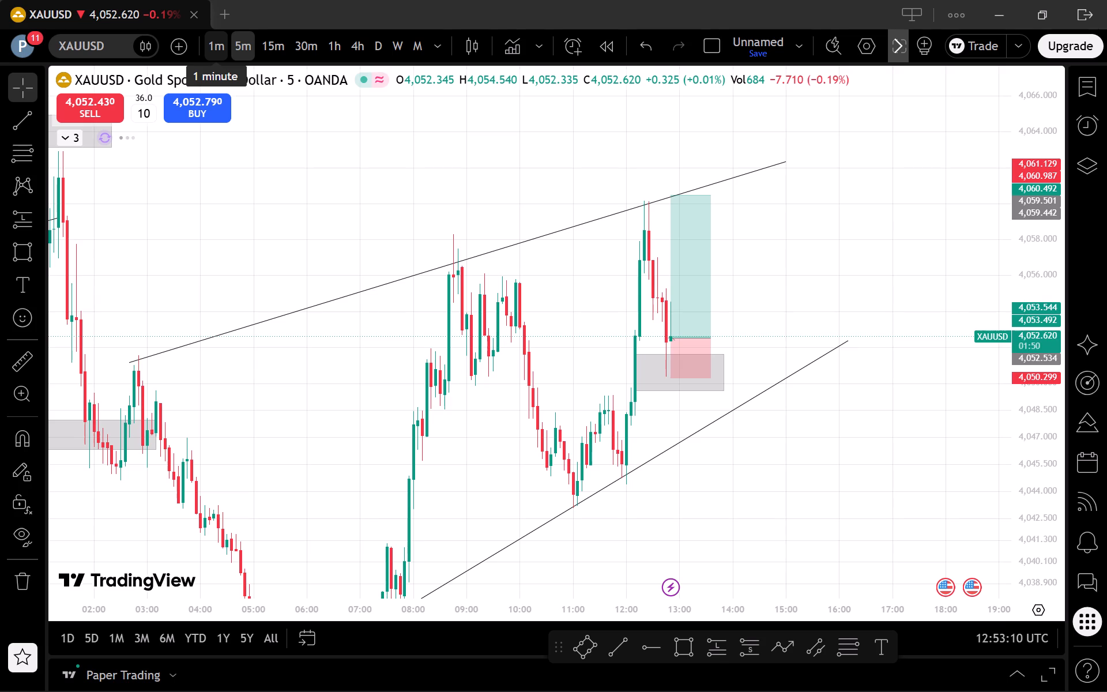
pyautogui.click(213, 46)
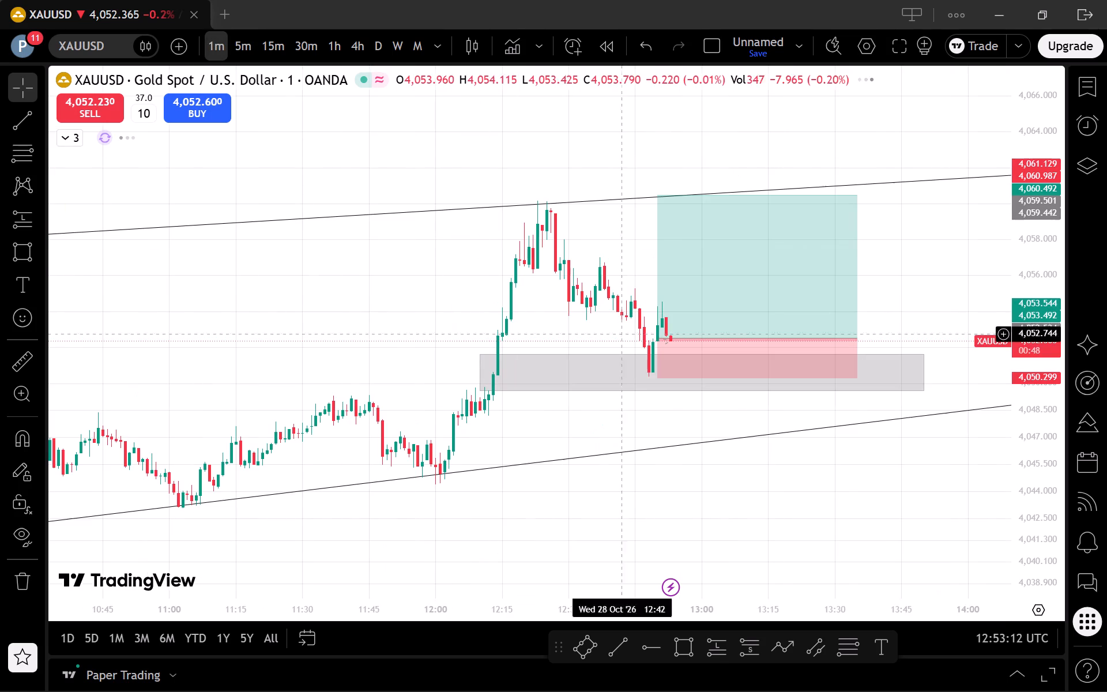
pyautogui.click(244, 36)
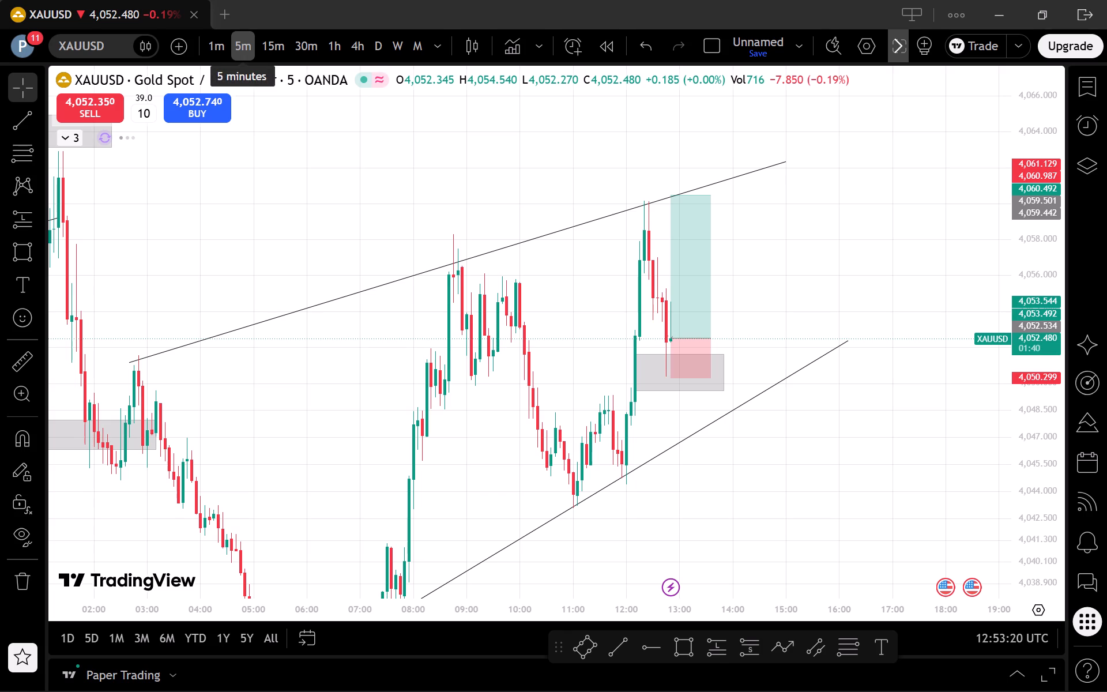
pyautogui.click(215, 51)
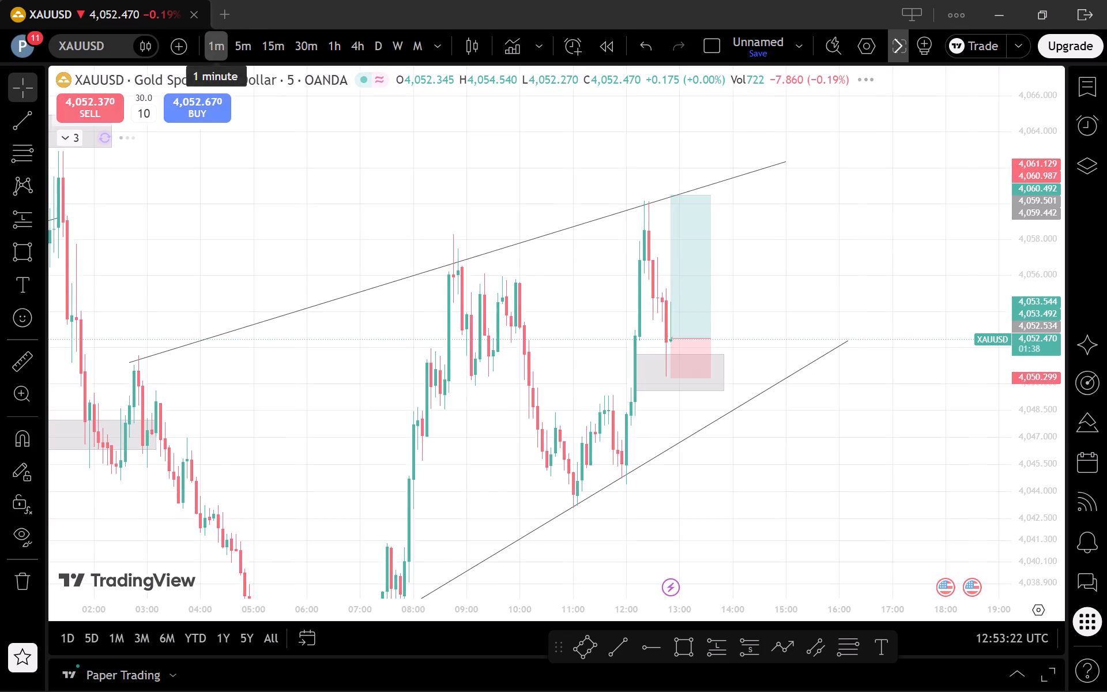
pyautogui.moveTo(1037, 528); pyautogui.dragTo(1030, 467)
pyautogui.scroll(3, 954, 476)
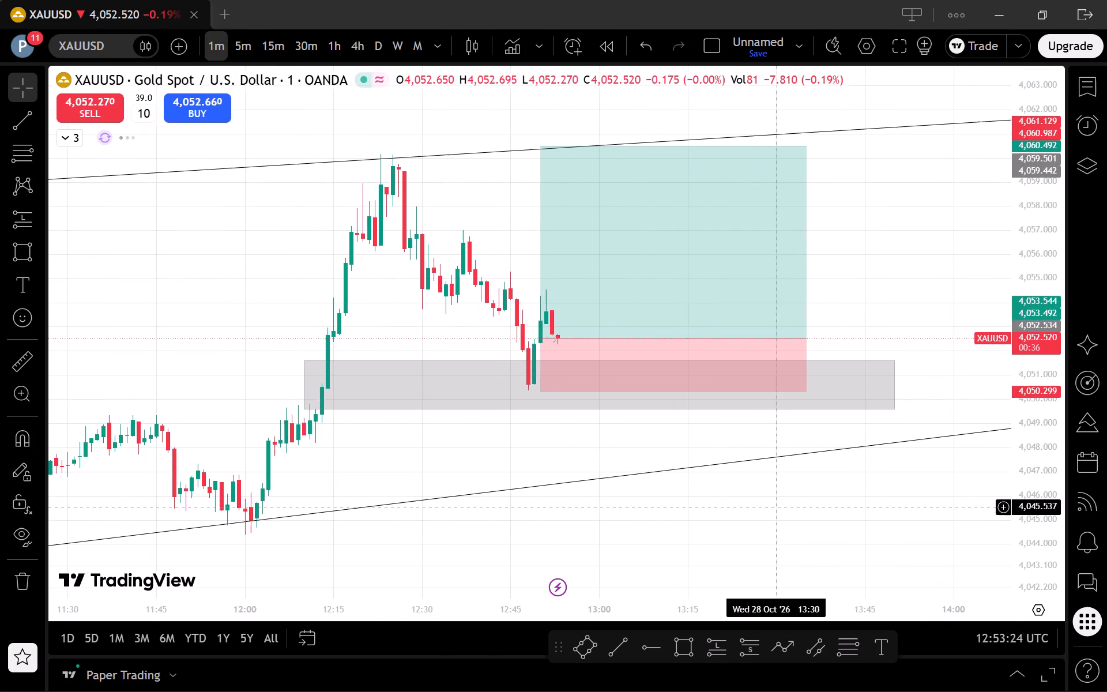
pyautogui.moveTo(782, 507); pyautogui.dragTo(897, 508)
pyautogui.scroll(2, 905, 506)
pyautogui.moveTo(869, 497); pyautogui.dragTo(942, 501)
pyautogui.scroll(-1, 942, 502)
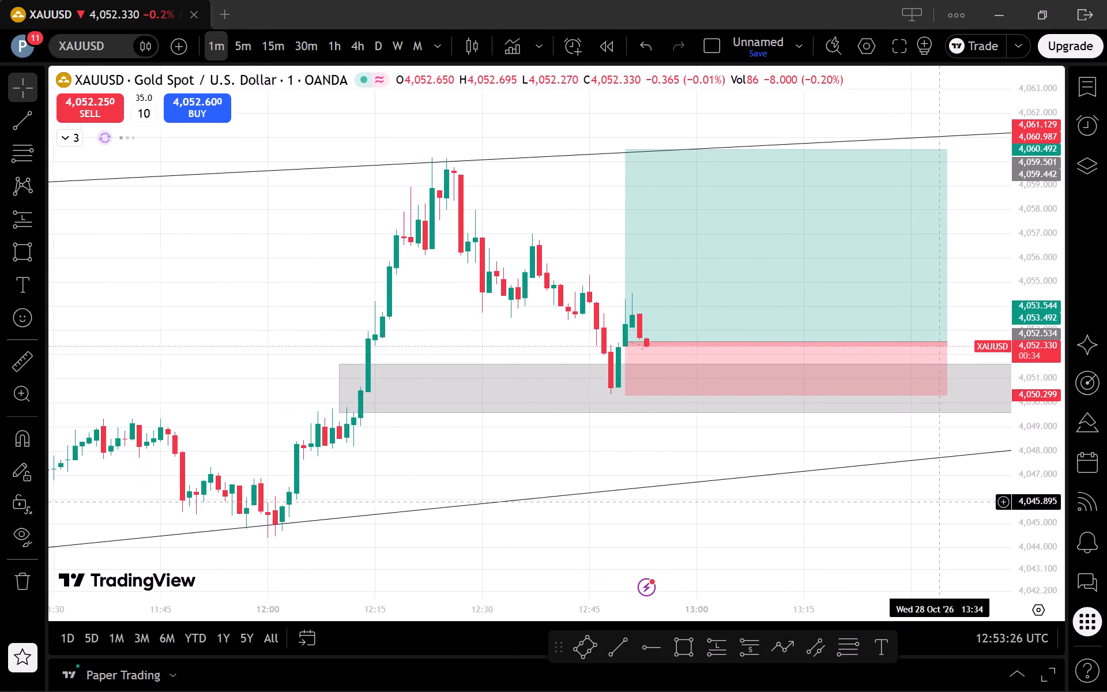
# Compare the 1-minute and 5-minute charts around the long position, the grey zone and the two trend lines.
pyautogui.scroll(-1, 942, 502)
pyautogui.moveTo(943, 502); pyautogui.dragTo(916, 497)
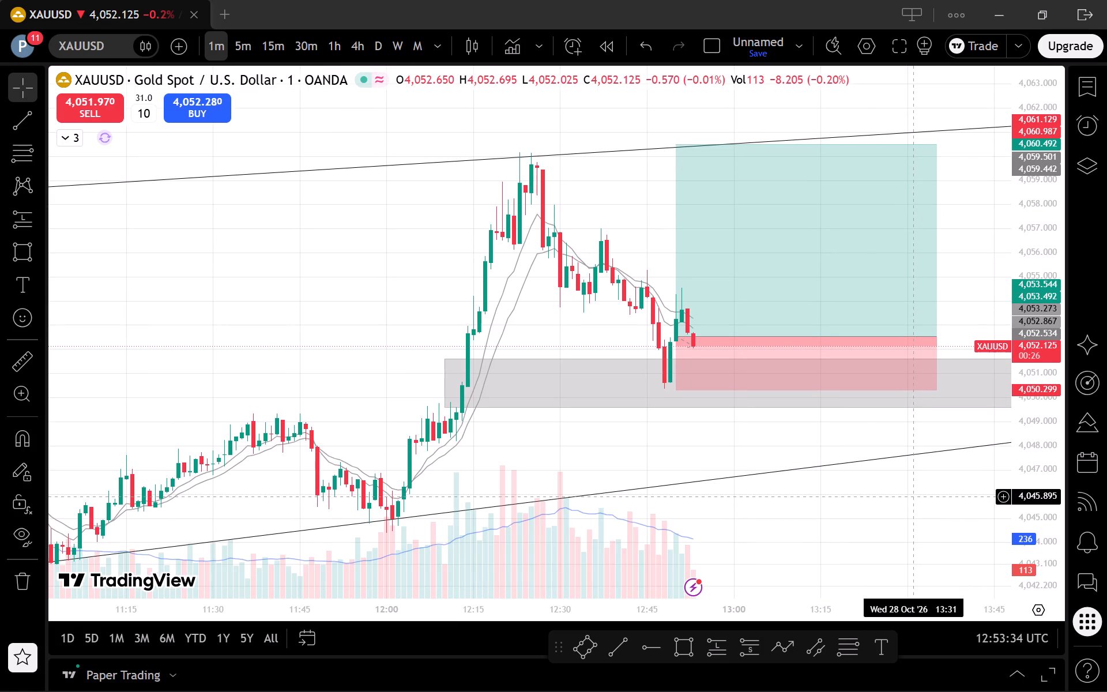
pyautogui.click(242, 45)
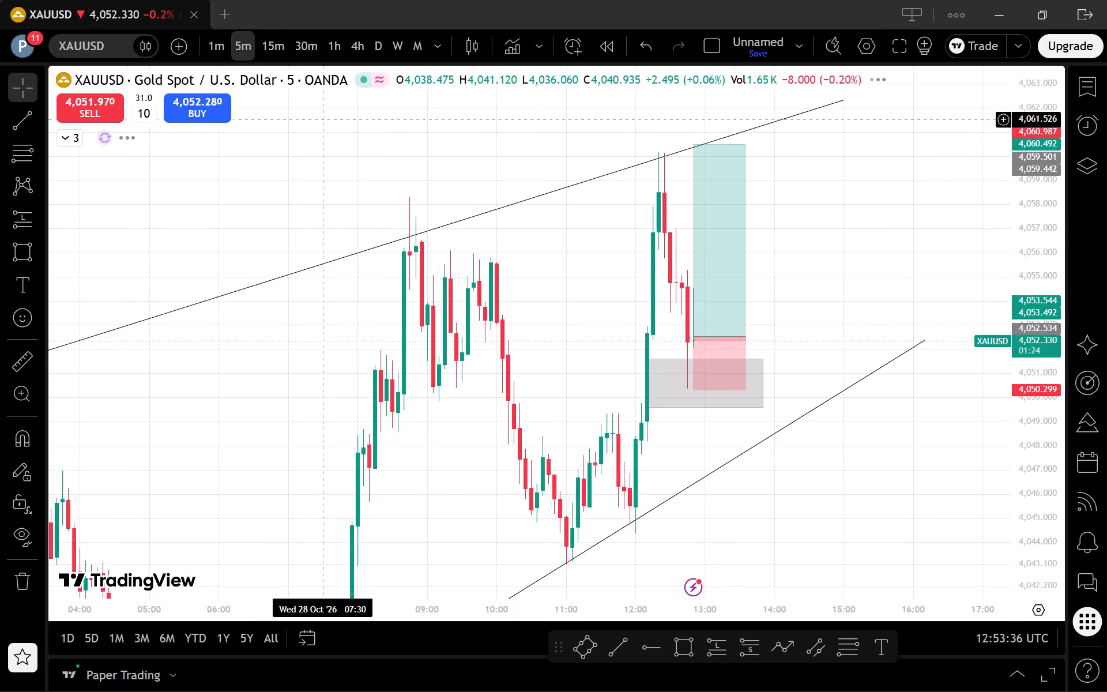
pyautogui.scroll(1, 751, 324)
pyautogui.moveTo(1050, 291); pyautogui.dragTo(1036, 482)
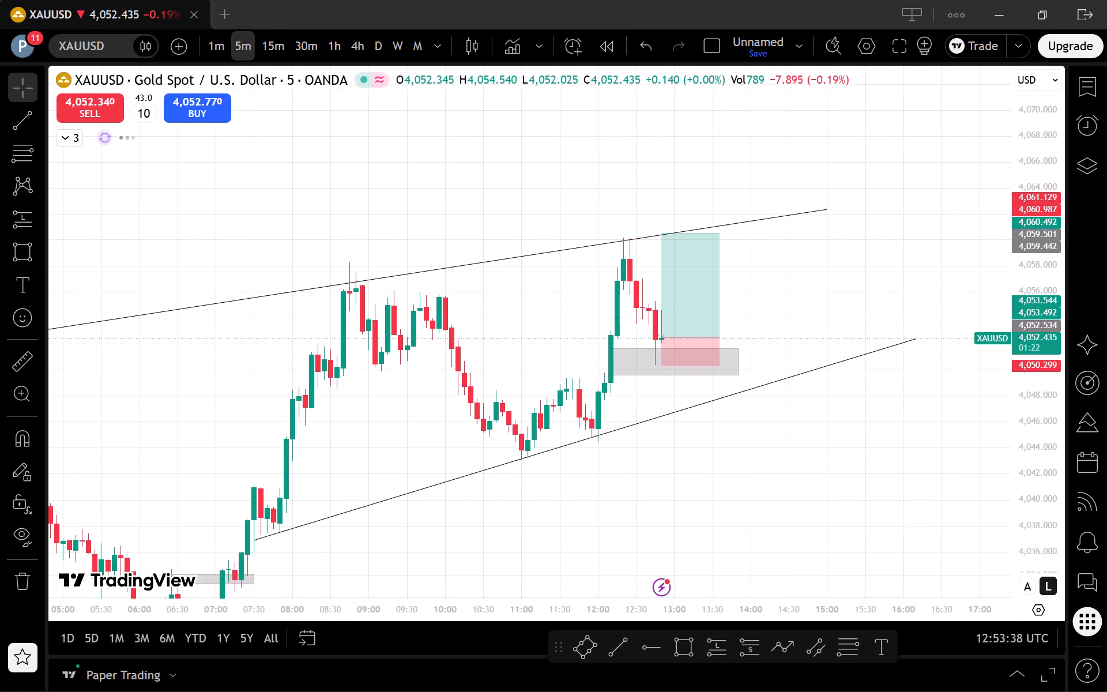
pyautogui.scroll(1, 827, 433)
pyautogui.moveTo(770, 443); pyautogui.dragTo(858, 455)
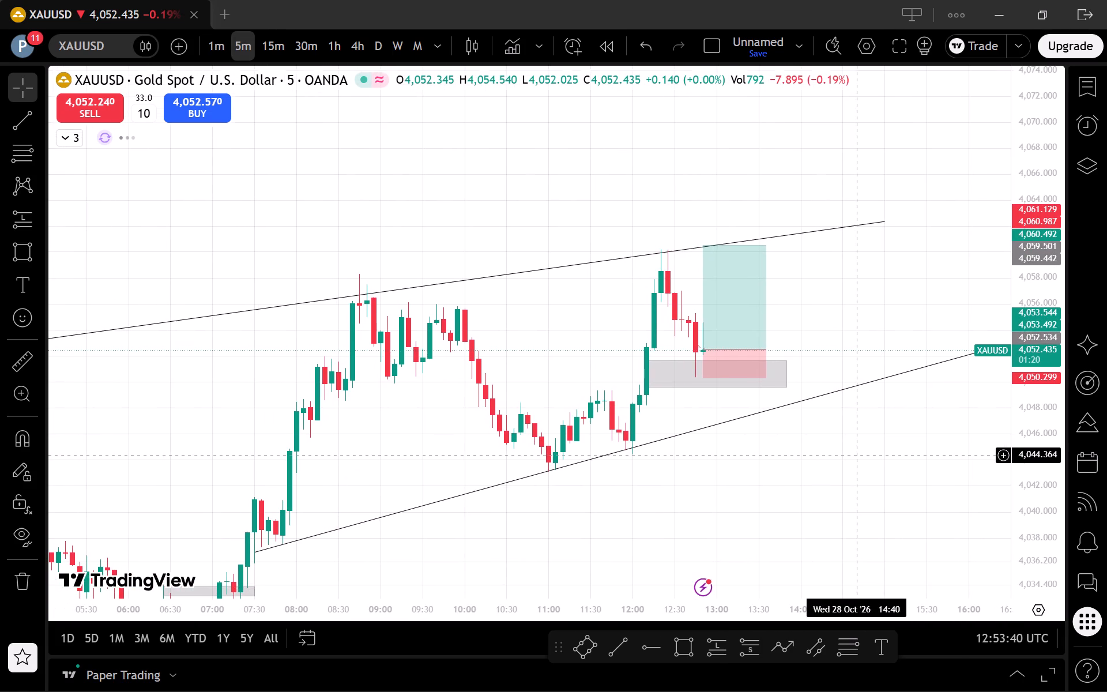
pyautogui.scroll(-1, 858, 455)
# Review the long position against the wider zones and trend lines on the 1-hour, 30-minute, 15-minute and 5-minute charts.
pyautogui.click(336, 46)
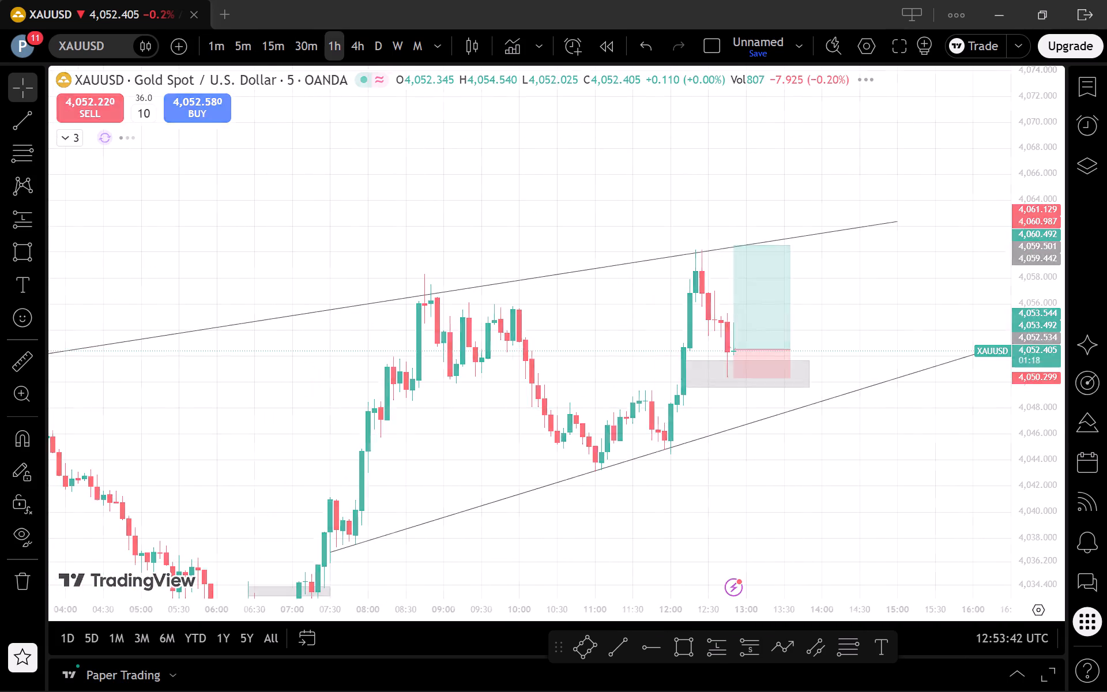
pyautogui.moveTo(1036, 309); pyautogui.dragTo(1047, 577)
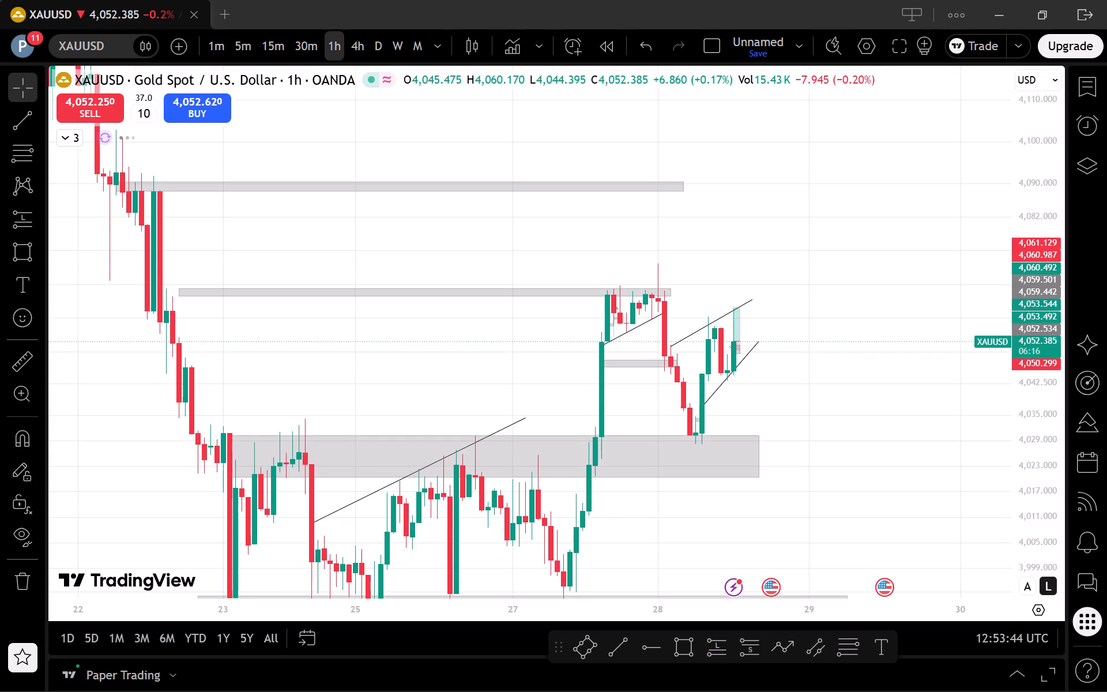
pyautogui.scroll(1, 878, 459)
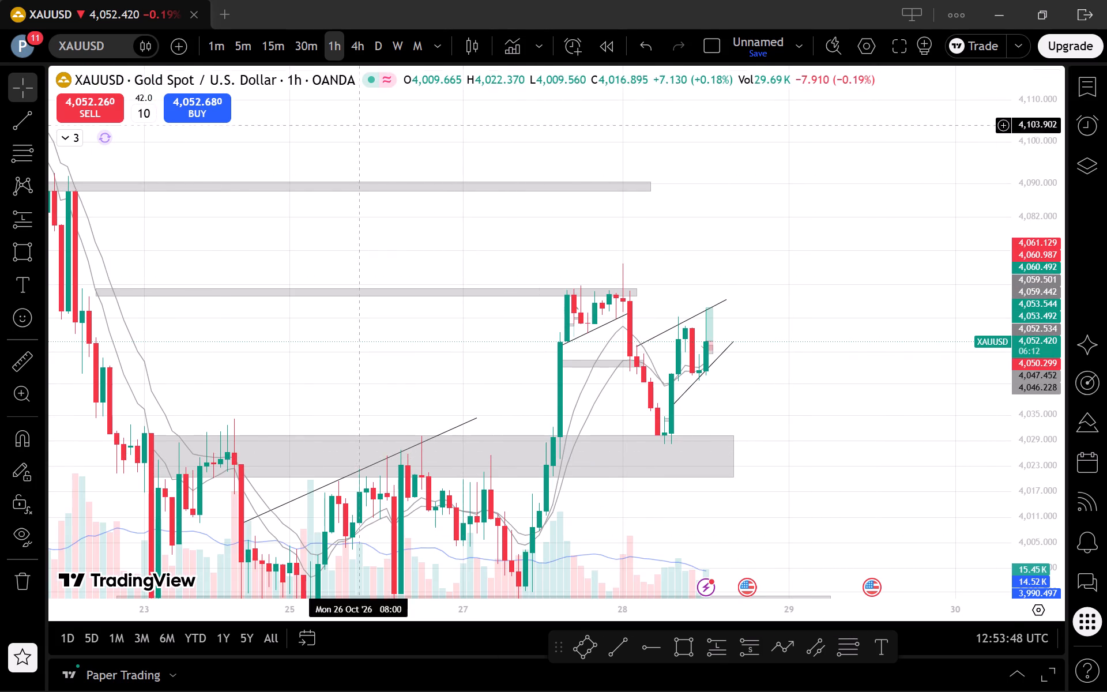
pyautogui.click(296, 47)
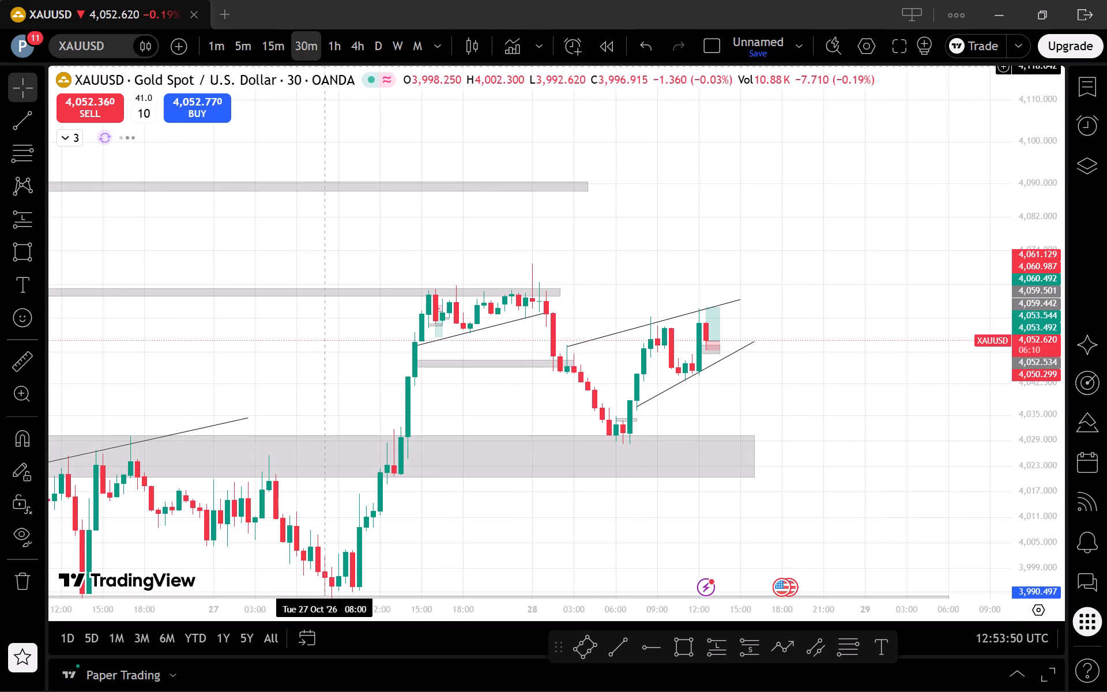
pyautogui.click(282, 43)
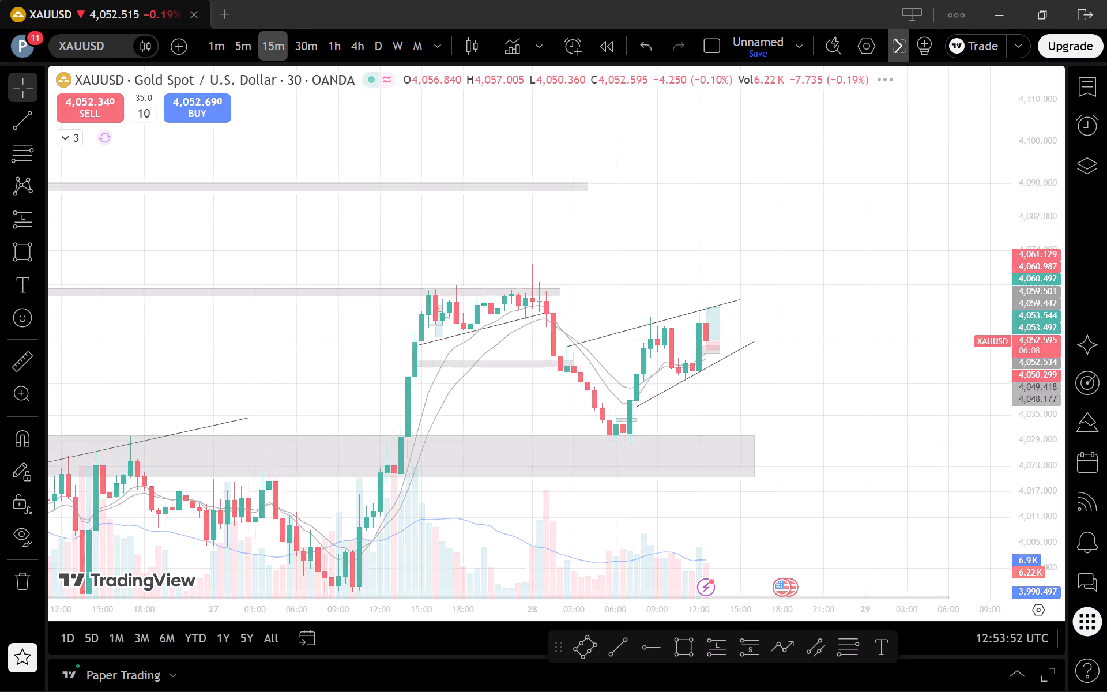
pyautogui.click(238, 36)
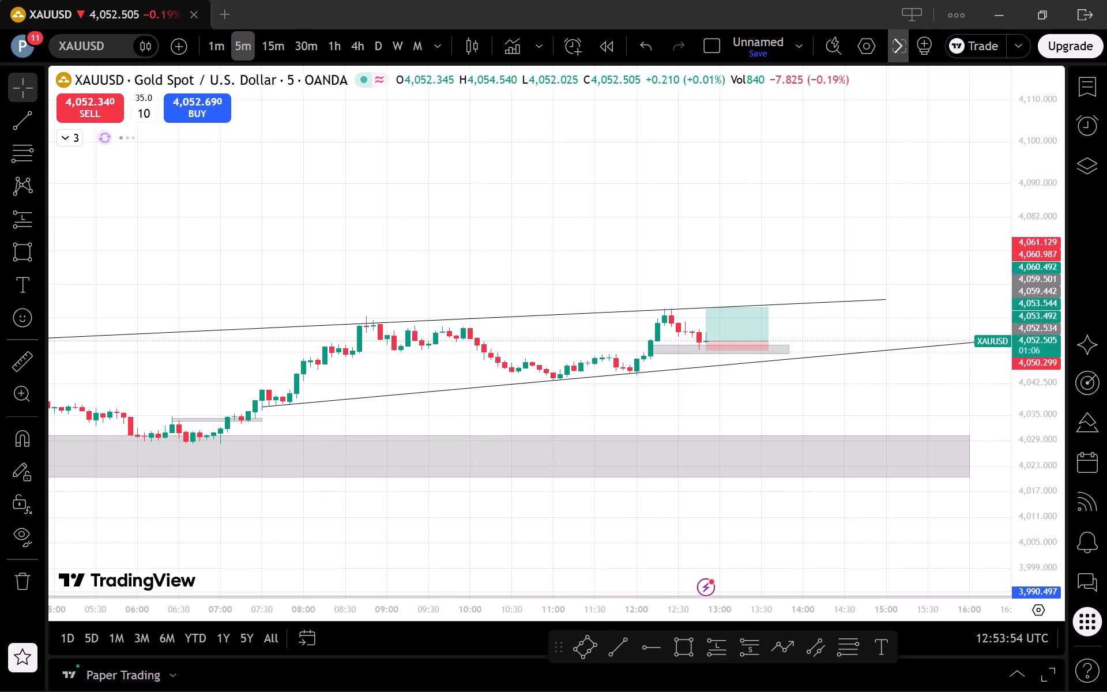
pyautogui.click(276, 48)
# Examine the latest 1-minute candles around the long position's entry level and the grey zone.
pyautogui.click(217, 43)
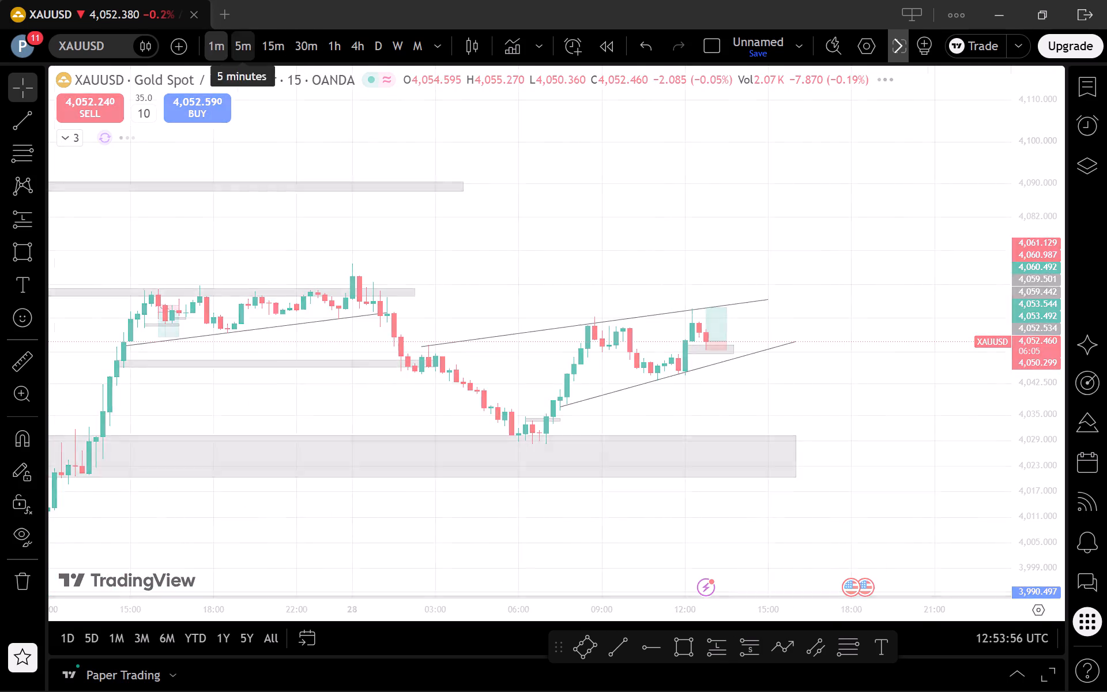
pyautogui.click(598, 551)
pyautogui.scroll(7, 710, 526)
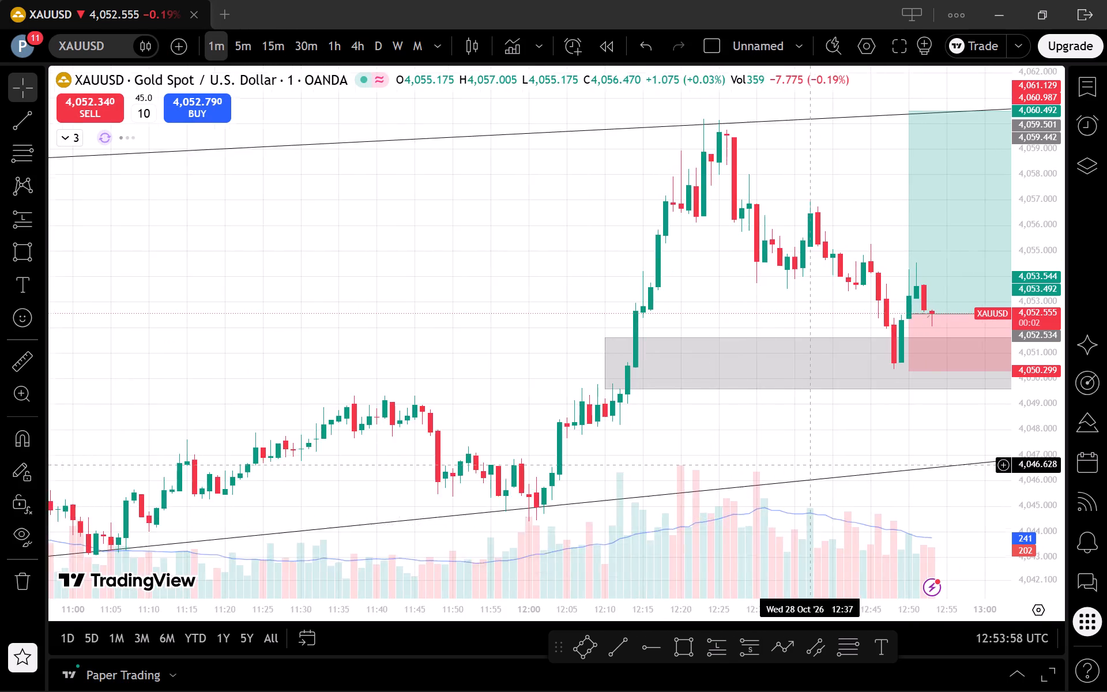
pyautogui.scroll(1, 820, 468)
pyautogui.click(908, 458)
pyautogui.moveTo(896, 458); pyautogui.dragTo(847, 458)
pyautogui.moveTo(540, 458); pyautogui.dragTo(454, 458)
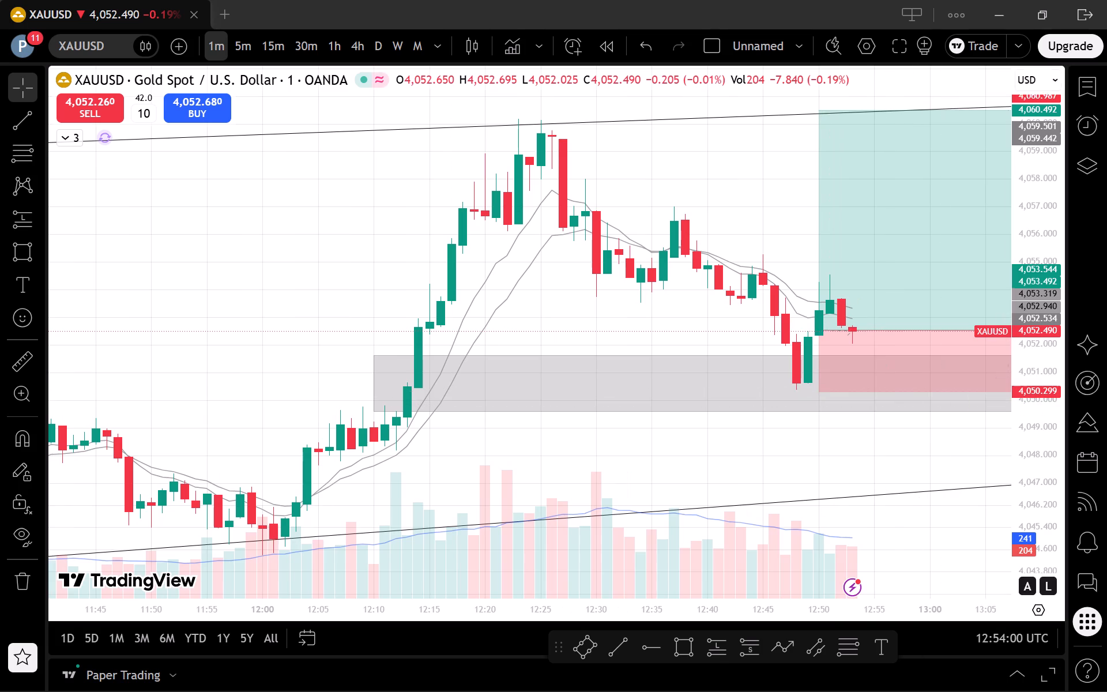
pyautogui.moveTo(1040, 407); pyautogui.dragTo(1044, 426)
pyautogui.moveTo(943, 547); pyautogui.dragTo(427, 548)
pyautogui.scroll(-2, 780, 521)
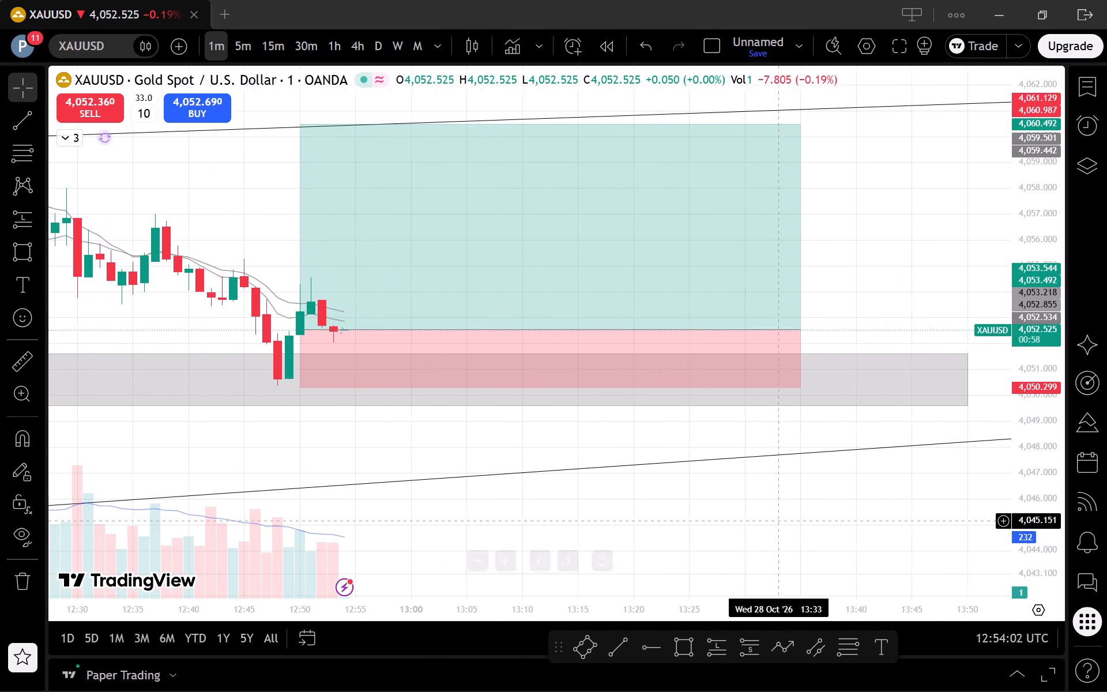
pyautogui.scroll(-1, 785, 521)
pyautogui.scroll(-1, 839, 526)
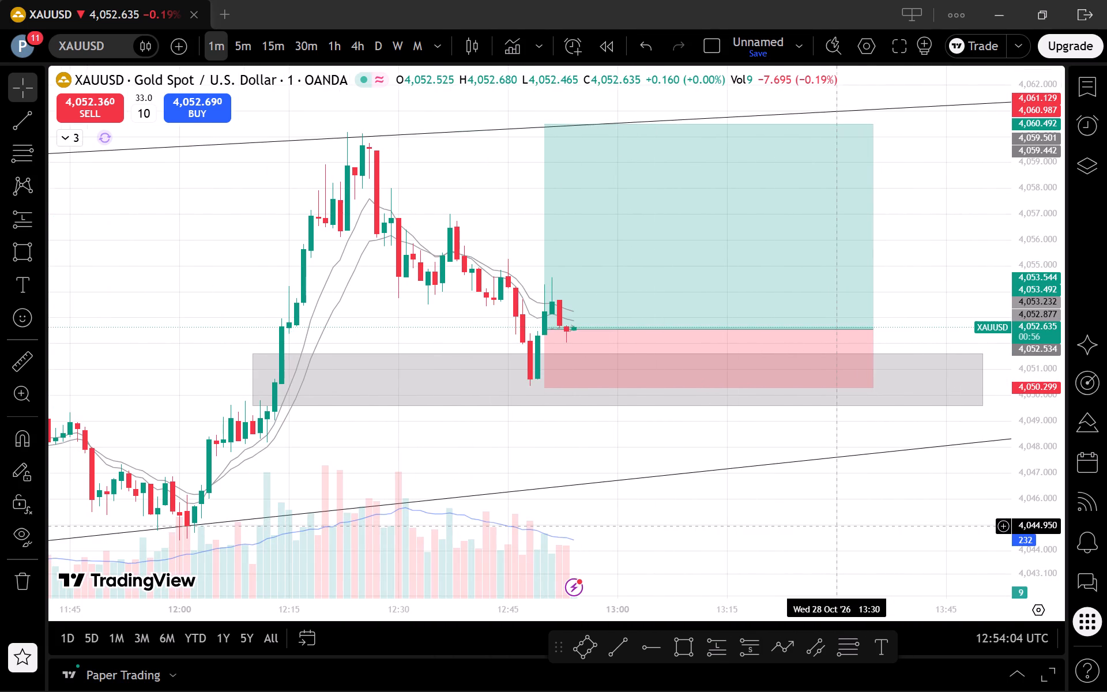
# Check price against the long position on the 5-minute chart and in more detail on the 1-minute chart.
pyautogui.click(239, 47)
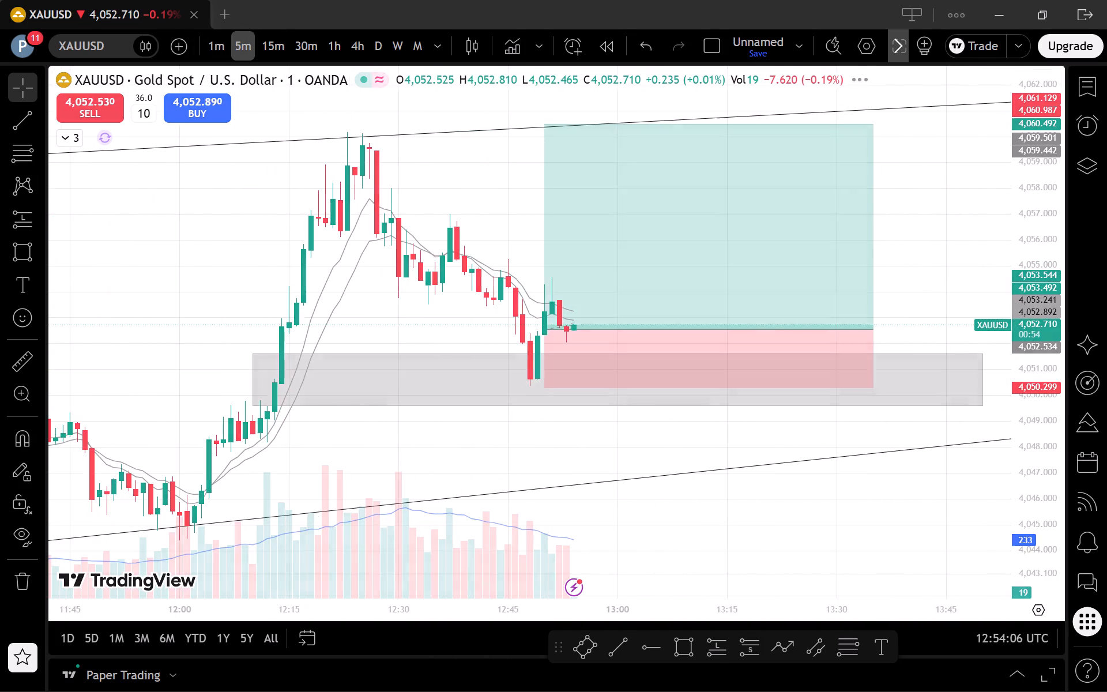
pyautogui.moveTo(1027, 319); pyautogui.dragTo(1055, 486)
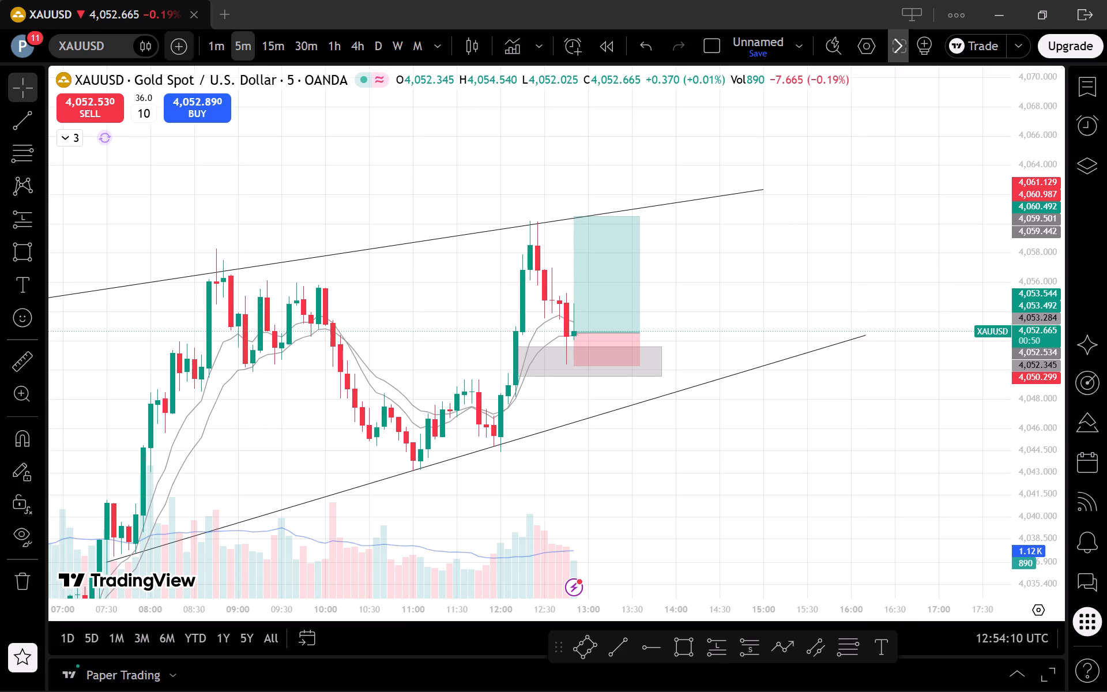
pyautogui.click(213, 37)
pyautogui.scroll(1, 765, 424)
pyautogui.scroll(-4, 718, 424)
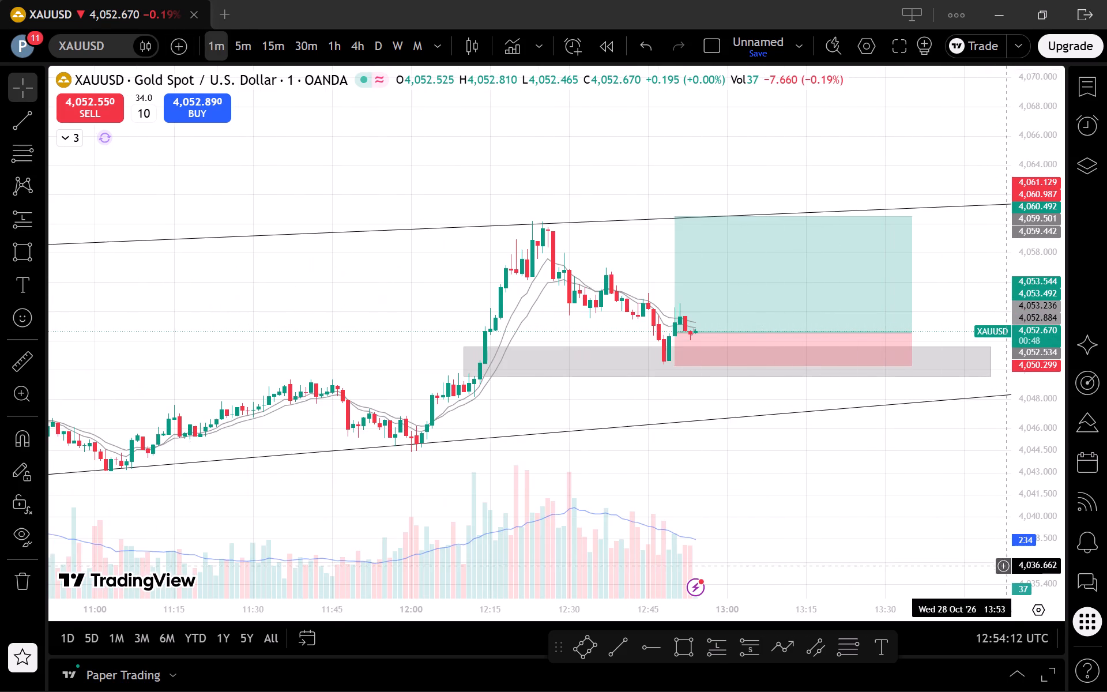
pyautogui.moveTo(1048, 566); pyautogui.dragTo(1042, 479)
pyautogui.scroll(2, 951, 466)
pyautogui.moveTo(919, 521); pyautogui.dragTo(868, 536)
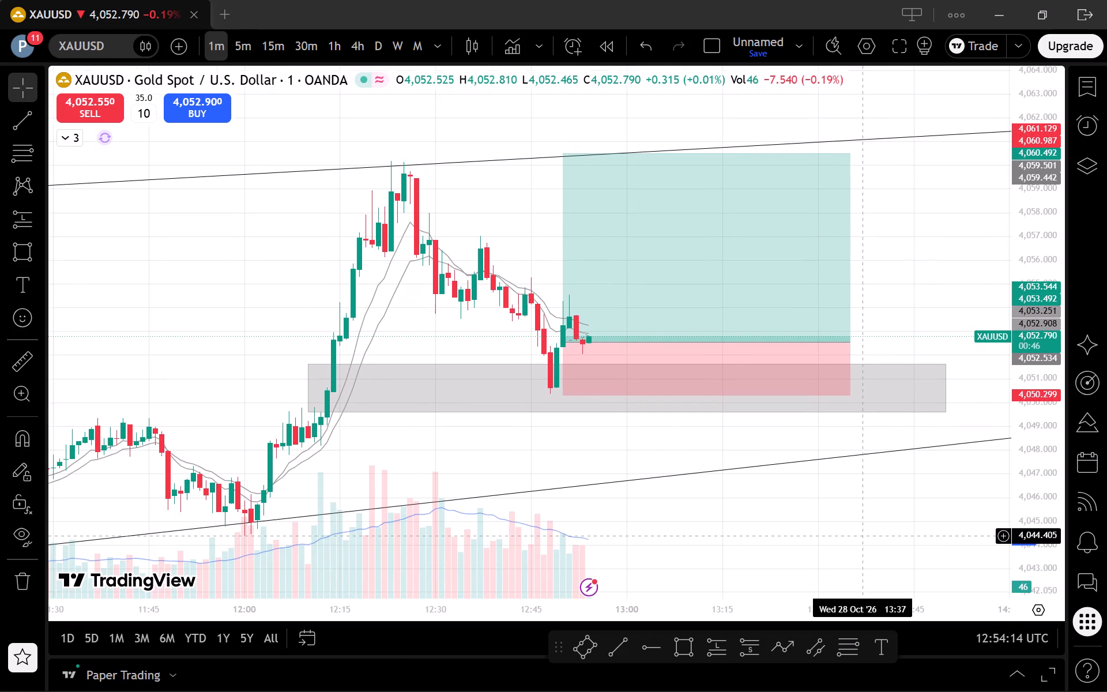
pyautogui.scroll(-1, 864, 536)
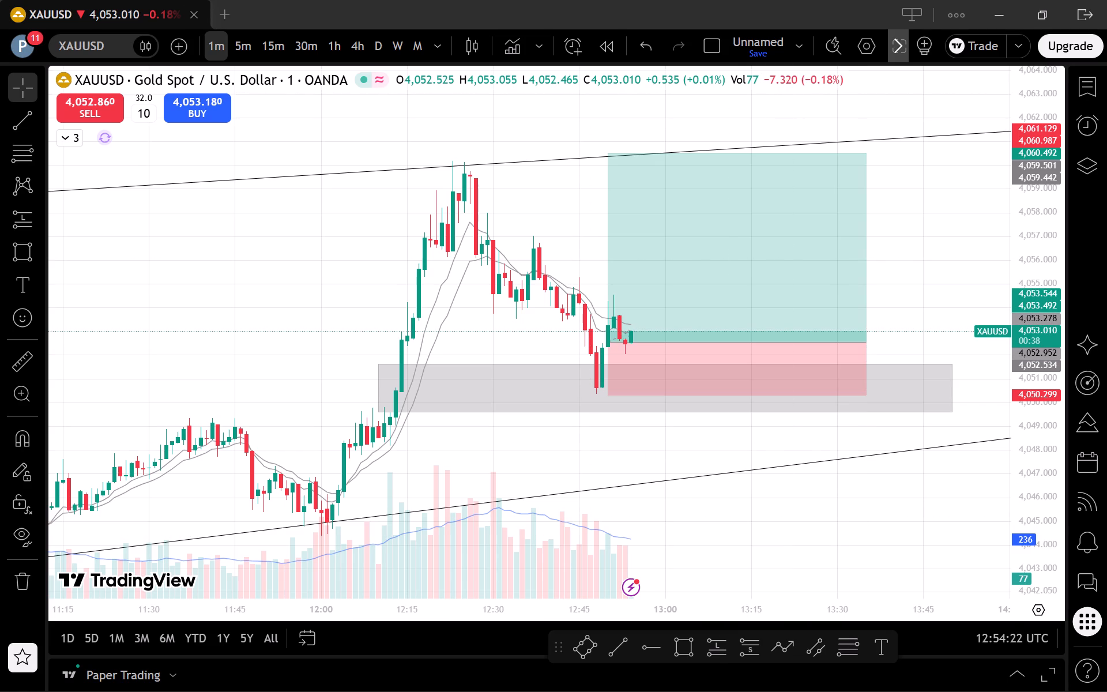
# Examine the current 5-minute candle against the long position, the grey zone and the lower trend line.
pyautogui.click(251, 56)
pyautogui.moveTo(1047, 303); pyautogui.dragTo(1045, 442)
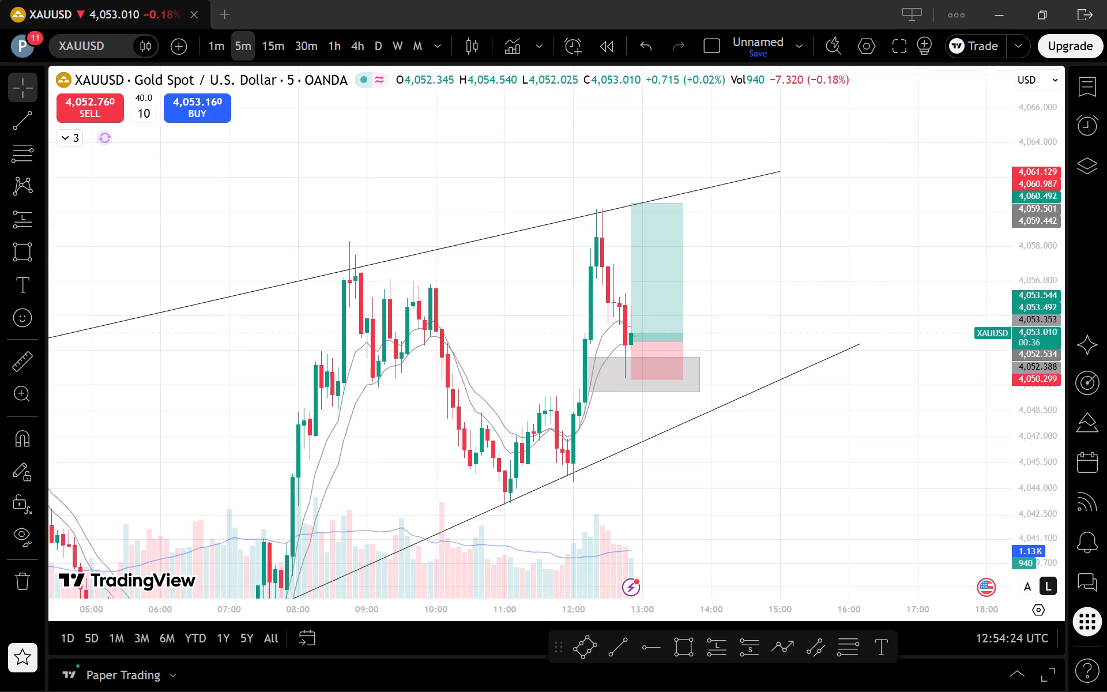
pyautogui.moveTo(1045, 442); pyautogui.dragTo(1041, 487)
pyautogui.scroll(2, 819, 467)
pyautogui.moveTo(740, 493); pyautogui.dragTo(907, 515)
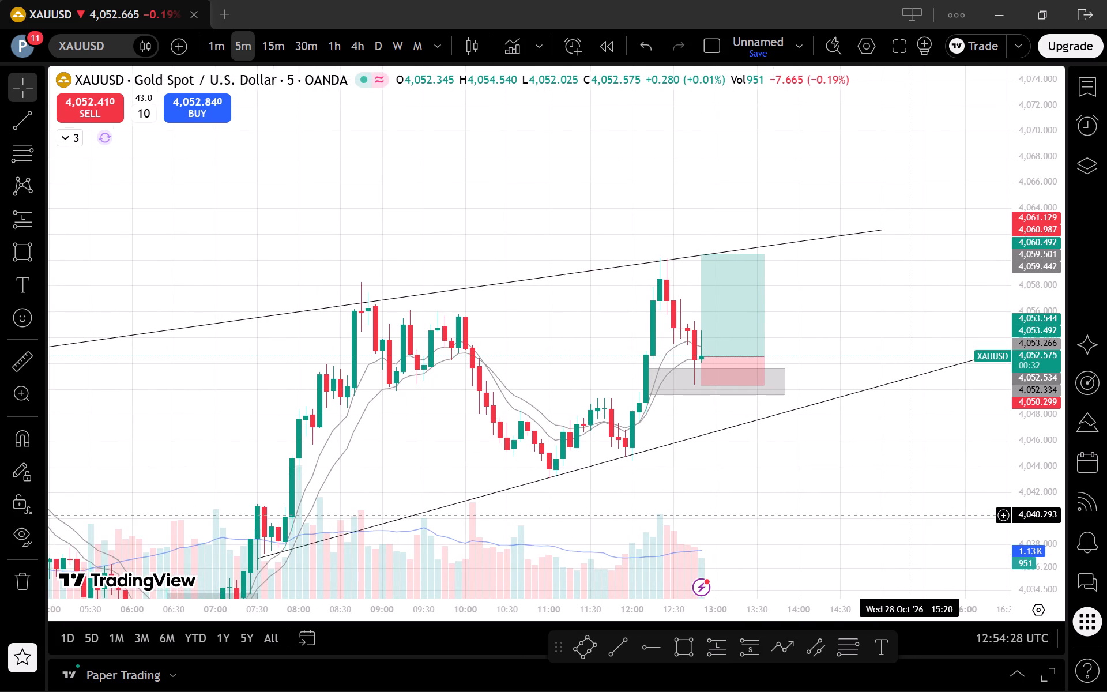
pyautogui.scroll(-2, 908, 517)
pyautogui.scroll(1, 908, 517)
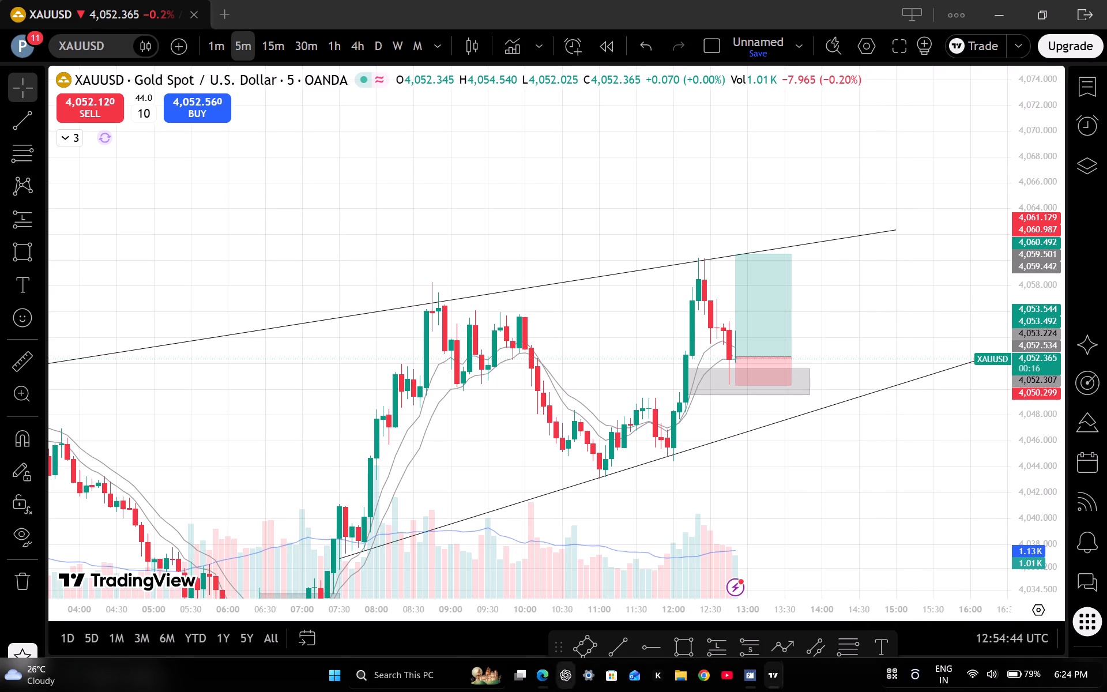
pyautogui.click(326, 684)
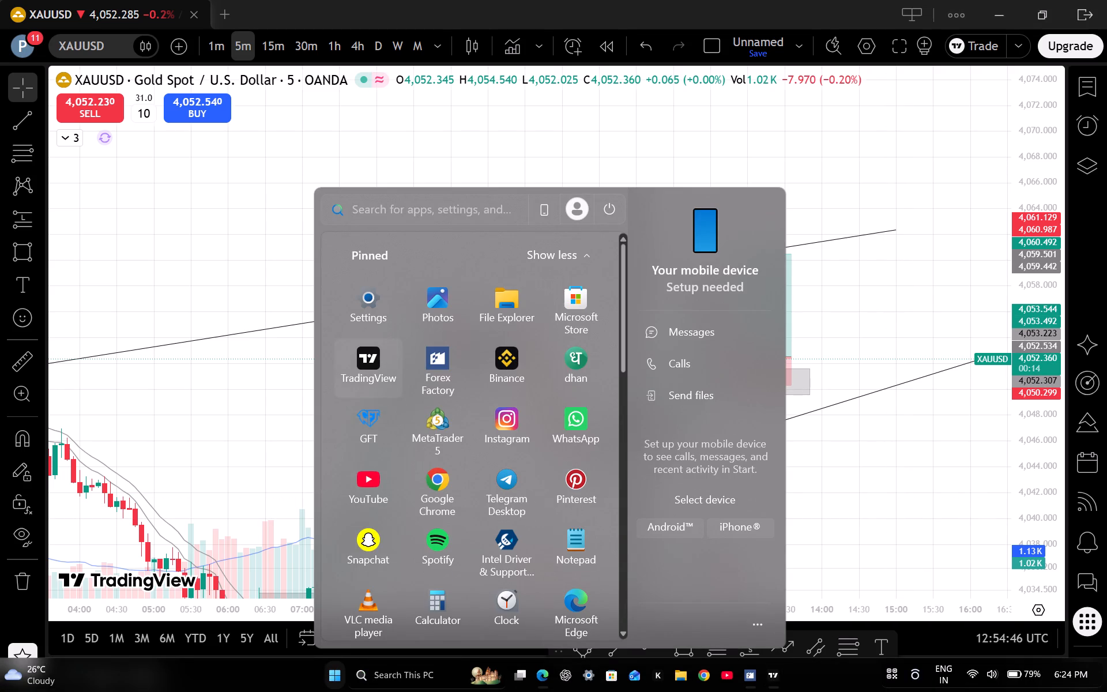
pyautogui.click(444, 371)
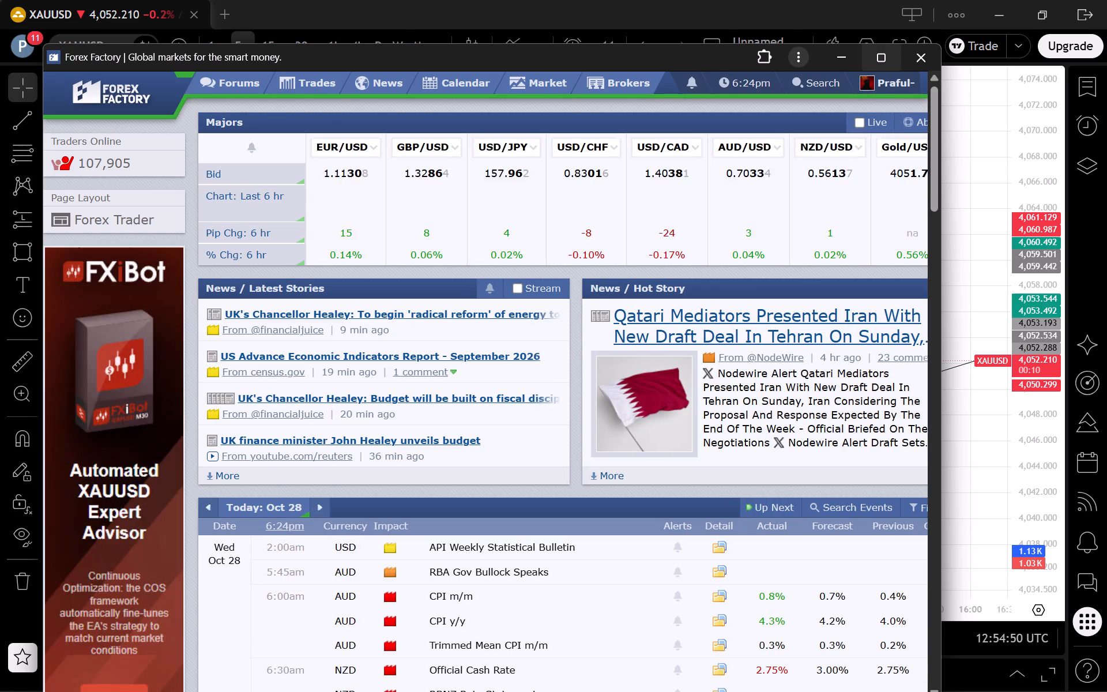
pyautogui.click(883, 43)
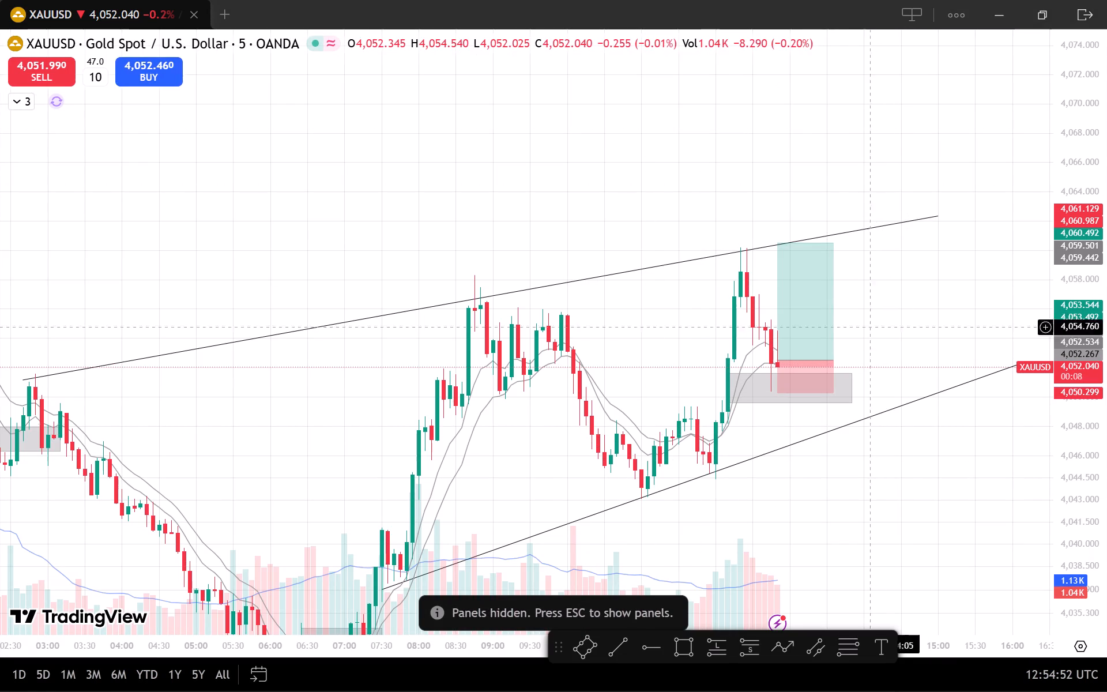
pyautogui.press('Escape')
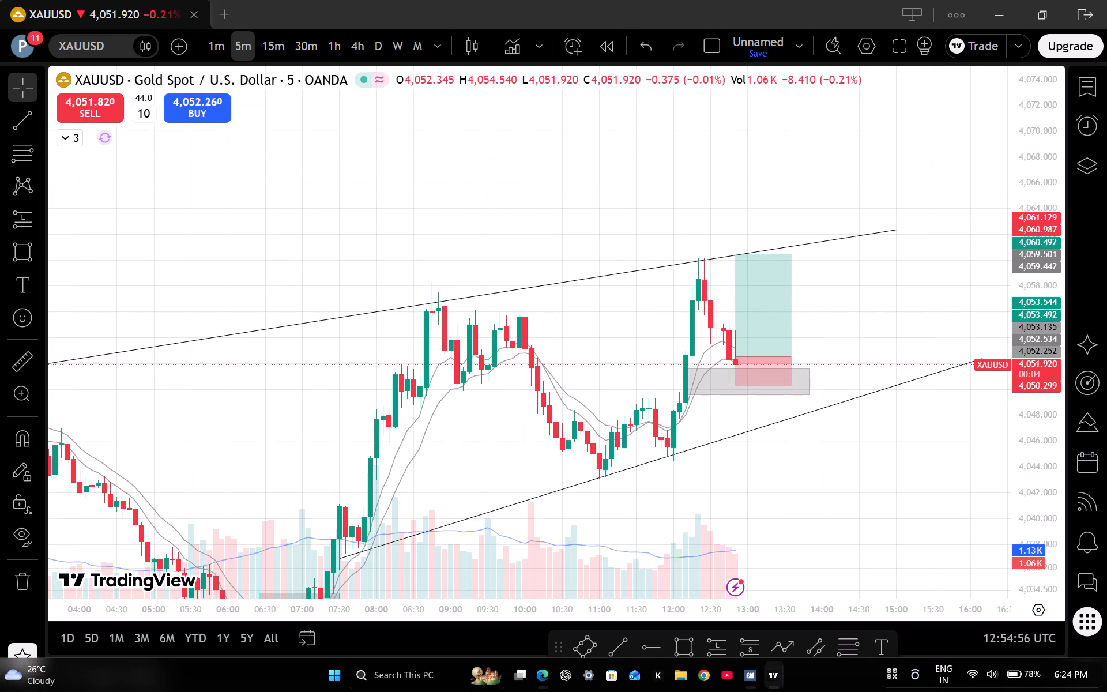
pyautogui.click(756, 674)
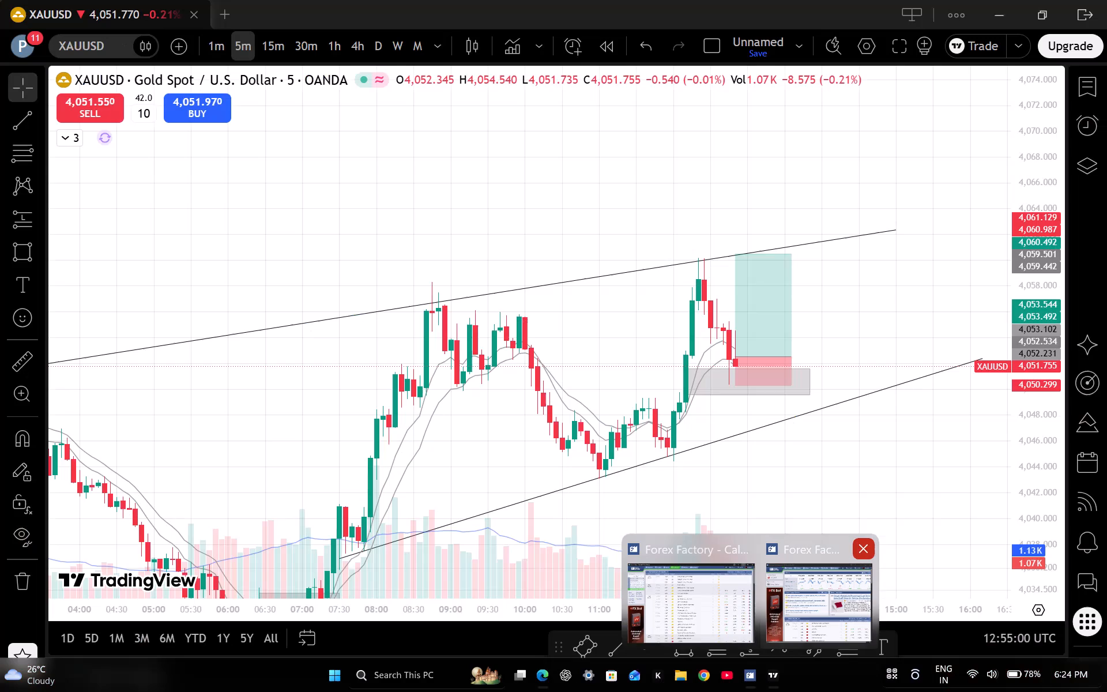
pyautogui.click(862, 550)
# Switch to the Forex Factory calendar and examine this week's economic events through Wed Oct 28.
pyautogui.click(778, 606)
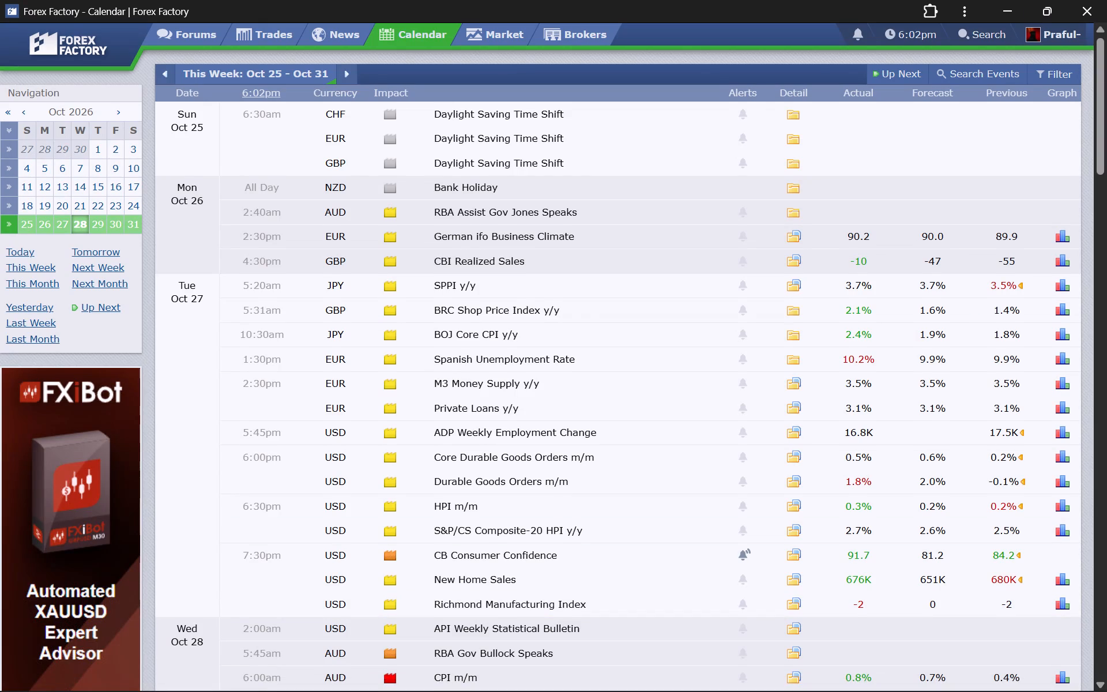
pyautogui.scroll(-1, 618, 330)
pyautogui.scroll(-2, 513, 409)
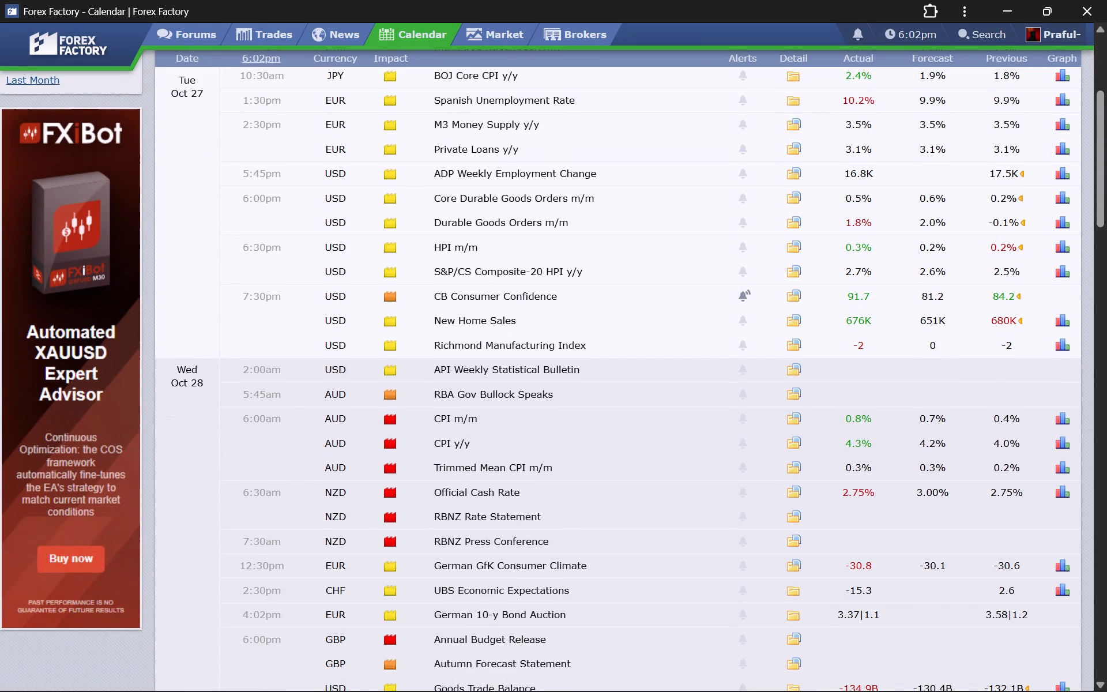
pyautogui.scroll(-3, 513, 409)
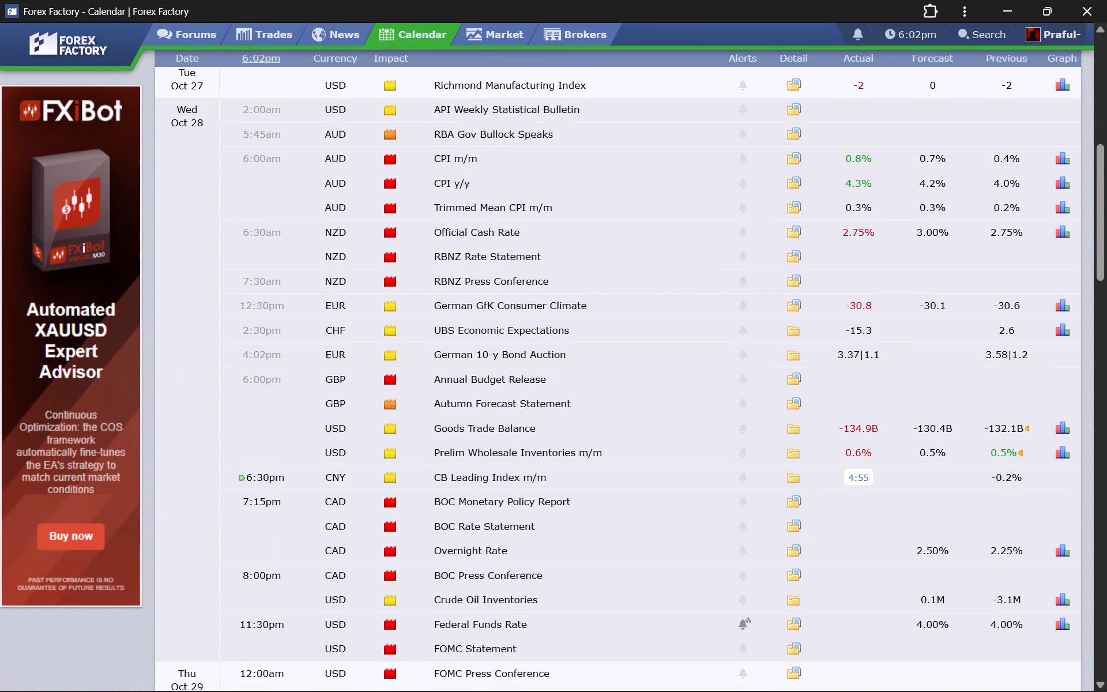
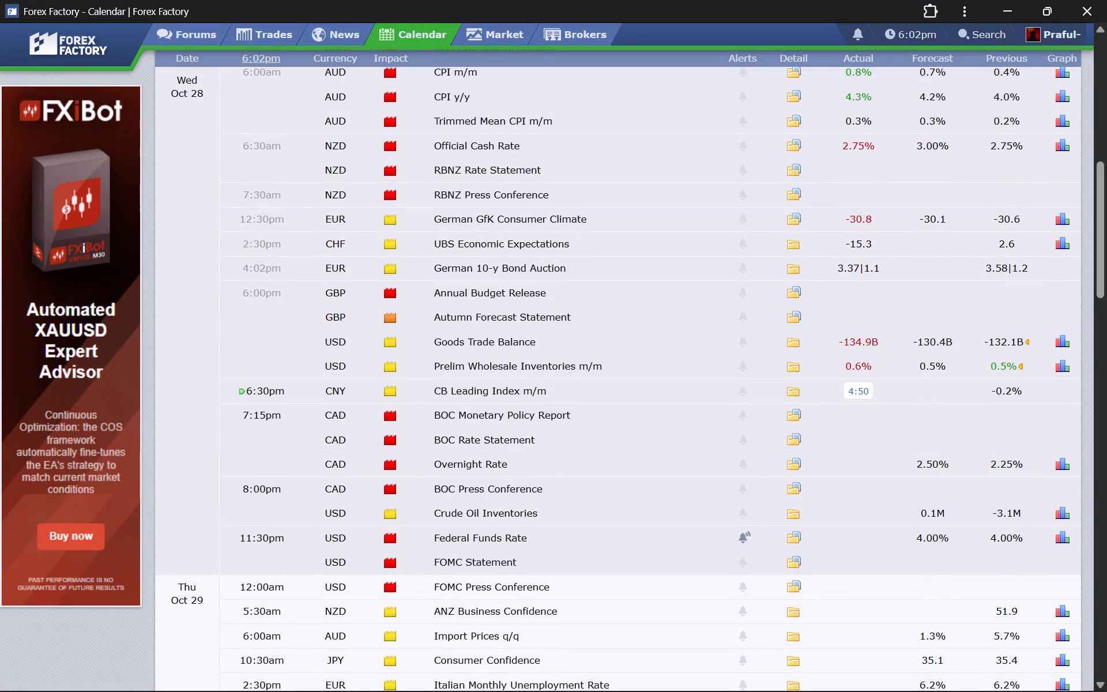
# Return to TradingView and check XAUUSD against the long position on the 5-minute and 15-minute charts.
pyautogui.click(1106, 0)
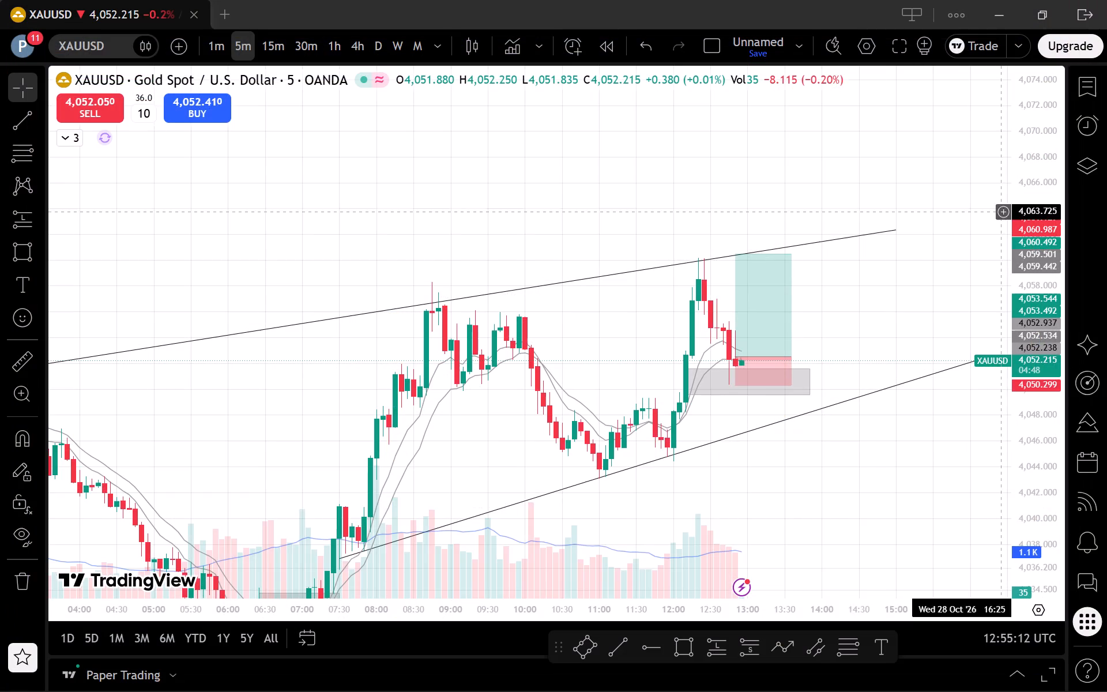
pyautogui.scroll(-2, 890, 522)
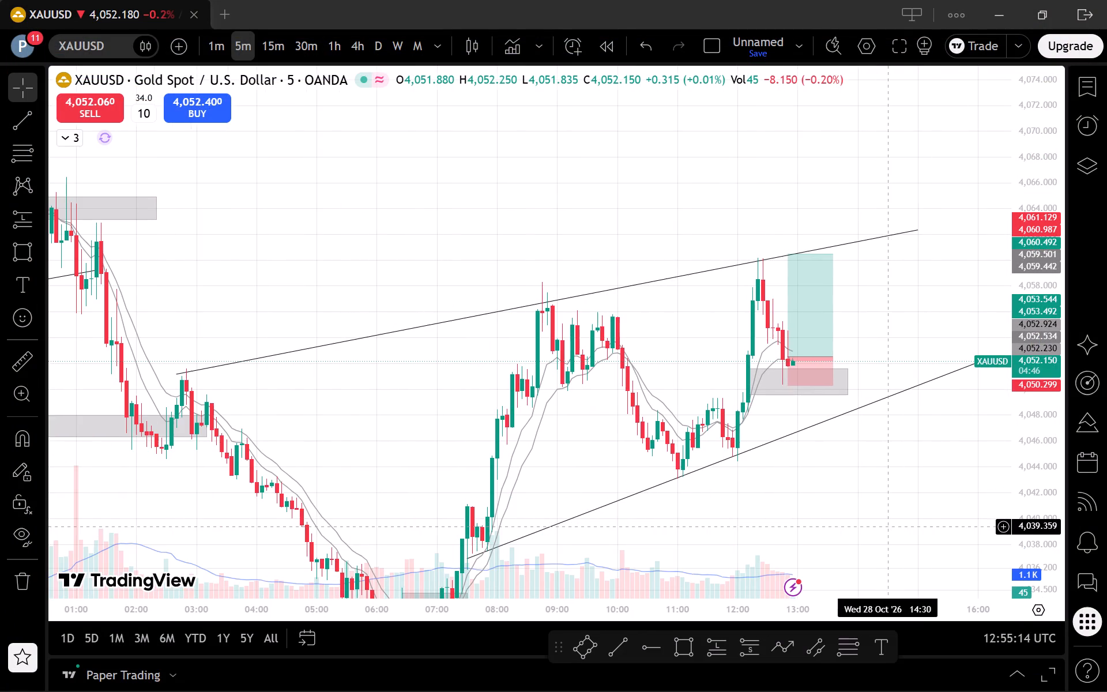
pyautogui.click(284, 43)
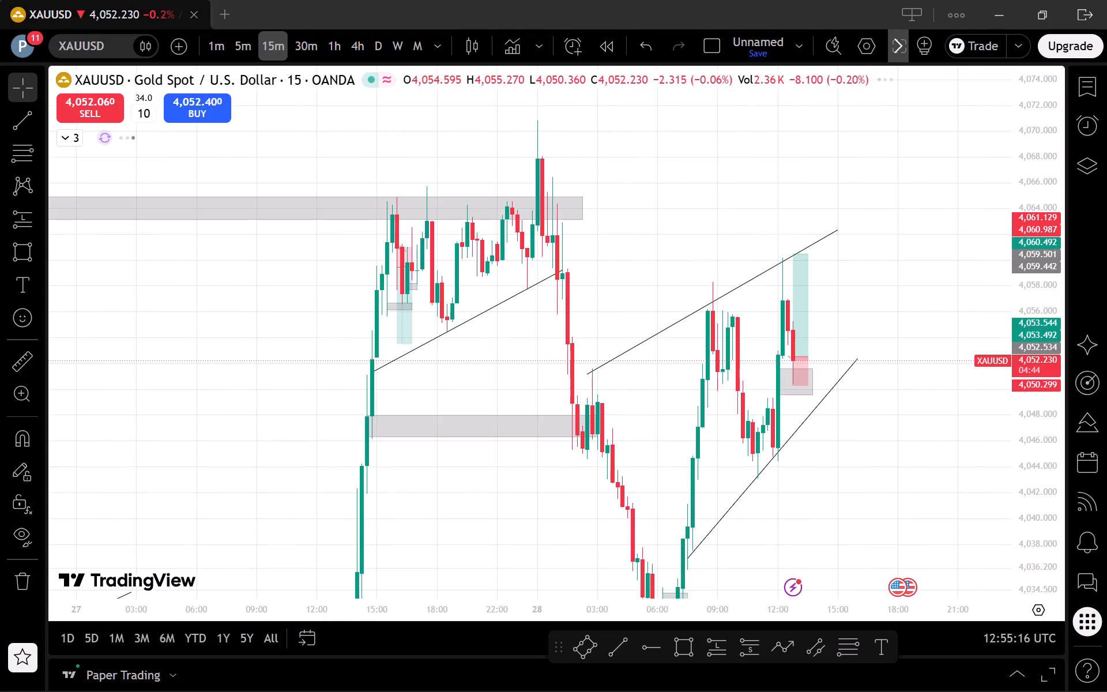
pyautogui.click(247, 42)
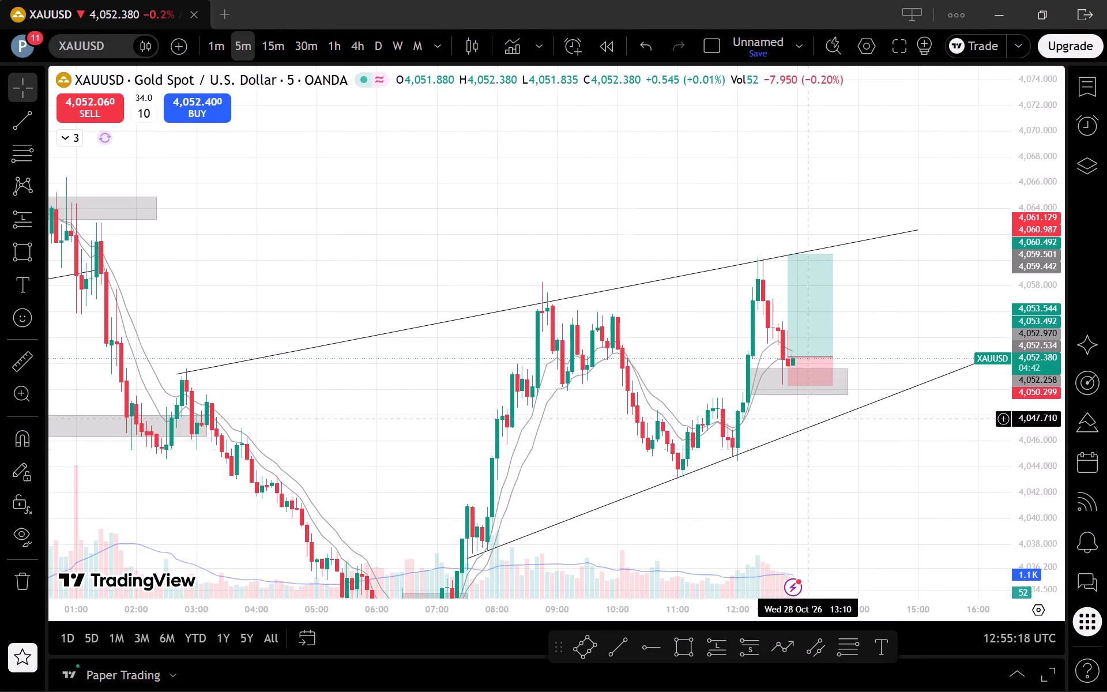
pyautogui.scroll(2, 931, 497)
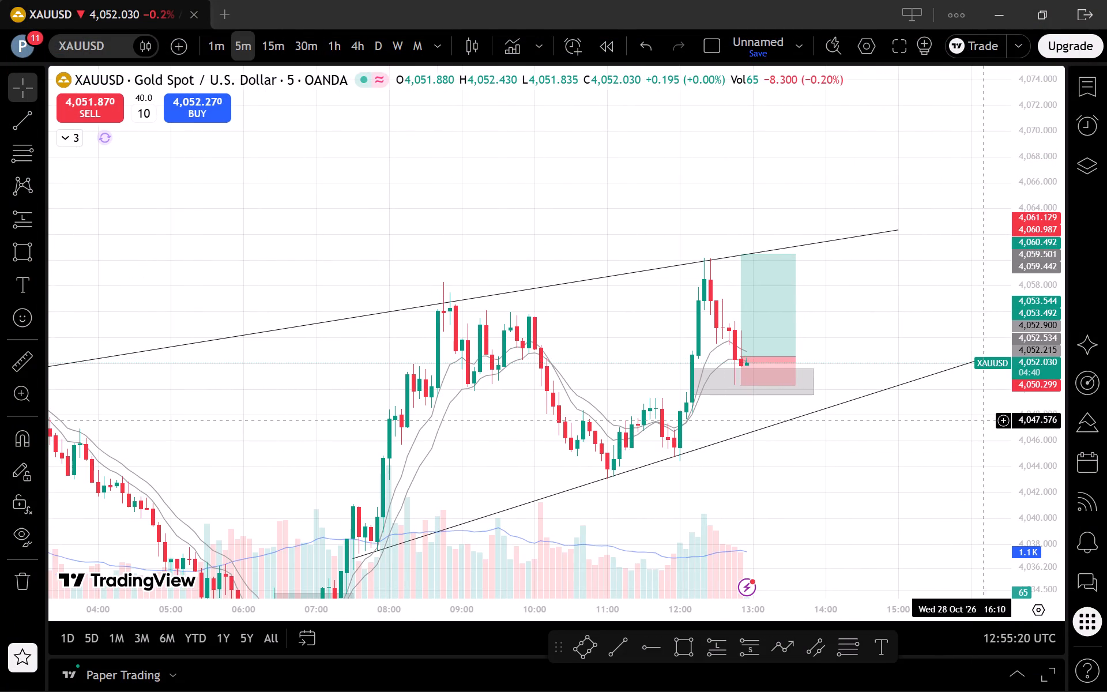
pyautogui.moveTo(1053, 419); pyautogui.dragTo(1050, 462)
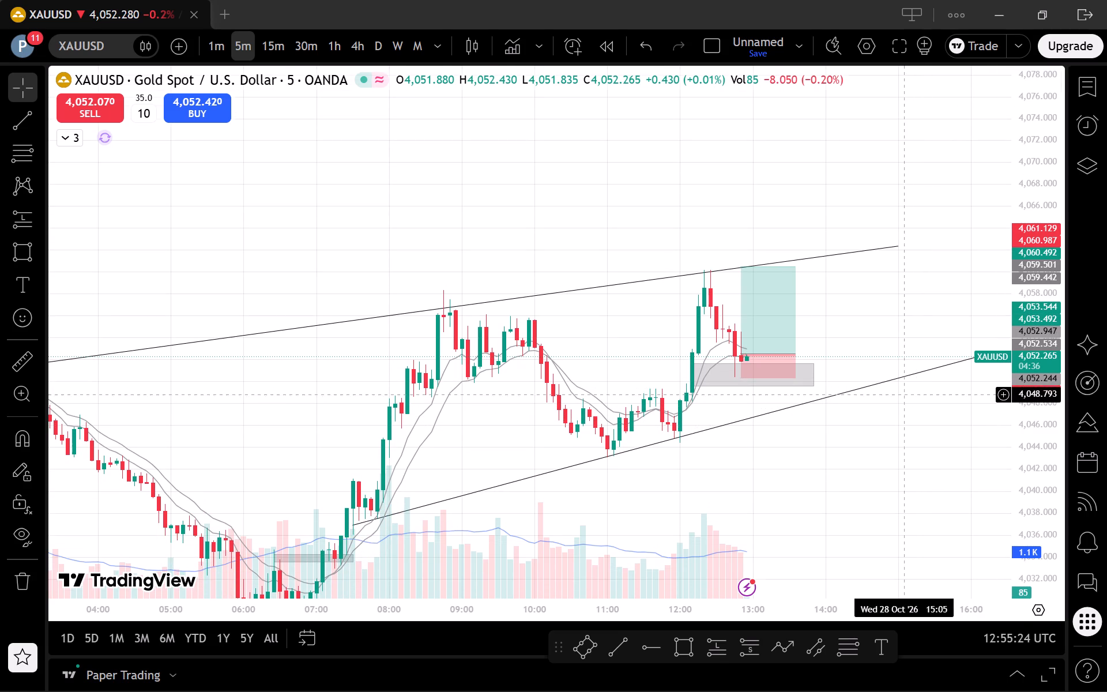
# On the 15-minute chart, draw a rectangle zone from 11:45 to 15:00 between about 4,048.56 and 4,045.56, below the long position.
pyautogui.click(254, 33)
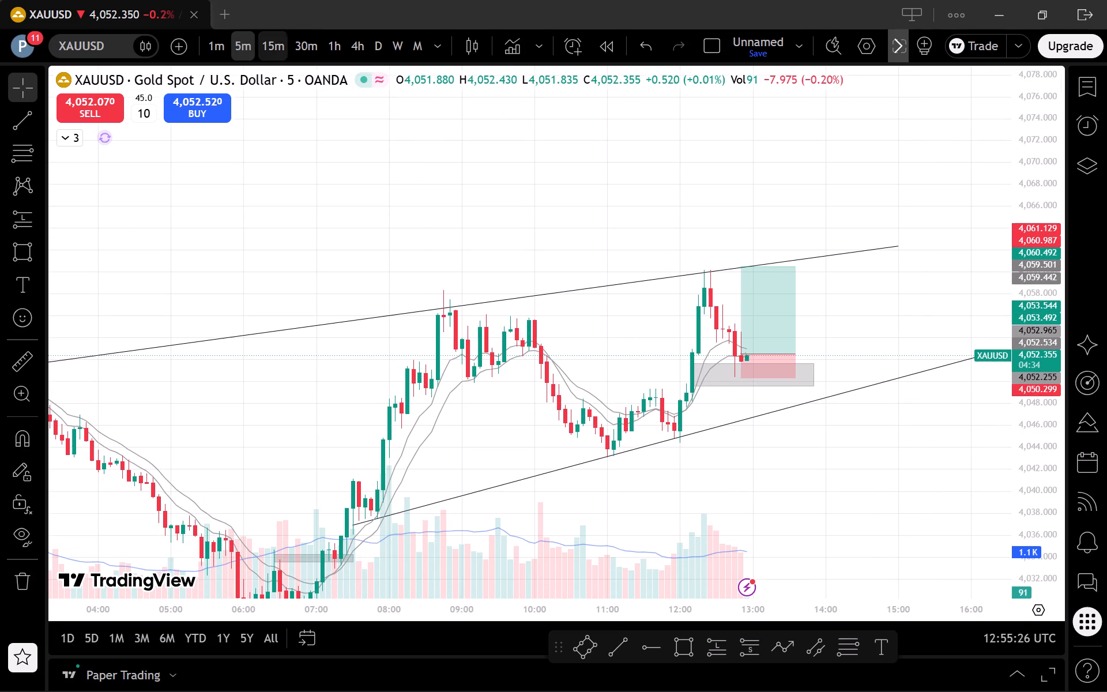
pyautogui.click(274, 47)
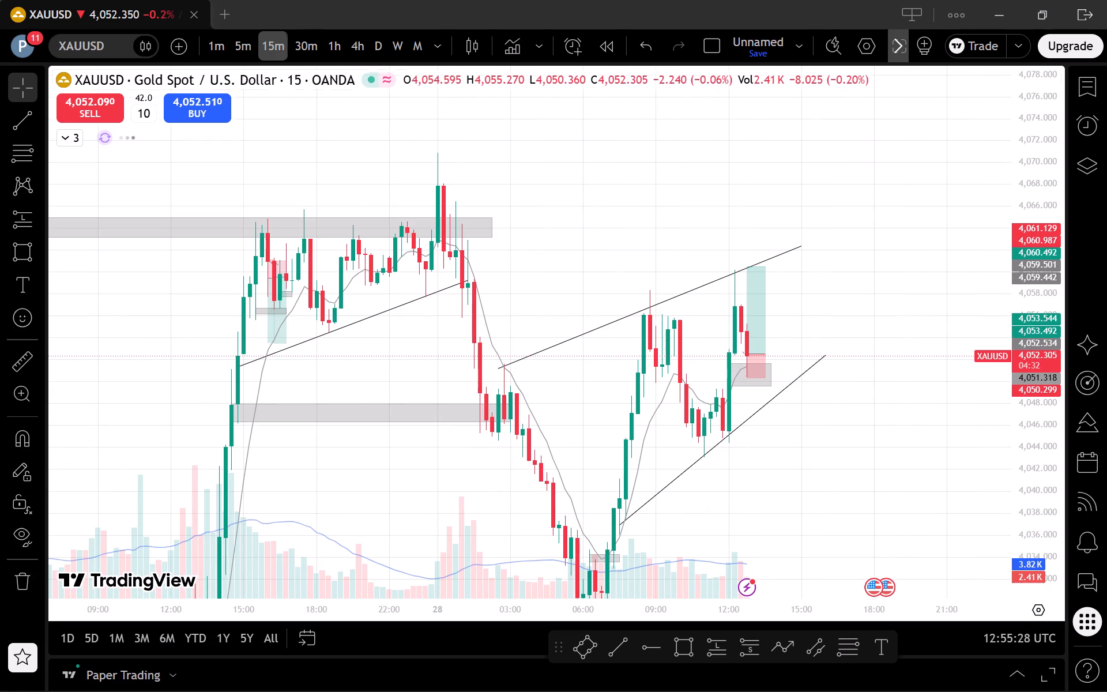
pyautogui.scroll(2, 780, 524)
pyautogui.moveTo(796, 515); pyautogui.dragTo(819, 471)
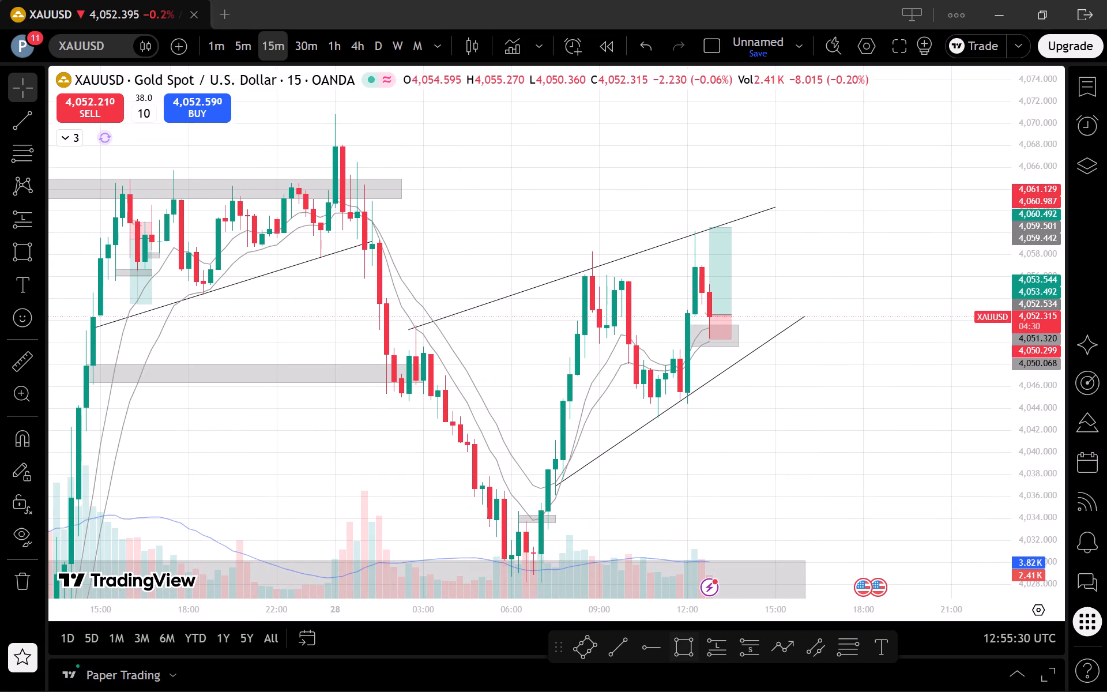
pyautogui.click(687, 649)
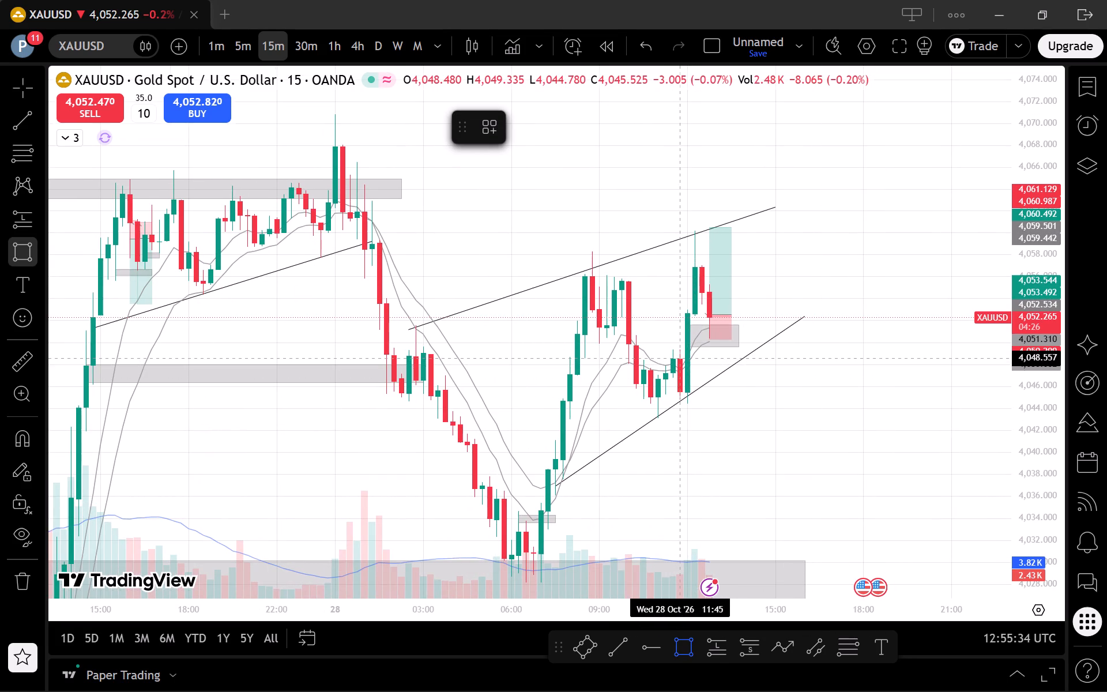
pyautogui.click(680, 358)
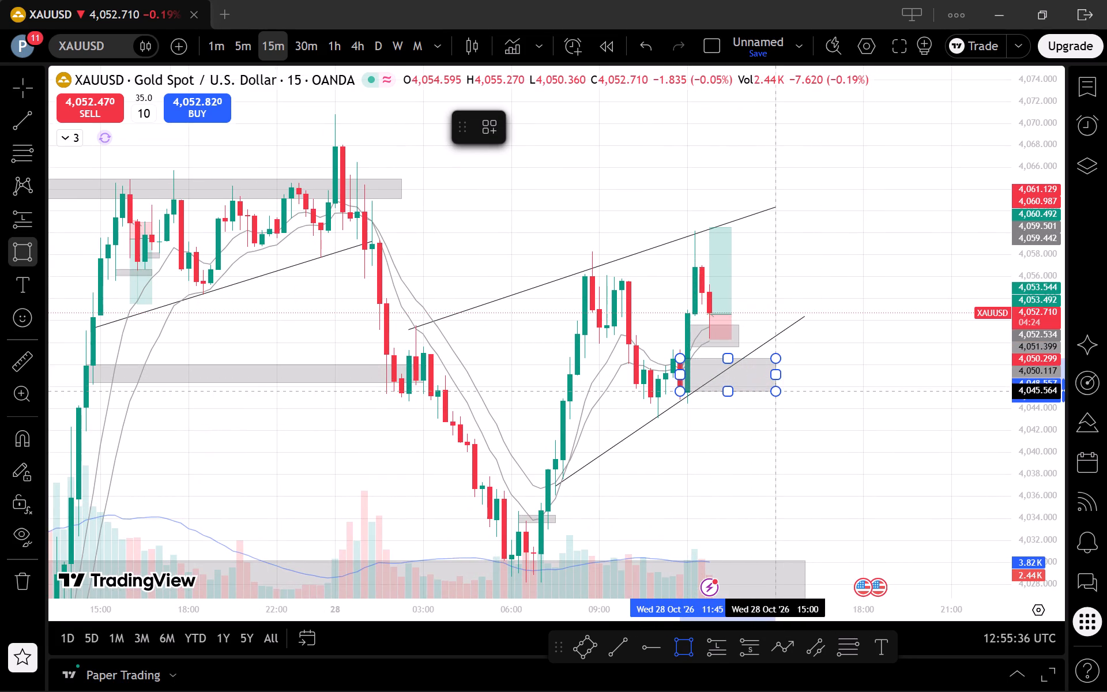
pyautogui.click(778, 392)
pyautogui.click(777, 442)
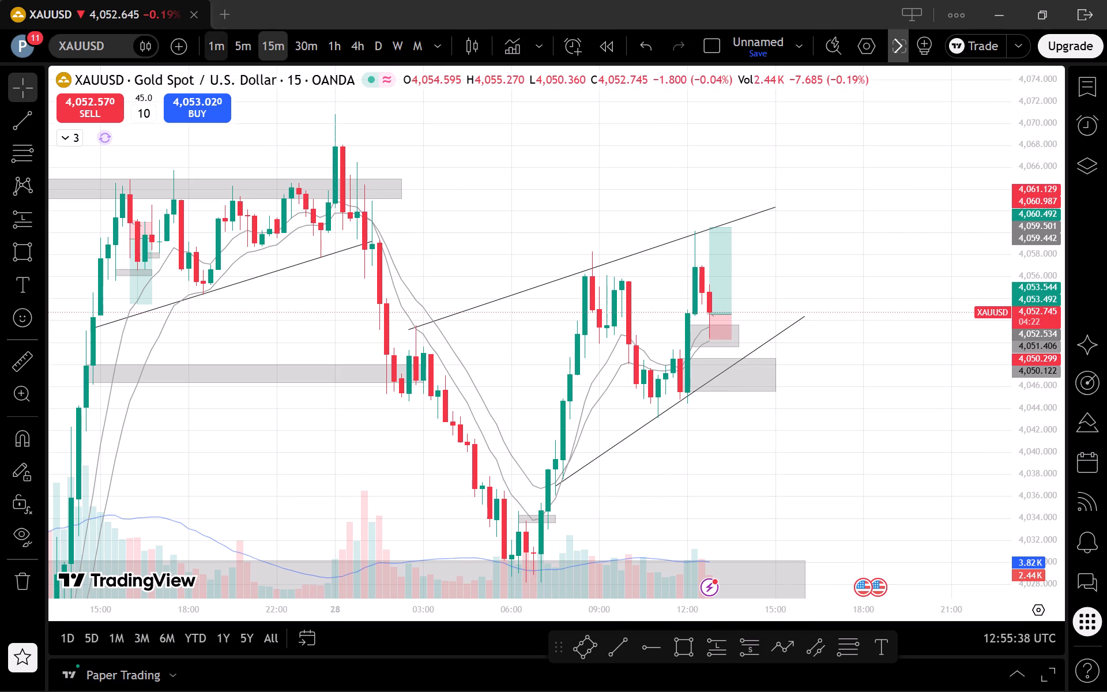
# Examine the 5-minute chart for price against the long position, the two grey zones and the trend lines.
pyautogui.click(244, 51)
pyautogui.scroll(-1, 1000, 502)
pyautogui.moveTo(1029, 517); pyautogui.dragTo(1001, 411)
pyautogui.moveTo(941, 452); pyautogui.dragTo(941, 461)
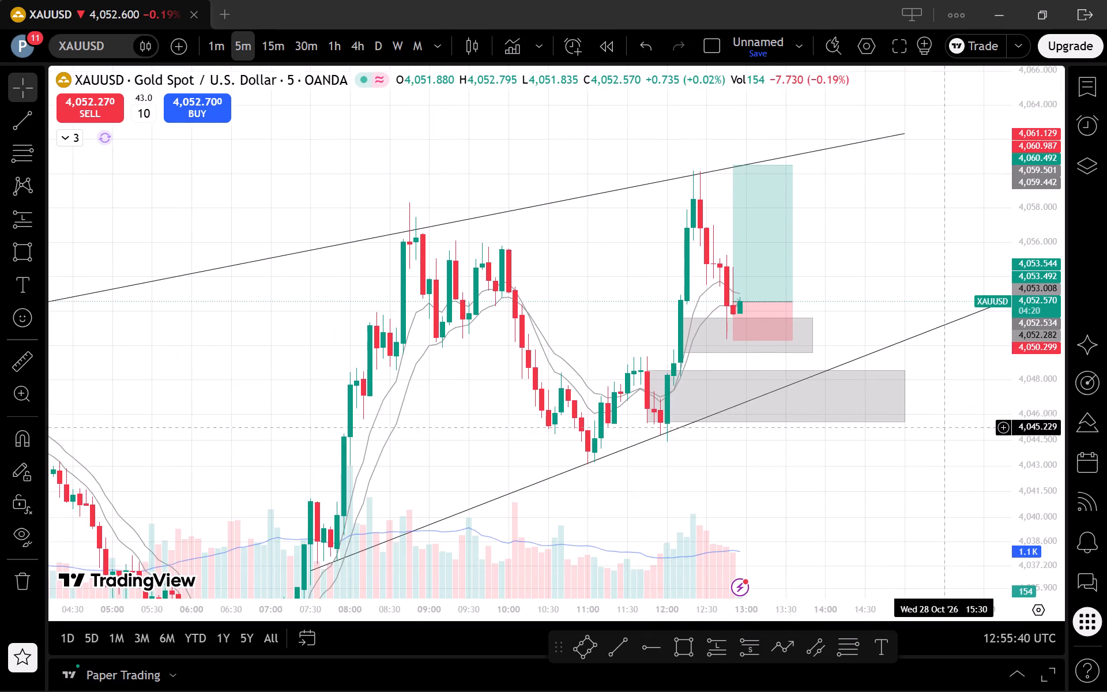
pyautogui.moveTo(941, 461); pyautogui.dragTo(945, 505)
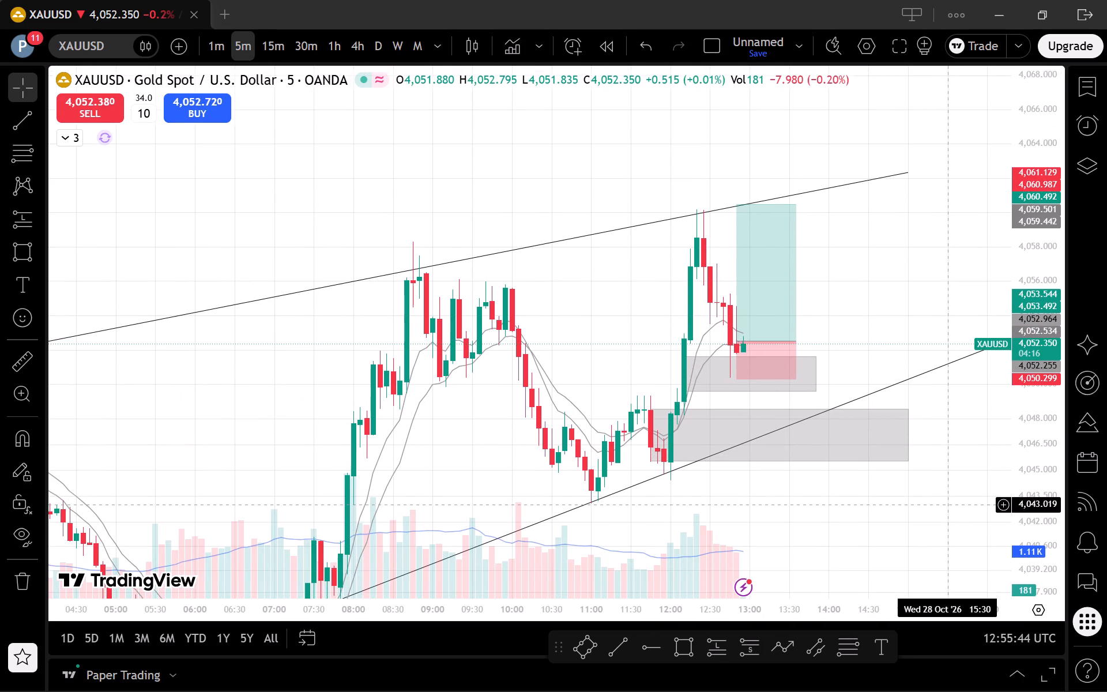
pyautogui.scroll(-1, 945, 505)
pyautogui.moveTo(1042, 389); pyautogui.dragTo(1046, 437)
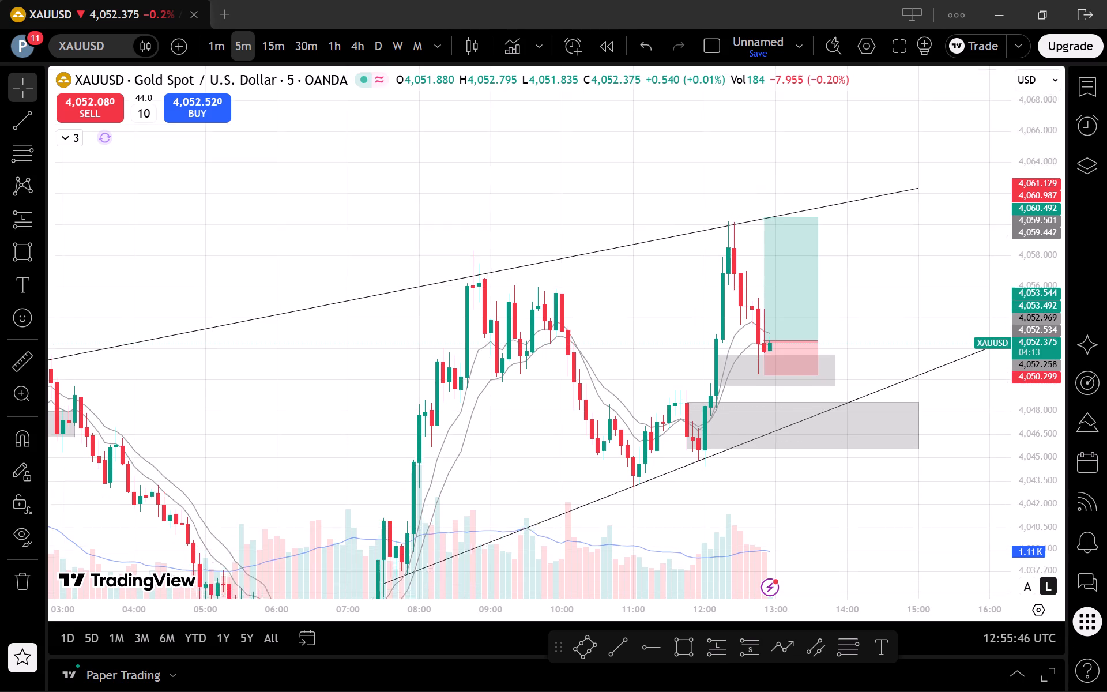
pyautogui.moveTo(1046, 437); pyautogui.dragTo(1049, 487)
pyautogui.scroll(-2, 990, 492)
pyautogui.moveTo(967, 500); pyautogui.dragTo(946, 457)
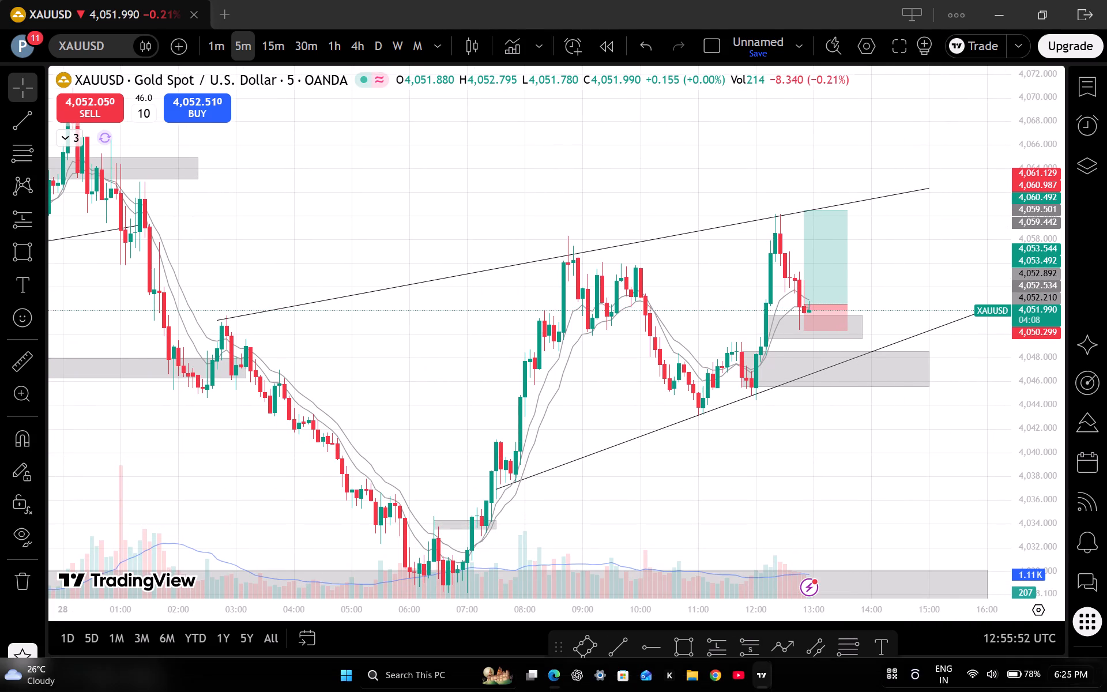
pyautogui.scroll(2, 930, 495)
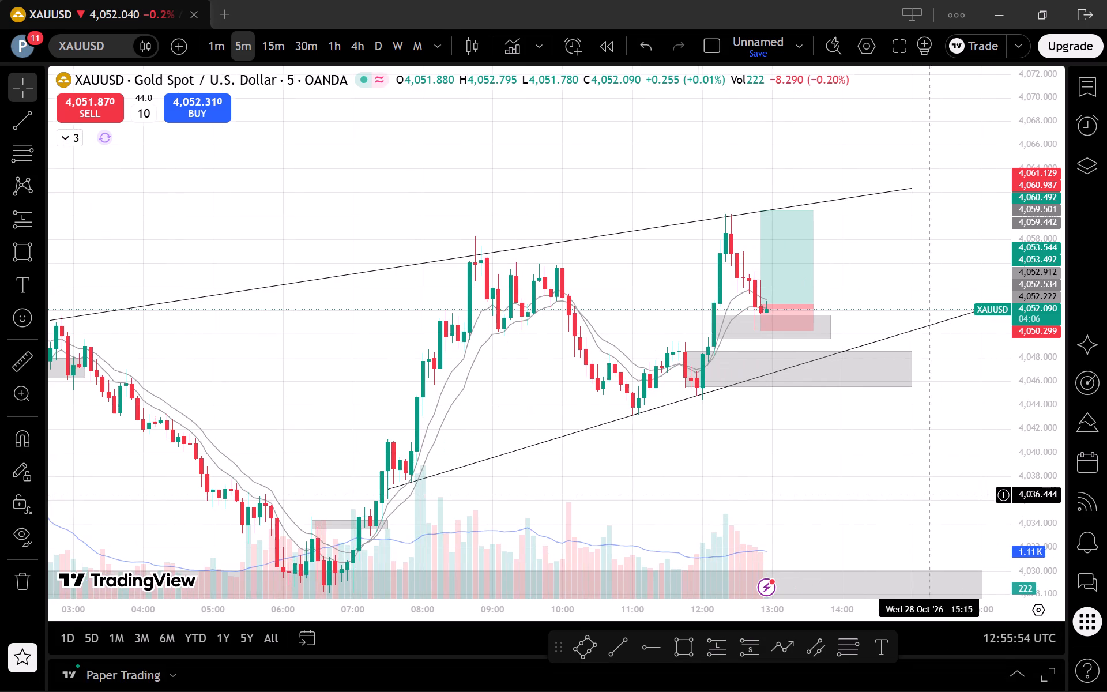
pyautogui.moveTo(1044, 513); pyautogui.dragTo(1025, 393)
pyautogui.scroll(2, 884, 292)
pyautogui.moveTo(899, 260); pyautogui.dragTo(973, 310)
pyautogui.moveTo(1052, 262); pyautogui.dragTo(1055, 367)
pyautogui.scroll(-1, 904, 345)
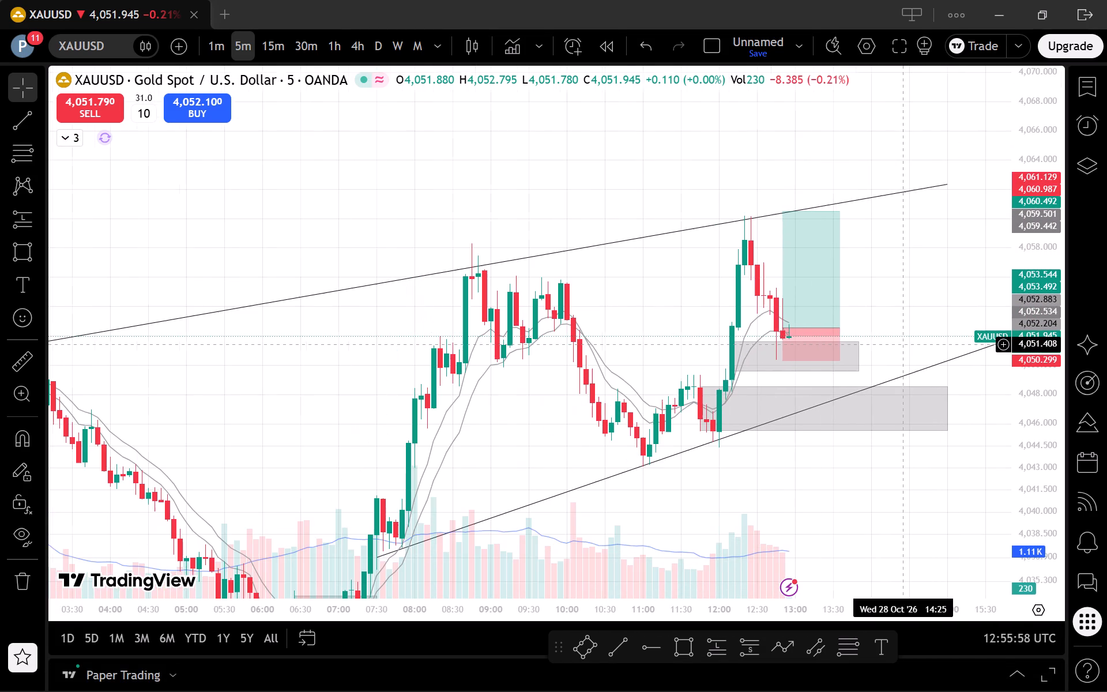
# Examine the 1-minute candles falling from the recent high towards the long position's stop area and the grey zones.
pyautogui.click(221, 38)
pyautogui.scroll(-3, 823, 299)
pyautogui.moveTo(962, 512); pyautogui.dragTo(671, 482)
pyautogui.scroll(-1, 861, 551)
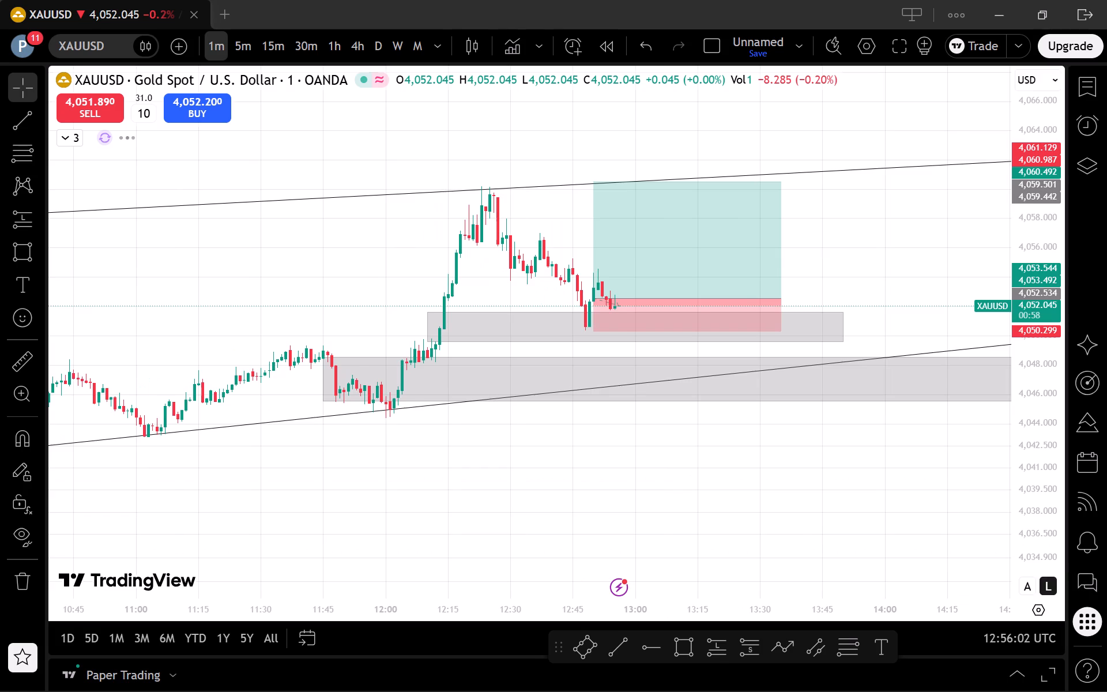
pyautogui.moveTo(1057, 542); pyautogui.dragTo(1023, 410)
pyautogui.scroll(2, 927, 419)
pyautogui.moveTo(842, 250); pyautogui.dragTo(994, 312)
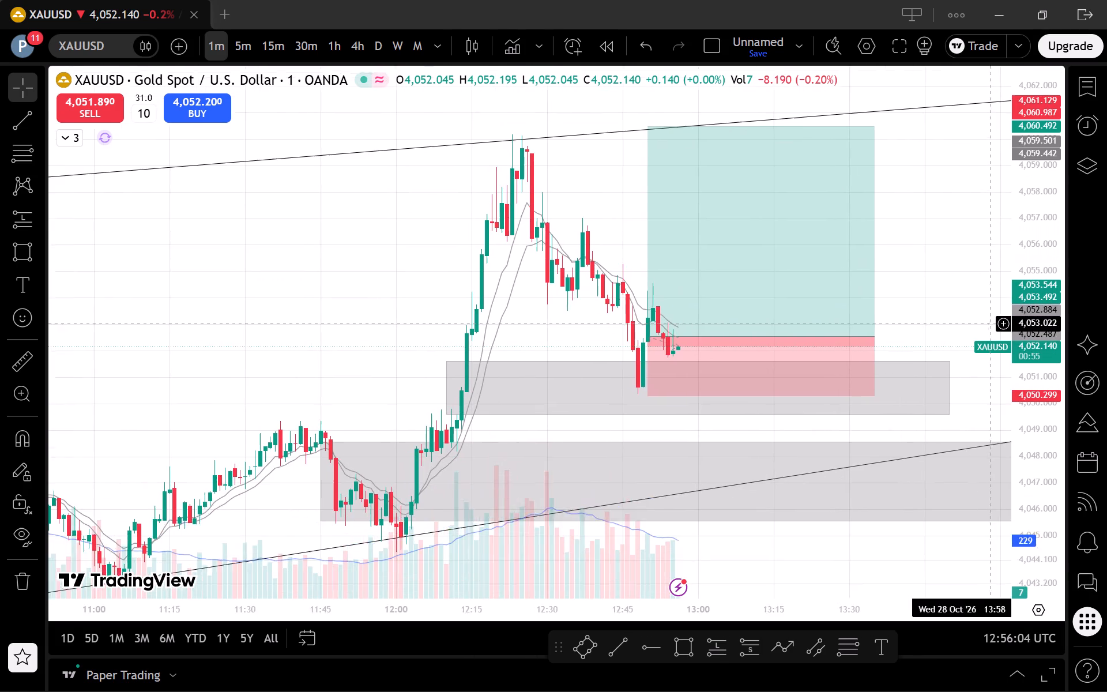
pyautogui.moveTo(994, 312); pyautogui.dragTo(996, 309)
pyautogui.moveTo(1037, 253); pyautogui.dragTo(1053, 314)
pyautogui.scroll(-1, 955, 329)
pyautogui.moveTo(943, 307); pyautogui.dragTo(922, 283)
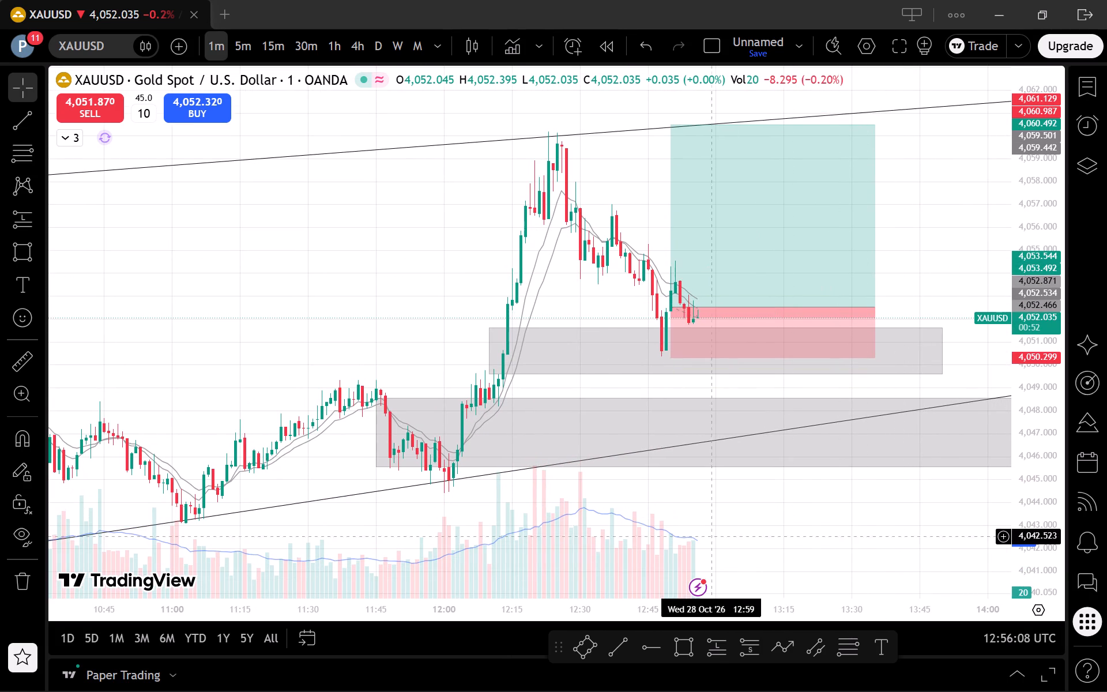
# Draw a descending parallel channel from the 12:24 high near 4,060.18 to 13:05 near 4,051.46, with its lower line beneath the pullback lows.
pyautogui.click(808, 648)
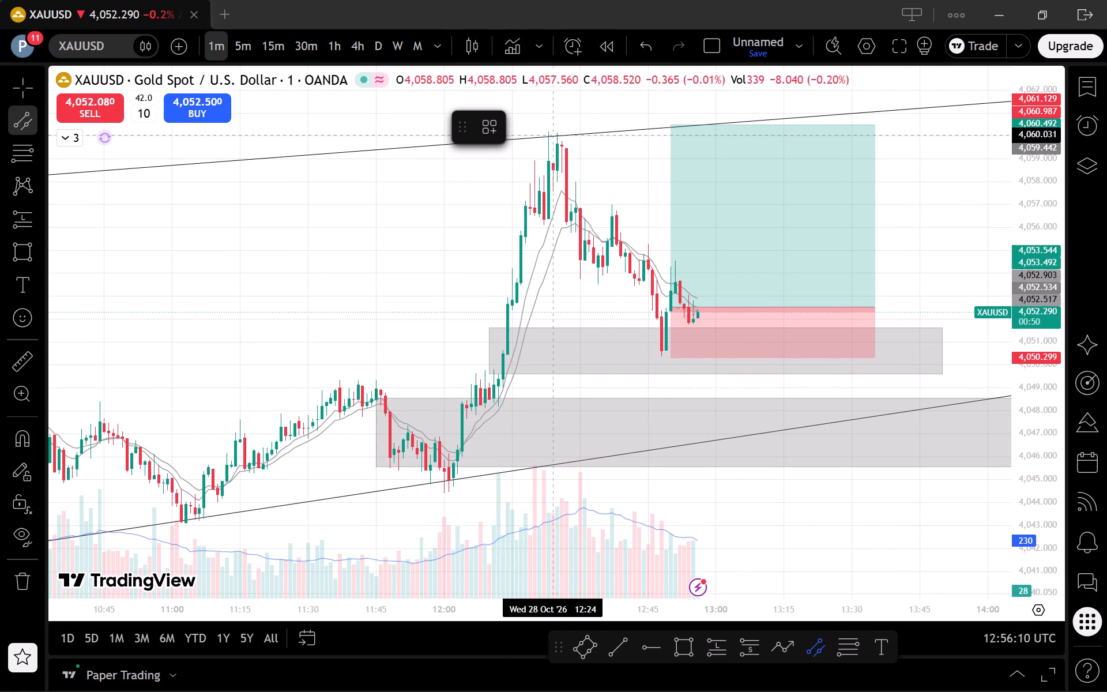
pyautogui.click(552, 131)
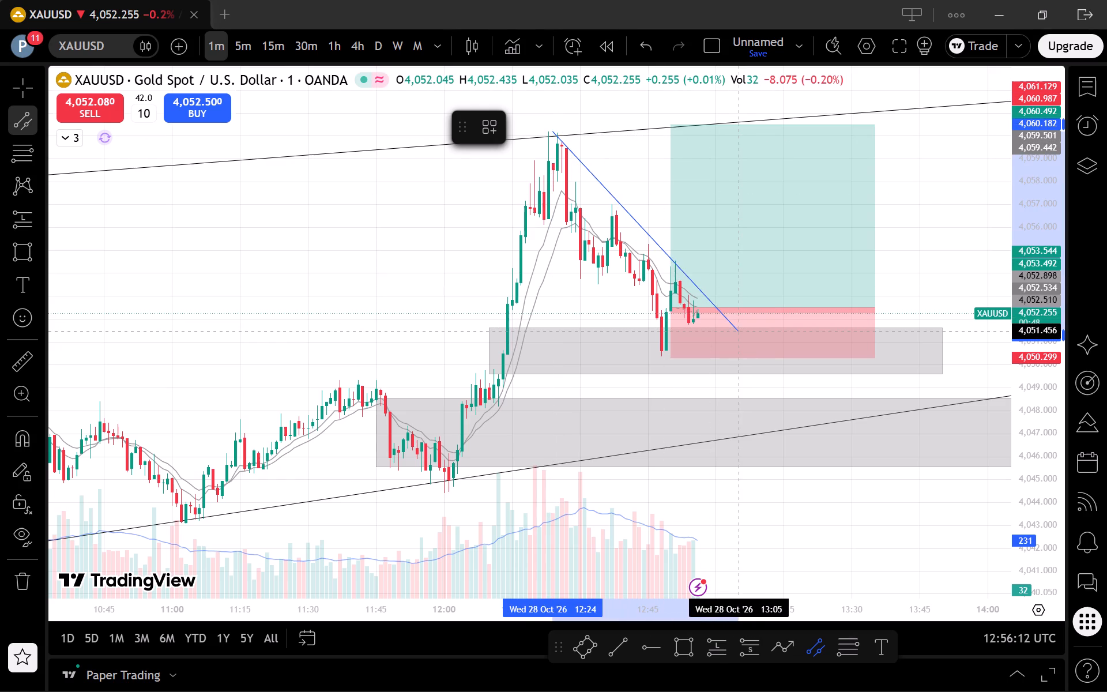
pyautogui.click(739, 332)
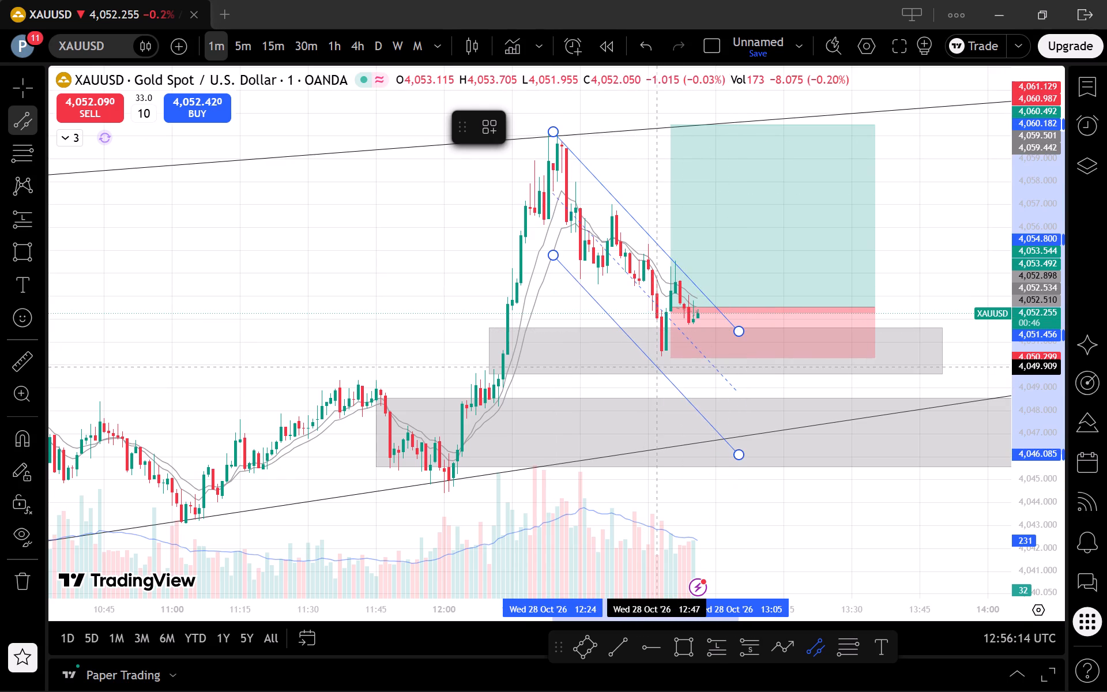
pyautogui.click(647, 353)
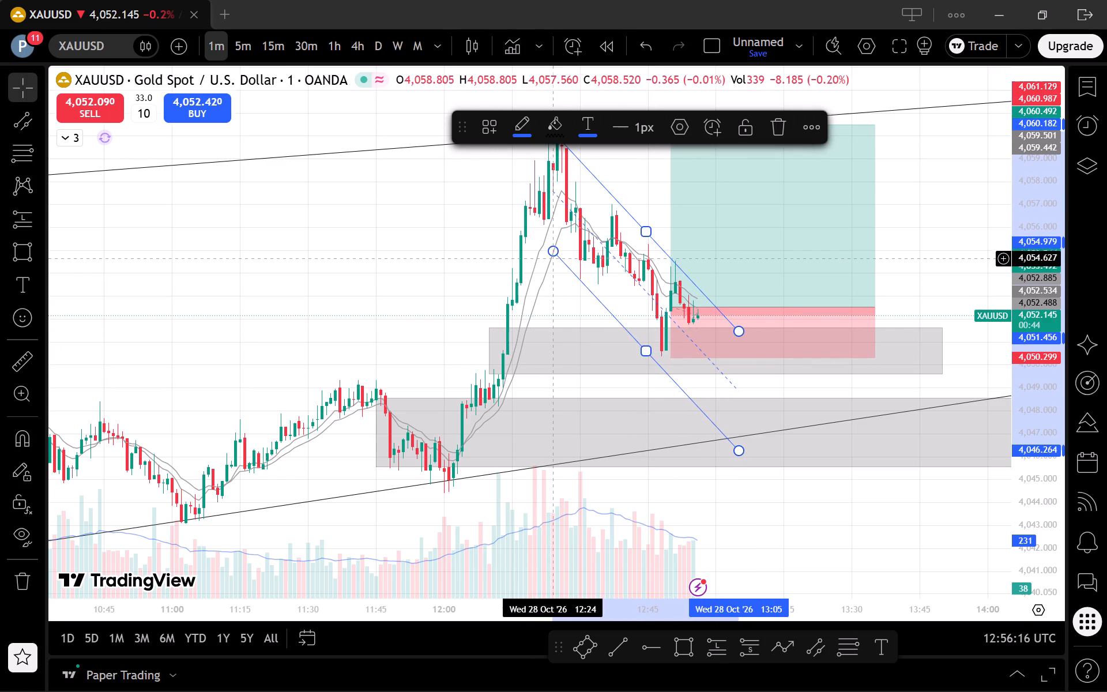
# Reshape the channel to span 12:17 to 13:03, with its upper line from about 4,061.11 to 4,052.30 and lower from 4,056.29 to 4,047.50.
pyautogui.moveTo(549, 251); pyautogui.dragTo(525, 228)
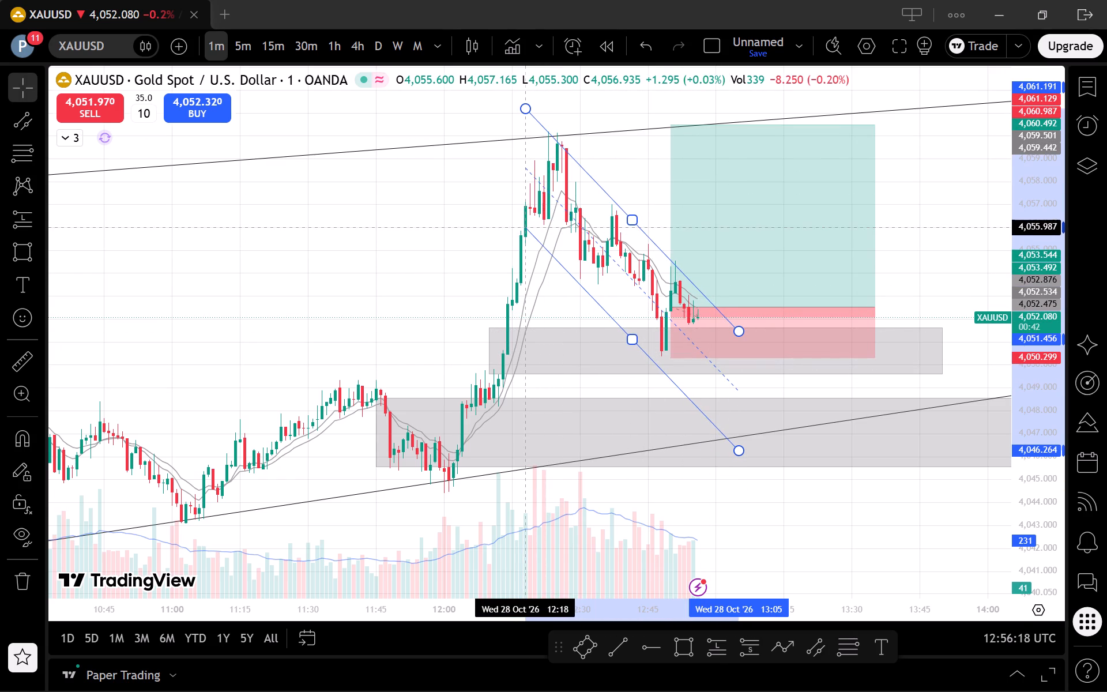
pyautogui.moveTo(525, 228); pyautogui.dragTo(523, 221)
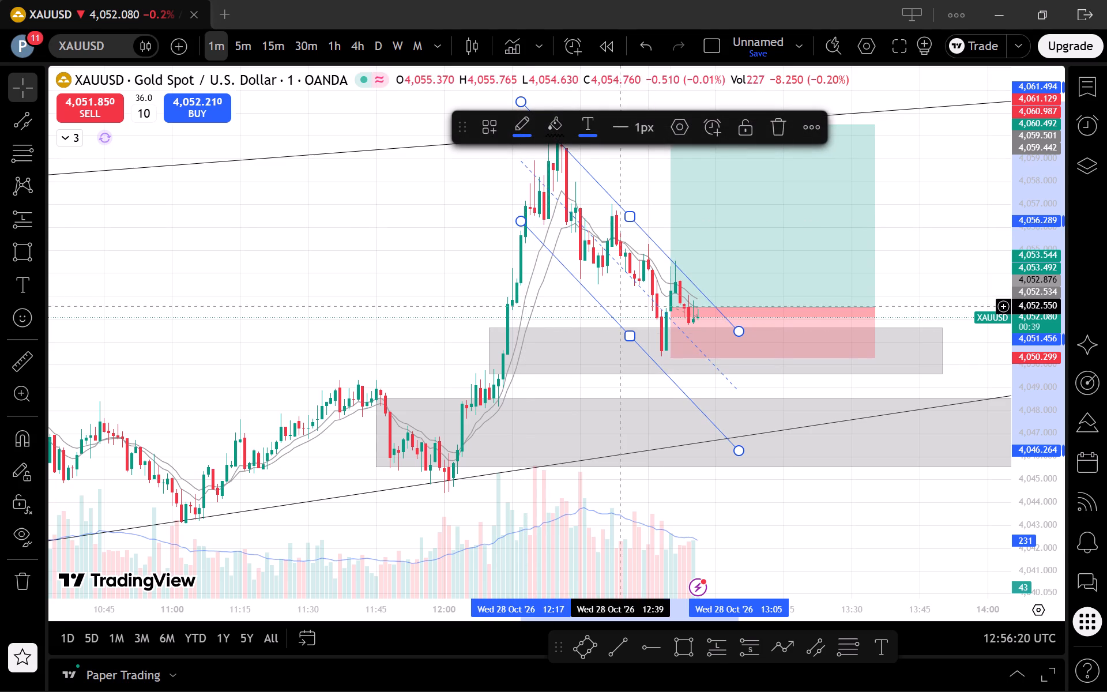
pyautogui.moveTo(739, 453); pyautogui.dragTo(731, 431)
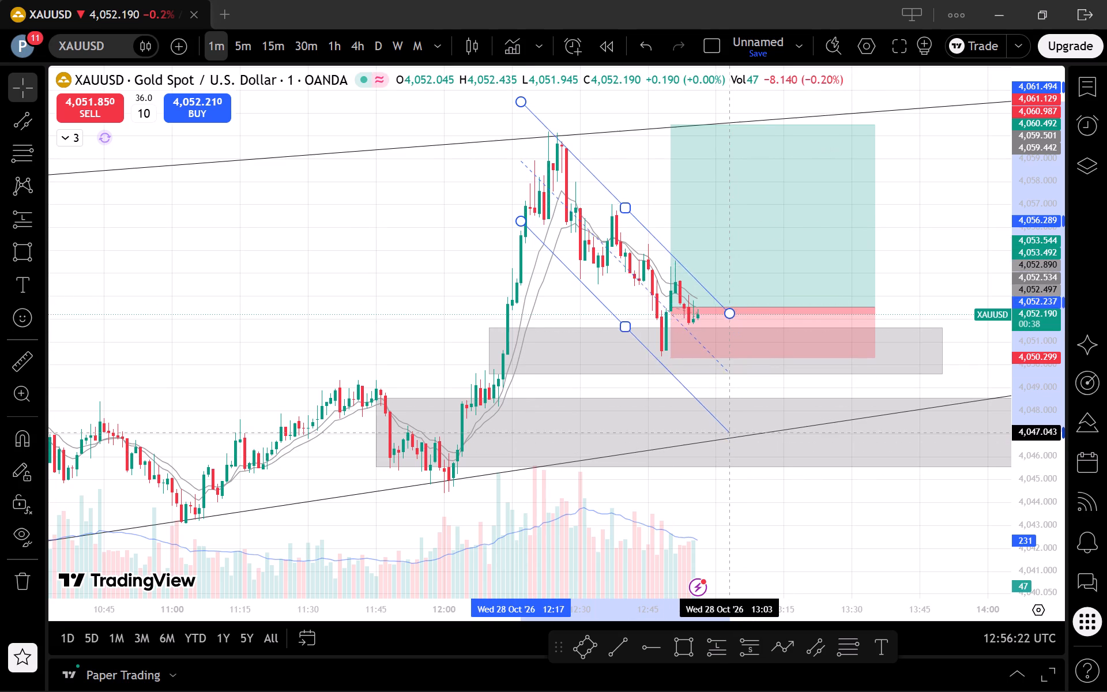
pyautogui.moveTo(731, 431); pyautogui.dragTo(728, 422)
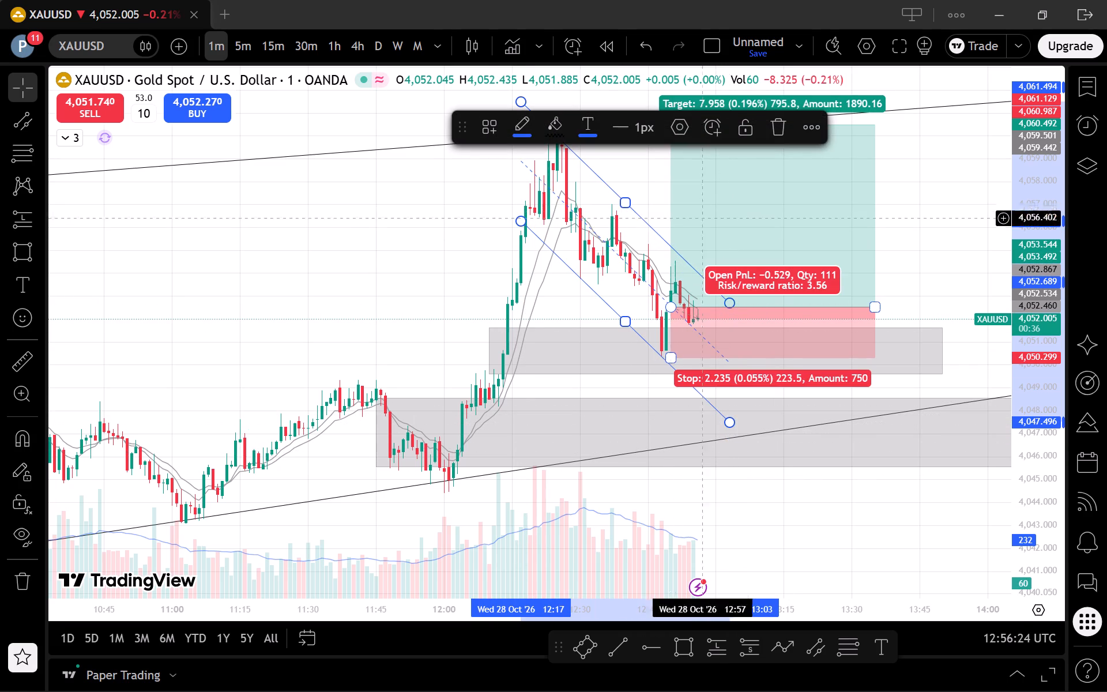
pyautogui.click(940, 257)
pyautogui.click(624, 204)
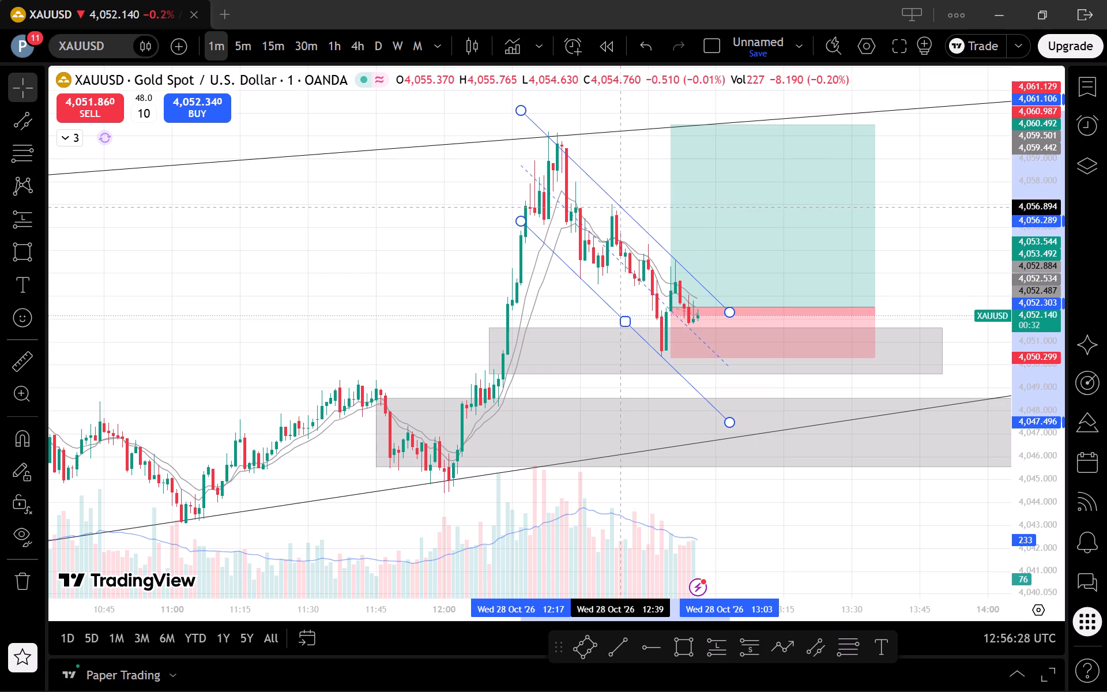
pyautogui.click(638, 189)
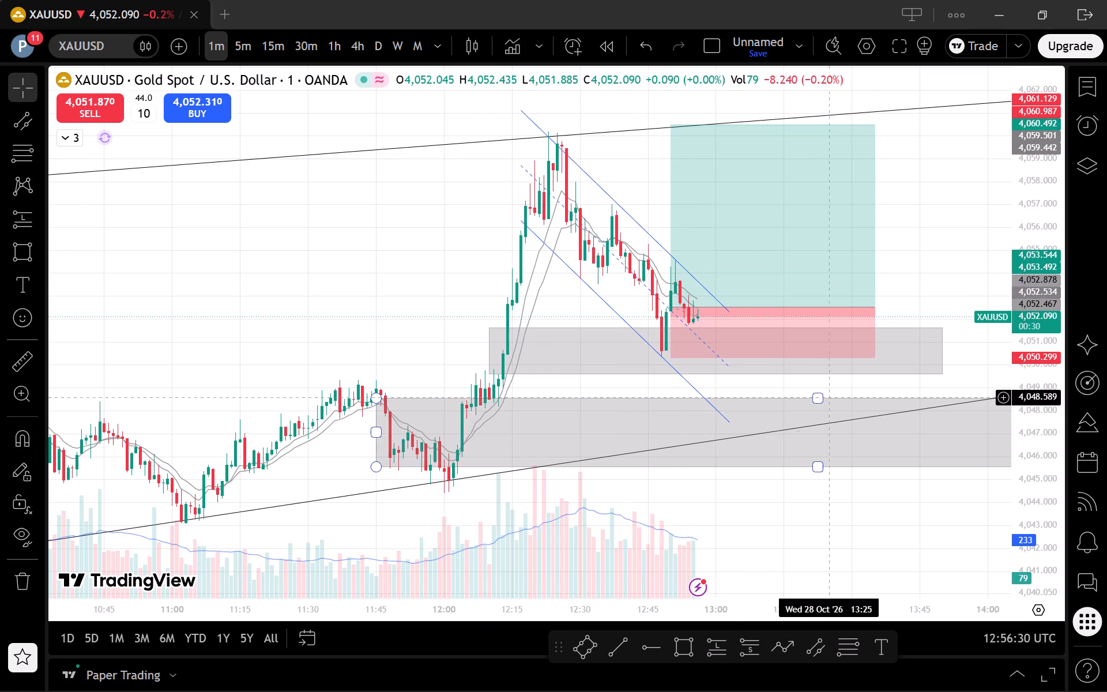
# Examine price within the descending channel against the long position and grey zones on the 1-minute and 5-minute charts.
pyautogui.scroll(2, 872, 502)
pyautogui.moveTo(863, 517); pyautogui.dragTo(917, 480)
pyautogui.scroll(-1, 916, 480)
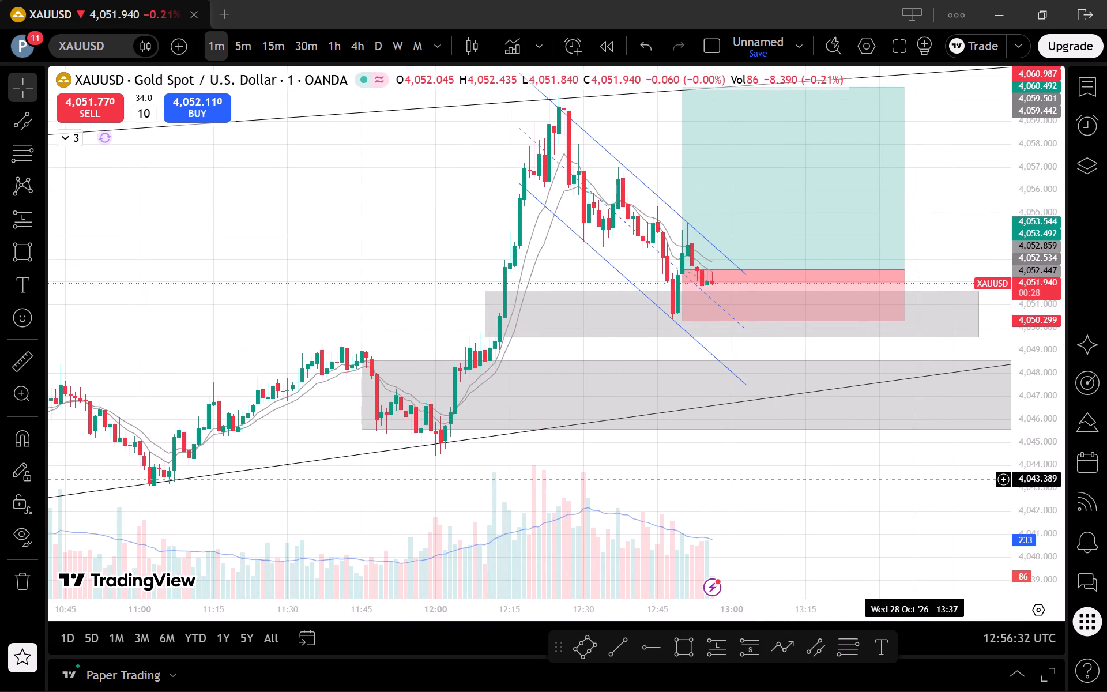
pyautogui.click(246, 47)
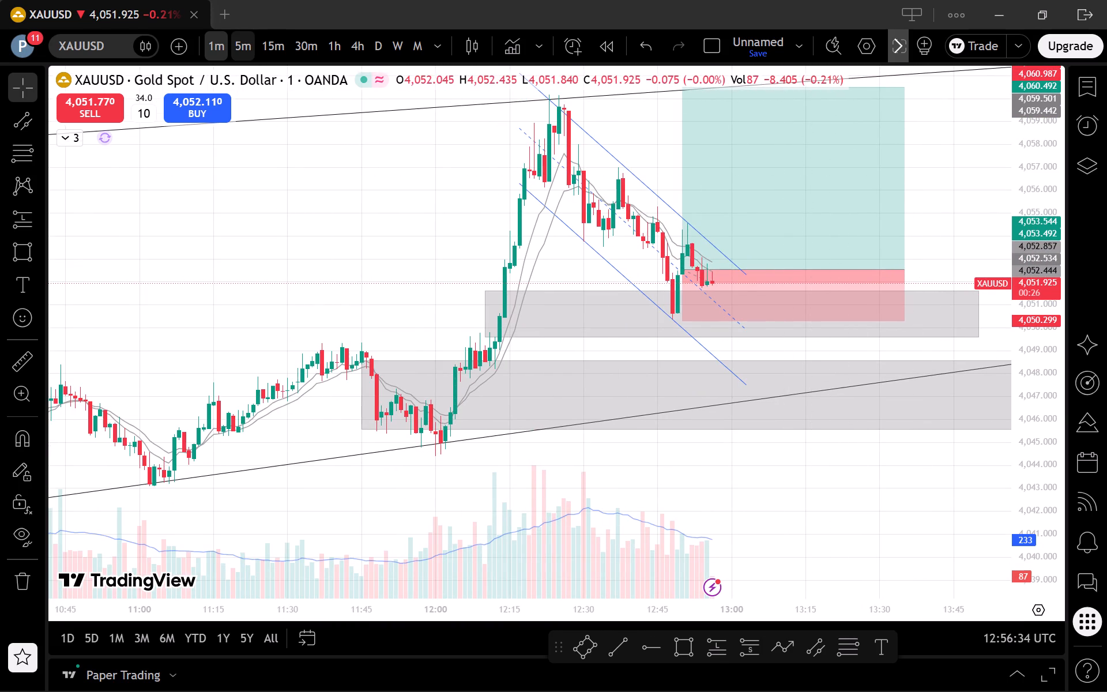
pyautogui.moveTo(1052, 310); pyautogui.dragTo(1052, 428)
pyautogui.moveTo(1052, 476); pyautogui.dragTo(1049, 531)
pyautogui.scroll(2, 909, 412)
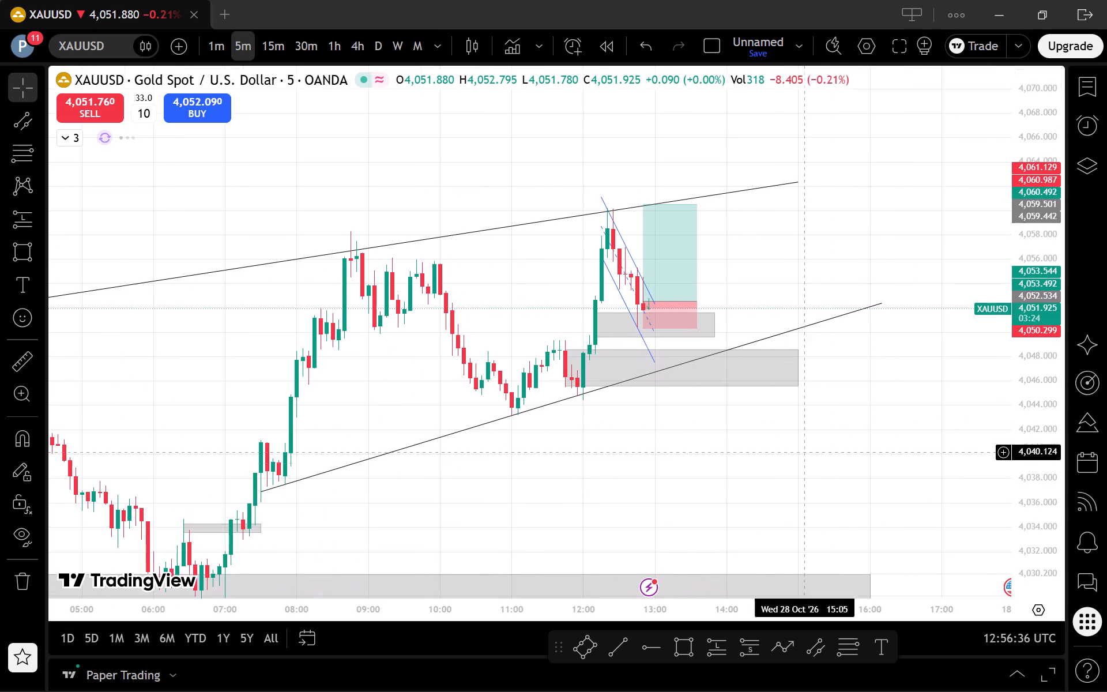
pyautogui.moveTo(822, 472); pyautogui.dragTo(852, 468)
pyautogui.click(224, 46)
pyautogui.scroll(-1, 940, 477)
pyautogui.moveTo(1049, 533); pyautogui.dragTo(1010, 395)
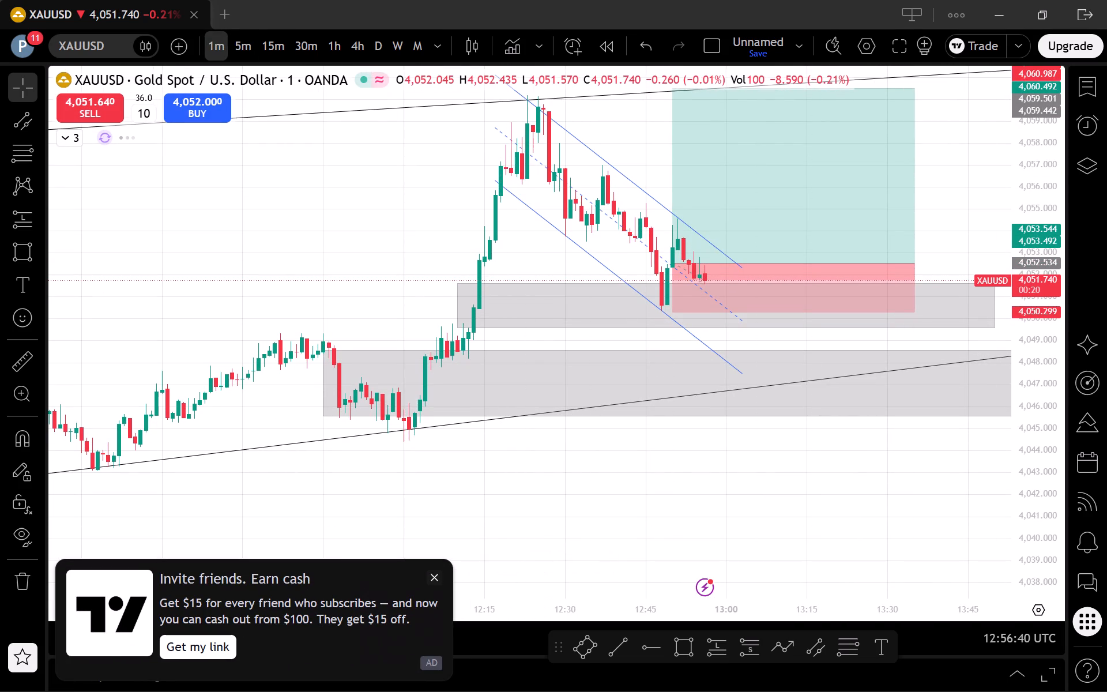
pyautogui.click(436, 578)
pyautogui.moveTo(910, 474); pyautogui.dragTo(823, 534)
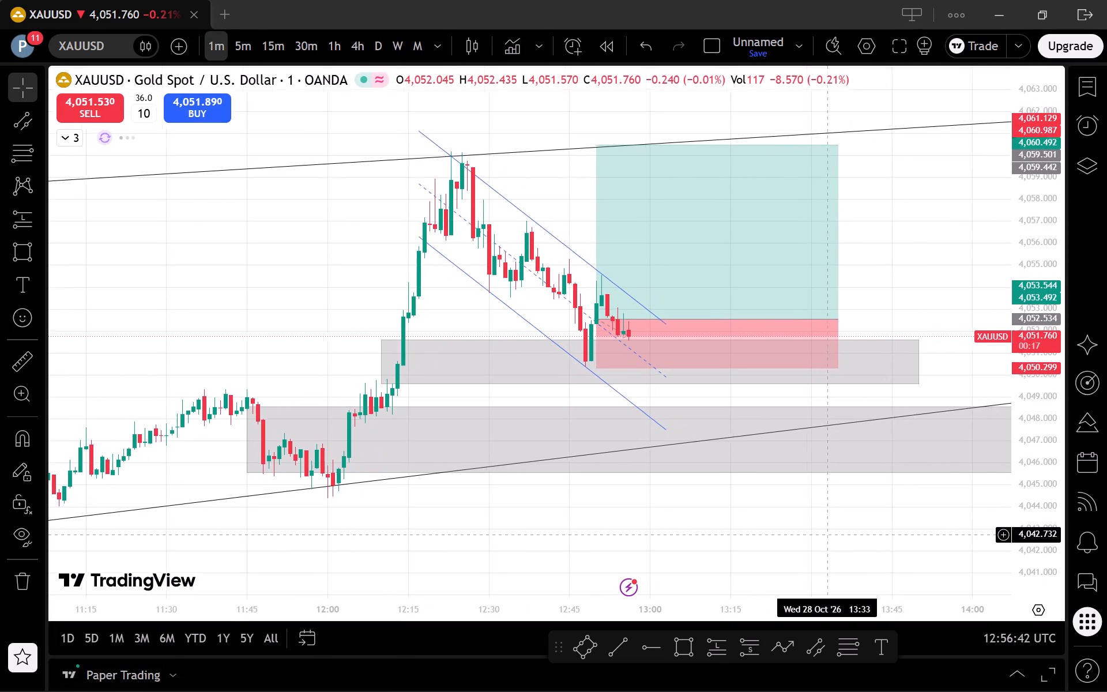
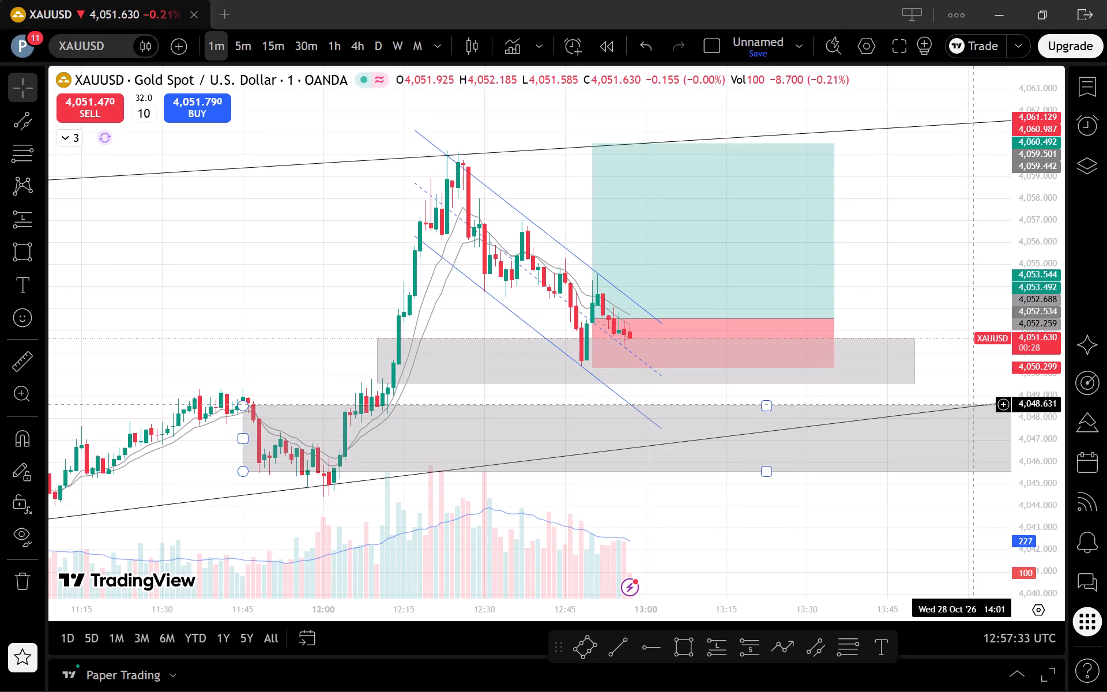
# Examine price against the descending channel, grey zones and drawn long position on the 5-minute and 1-minute charts.
pyautogui.click(242, 46)
pyautogui.moveTo(1030, 187); pyautogui.dragTo(1034, 412)
pyautogui.scroll(1, 909, 418)
pyautogui.moveTo(842, 441); pyautogui.dragTo(936, 441)
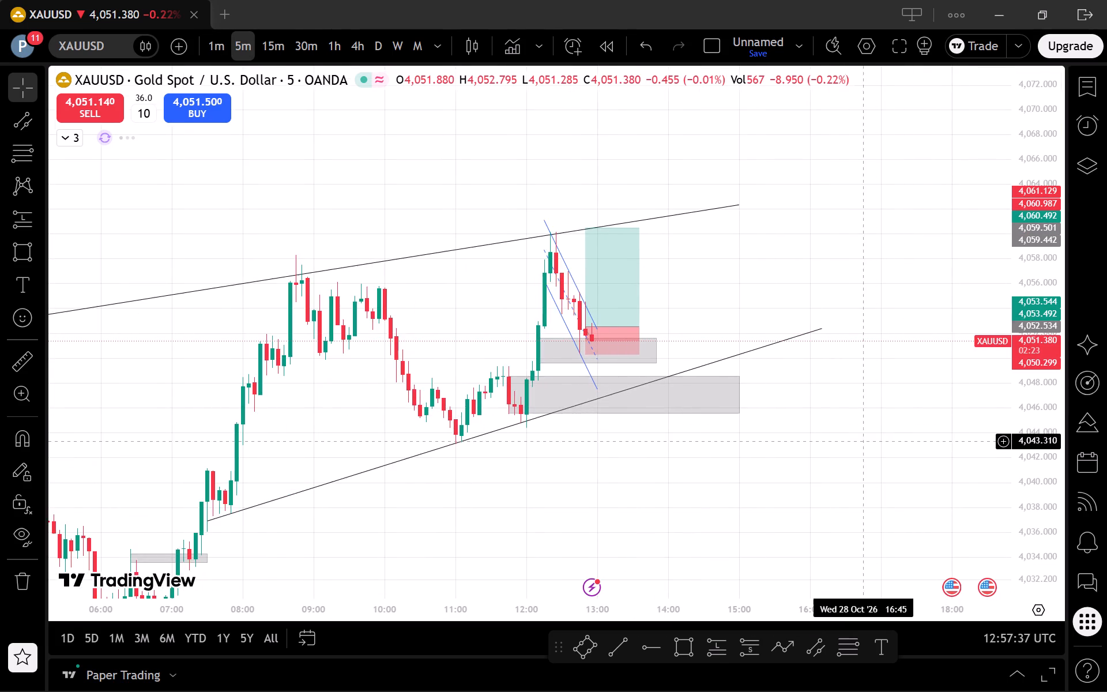
pyautogui.moveTo(936, 441); pyautogui.dragTo(937, 441)
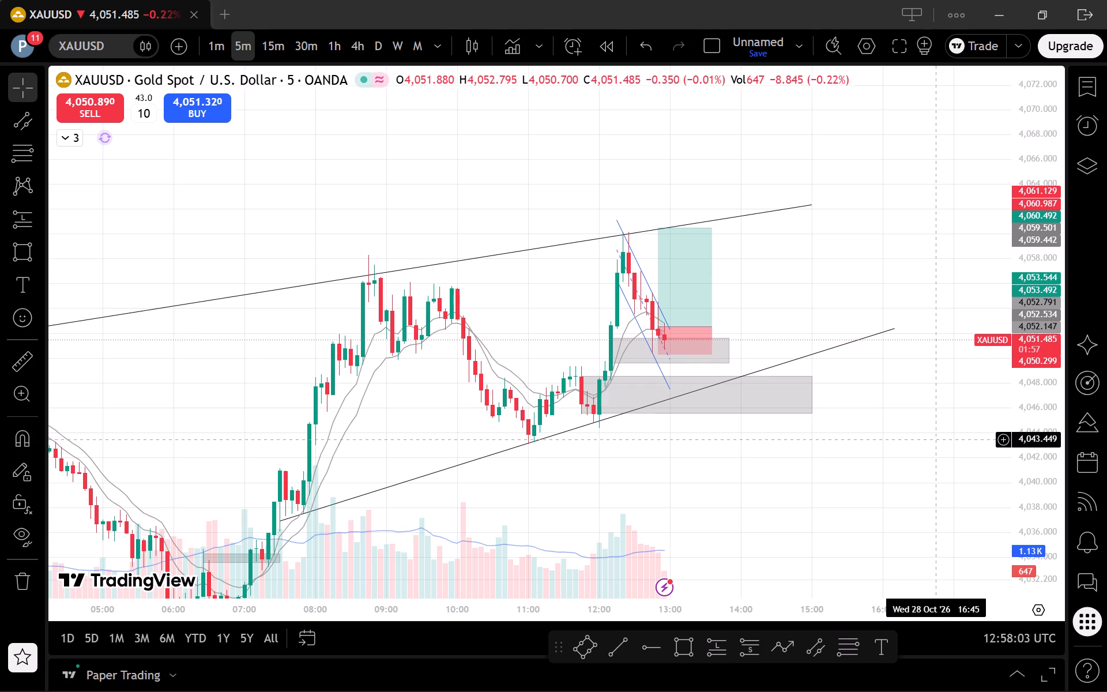
pyautogui.scroll(1, 869, 392)
pyautogui.click(213, 53)
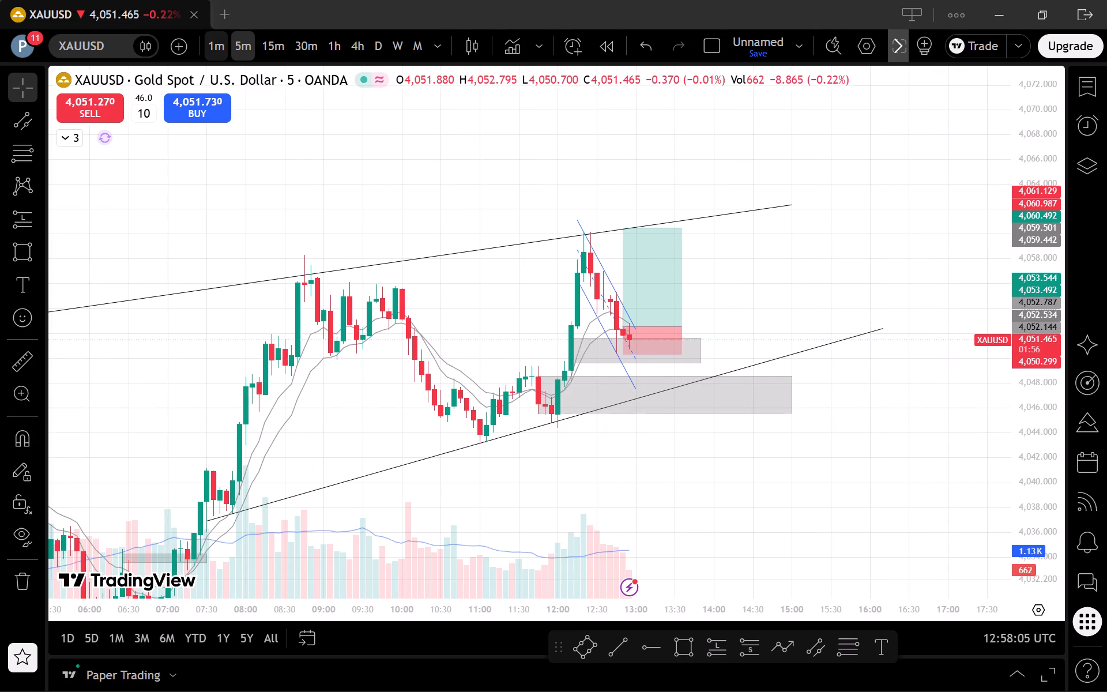
pyautogui.scroll(-2, 947, 506)
pyautogui.moveTo(1037, 539); pyautogui.dragTo(998, 288)
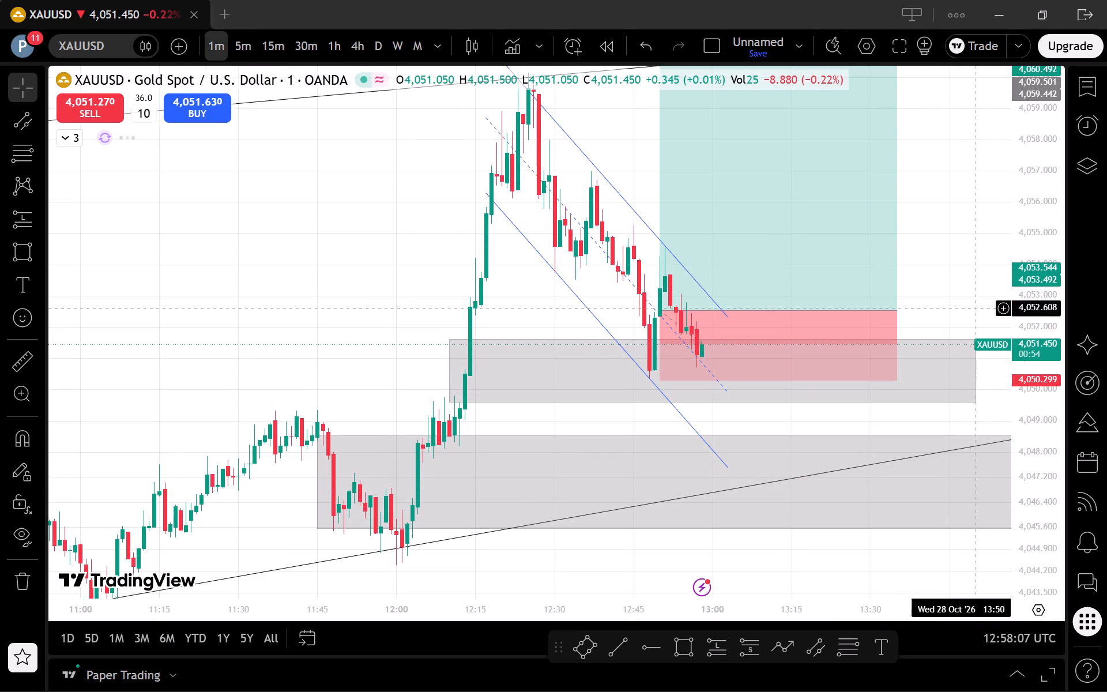
pyautogui.scroll(2, 959, 317)
pyautogui.moveTo(1055, 308); pyautogui.dragTo(1044, 483)
pyautogui.scroll(-2, 965, 514)
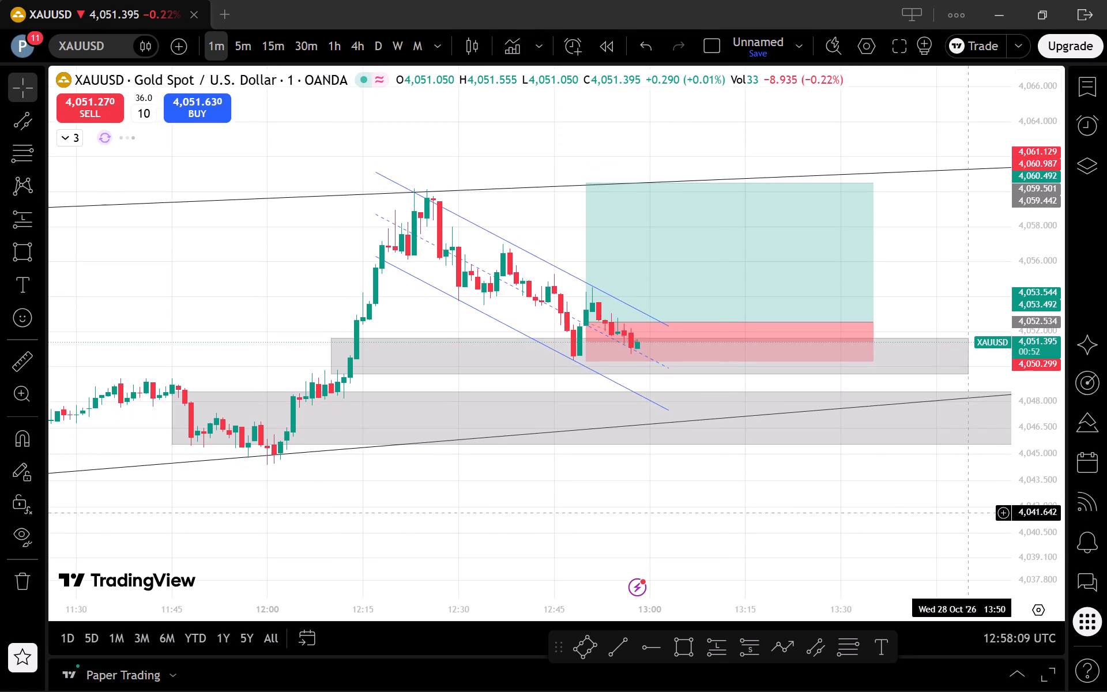
pyautogui.moveTo(1023, 552); pyautogui.dragTo(999, 442)
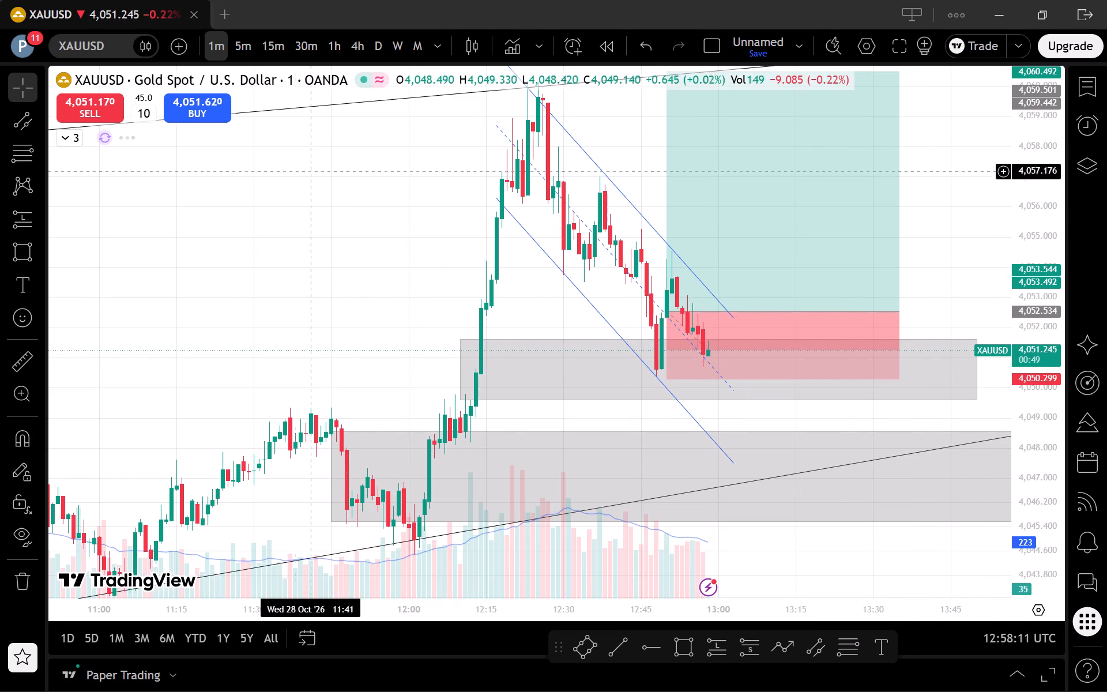
# Buy 10 units of XAUUSD at market in the paper trading account.
pyautogui.click(208, 114)
pyautogui.click(299, 288)
pyautogui.click(290, 296)
# Add a stop loss to the open buy position at 4,050.348, close to the drawn long position's stop level.
pyautogui.moveTo(268, 303); pyautogui.dragTo(151, 366)
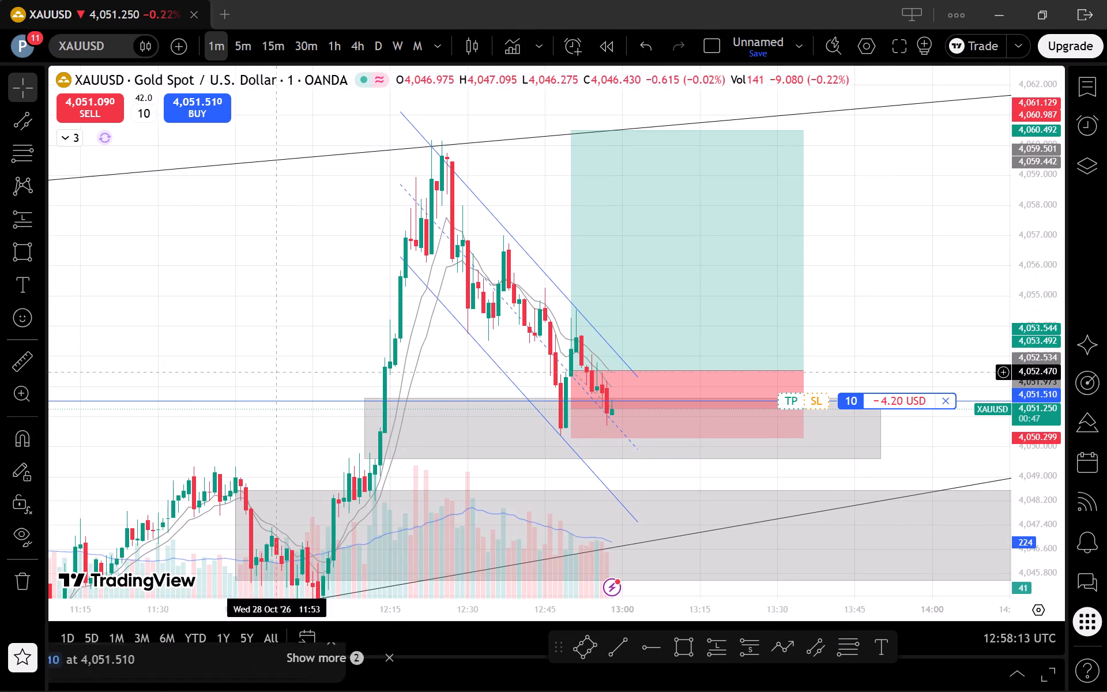
pyautogui.moveTo(818, 396); pyautogui.dragTo(840, 431)
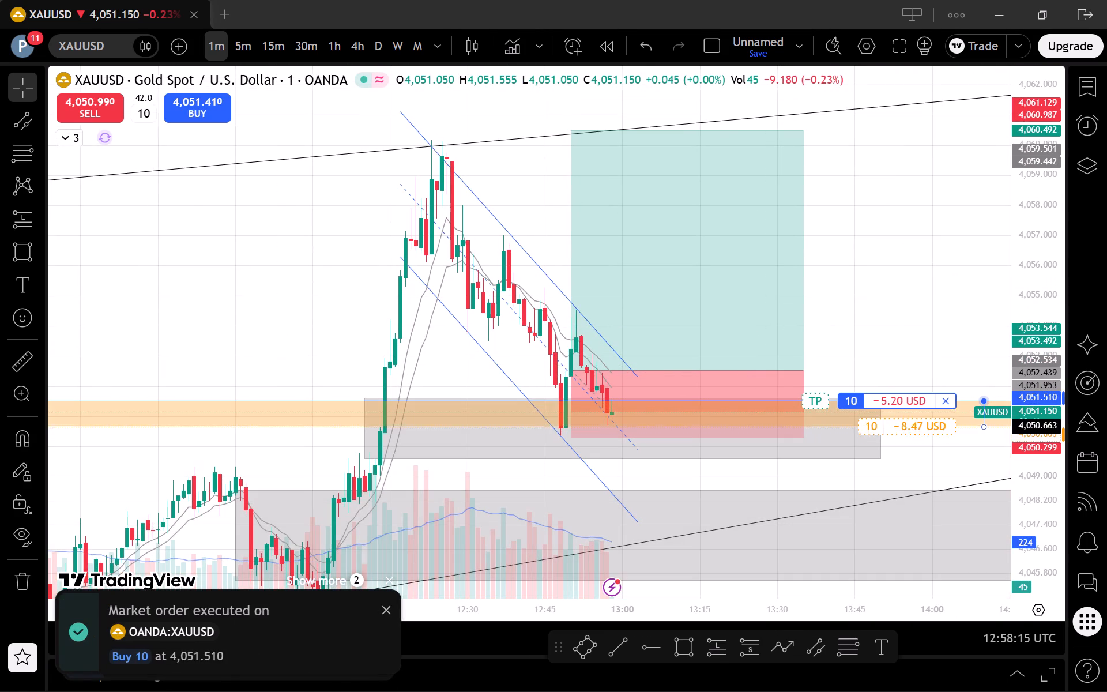
pyautogui.moveTo(840, 431); pyautogui.dragTo(846, 437)
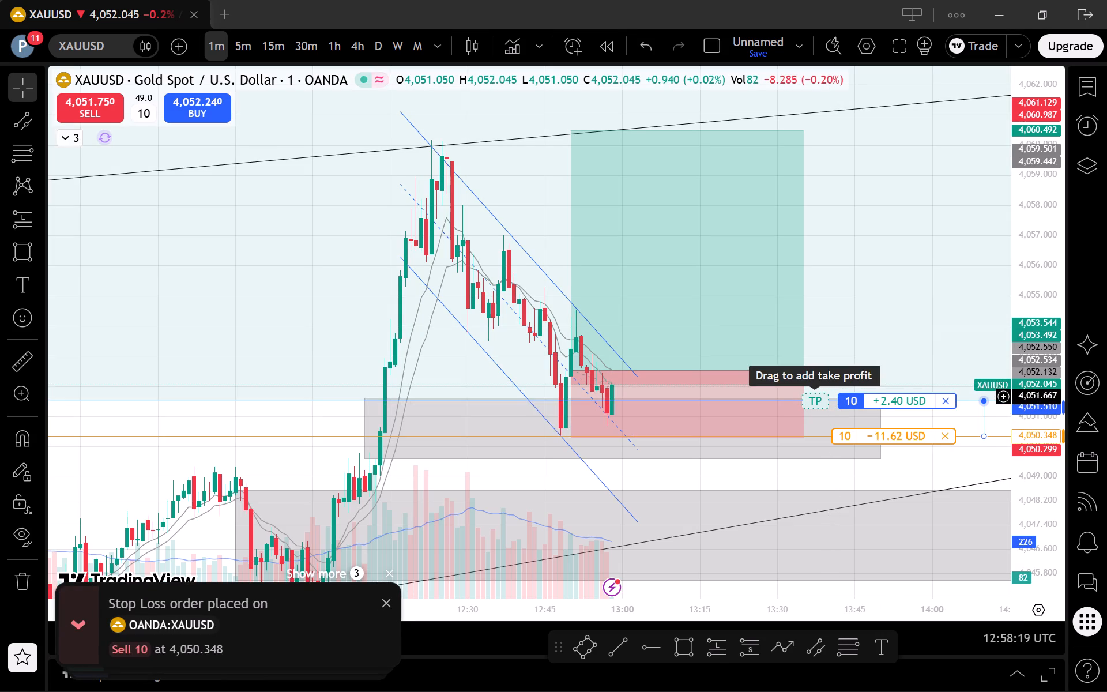
# Add a take profit to the open buy position at 4,060.738, slightly above the drawn long position's target.
pyautogui.moveTo(814, 396); pyautogui.dragTo(1010, 171)
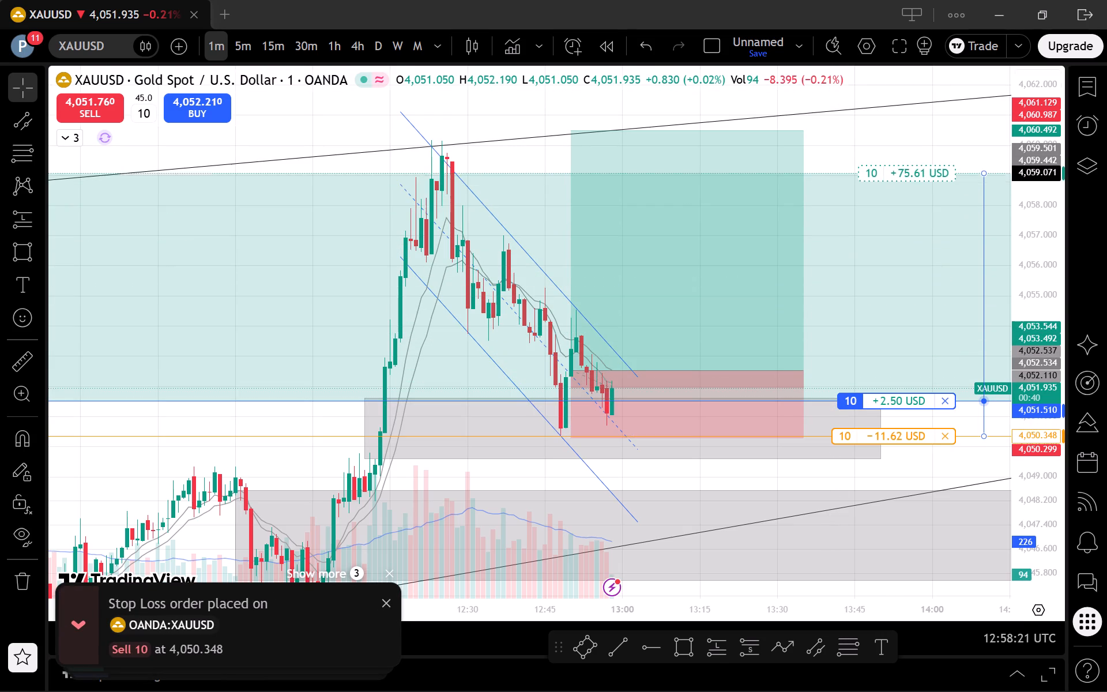
pyautogui.moveTo(1010, 171); pyautogui.dragTo(1007, 154)
pyautogui.moveTo(921, 153); pyautogui.dragTo(936, 141)
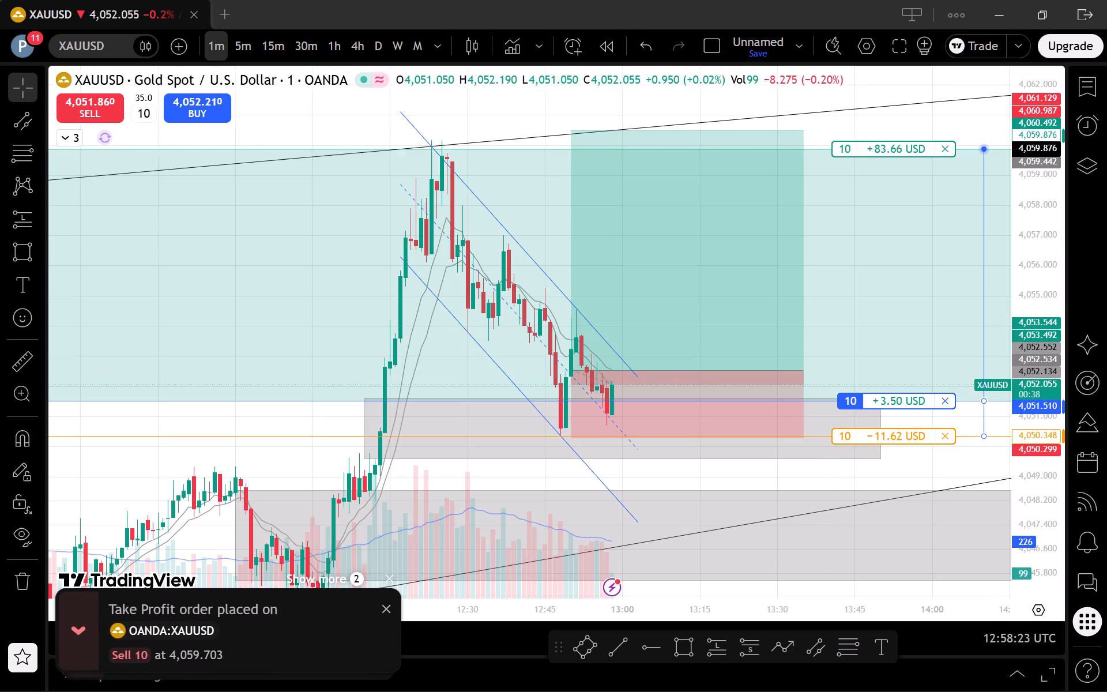
pyautogui.moveTo(936, 141); pyautogui.dragTo(953, 128)
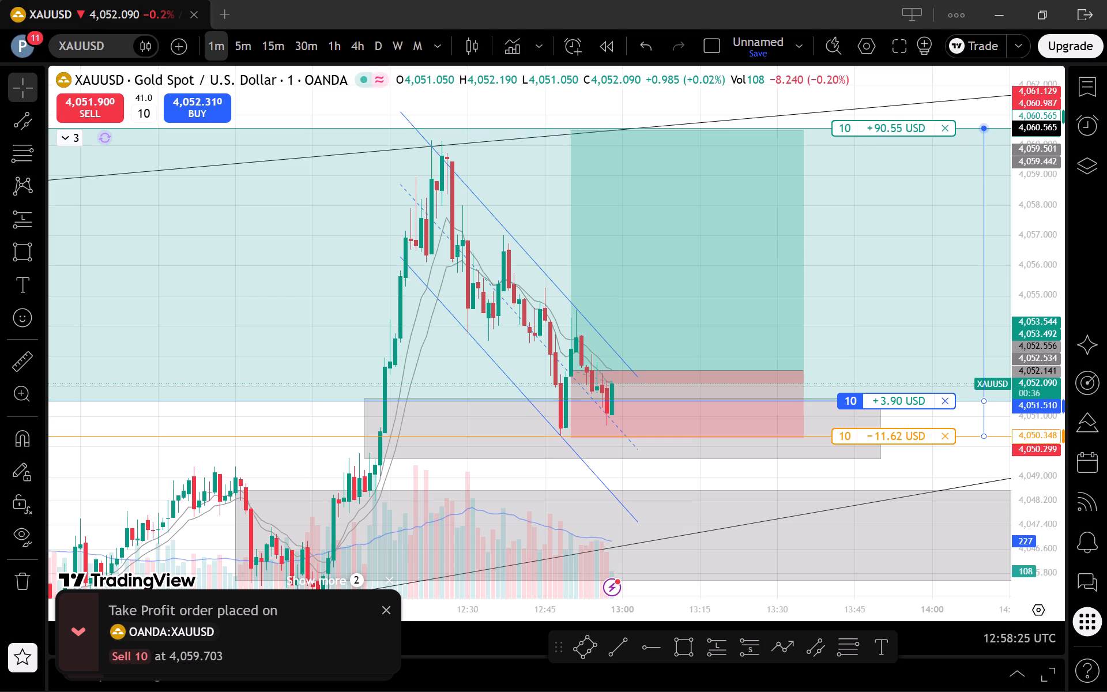
pyautogui.moveTo(953, 128); pyautogui.dragTo(961, 123)
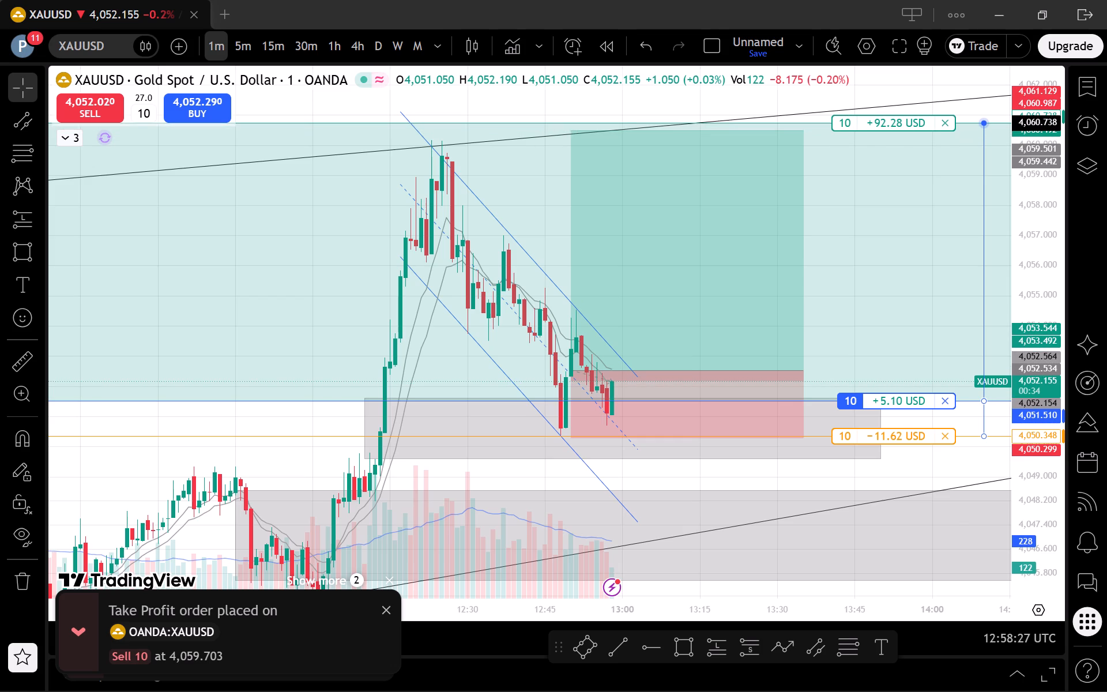
pyautogui.click(888, 273)
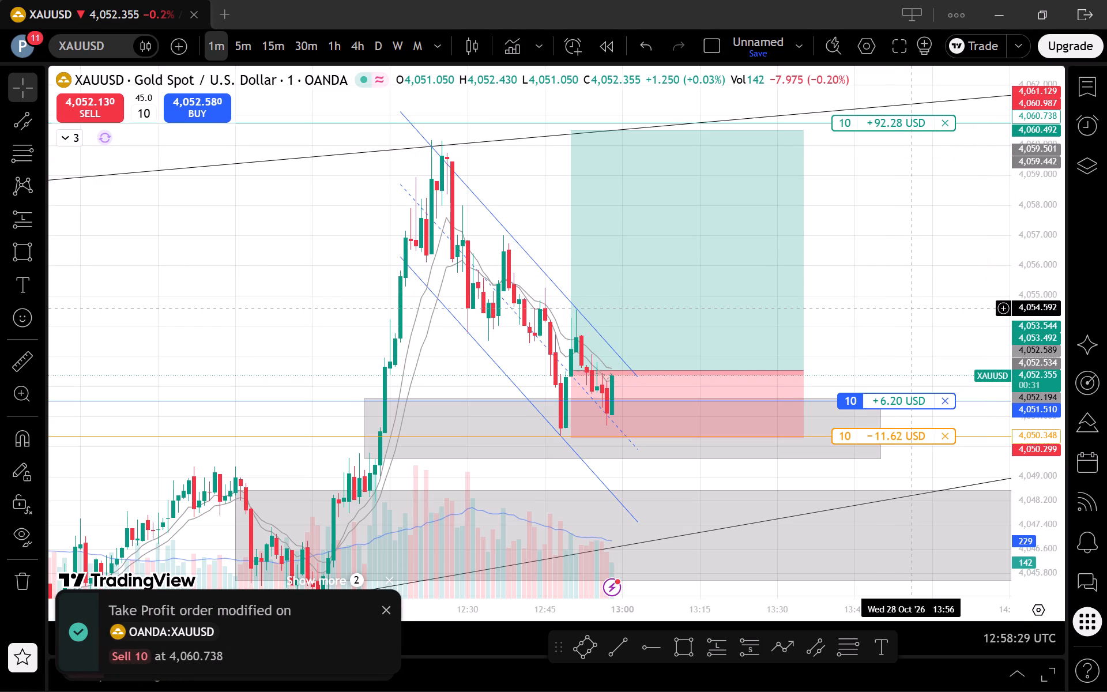
# Examine the live trade's entry, stop and target against the trendlines and channel on the 5-minute and 1-minute charts.
pyautogui.moveTo(911, 309); pyautogui.dragTo(891, 295)
pyautogui.click(231, 46)
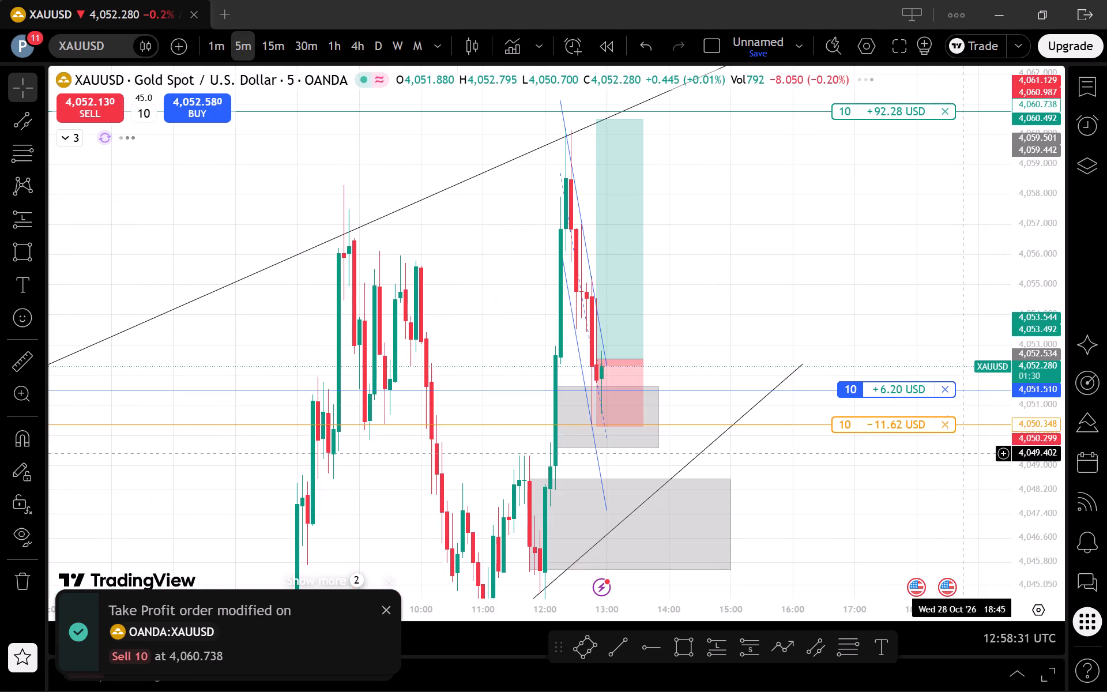
pyautogui.moveTo(1038, 353); pyautogui.dragTo(1054, 512)
pyautogui.scroll(3, 900, 469)
pyautogui.moveTo(836, 505); pyautogui.dragTo(901, 507)
pyautogui.scroll(-1, 903, 503)
pyautogui.moveTo(842, 536); pyautogui.dragTo(923, 506)
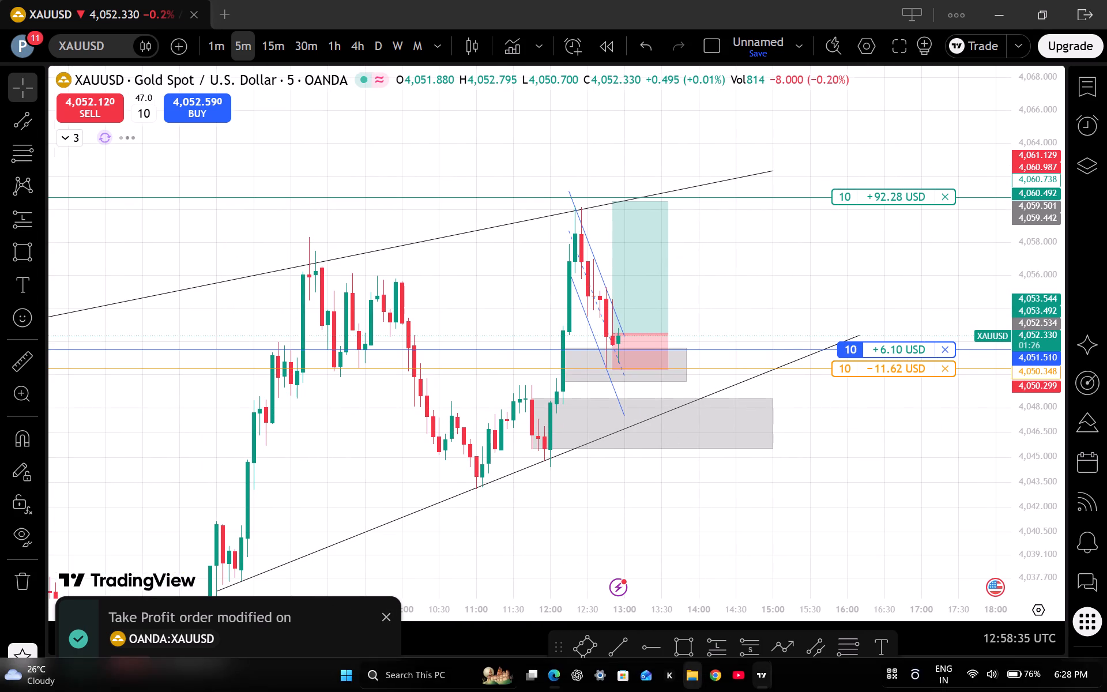
pyautogui.click(389, 619)
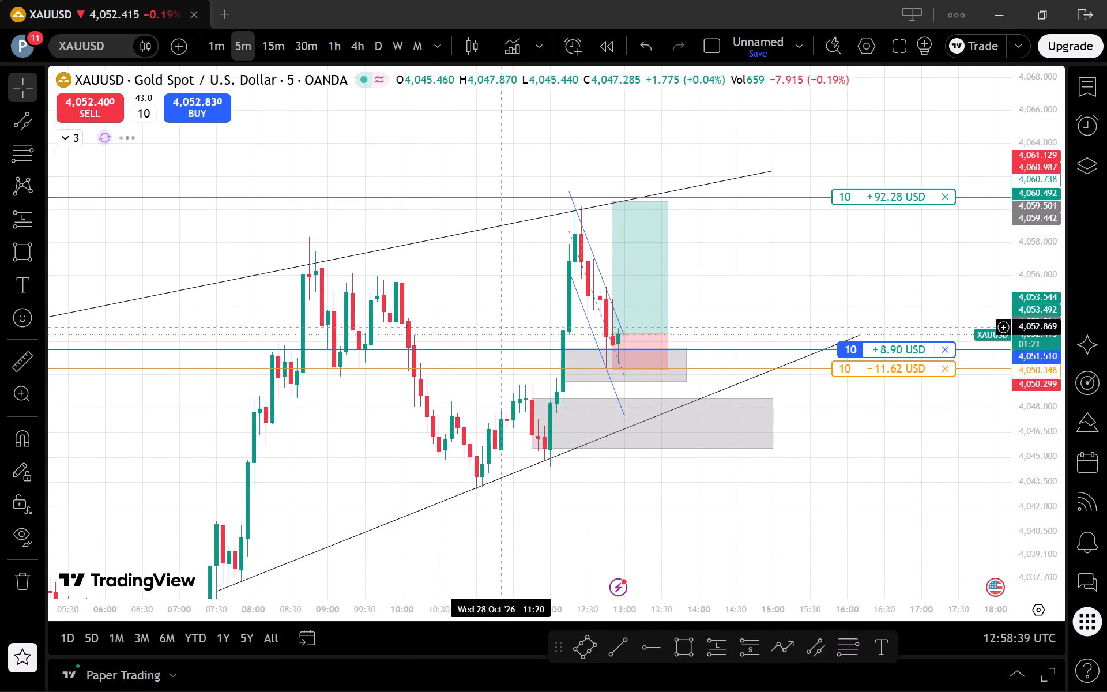
pyautogui.click(209, 51)
pyautogui.scroll(-1, 867, 469)
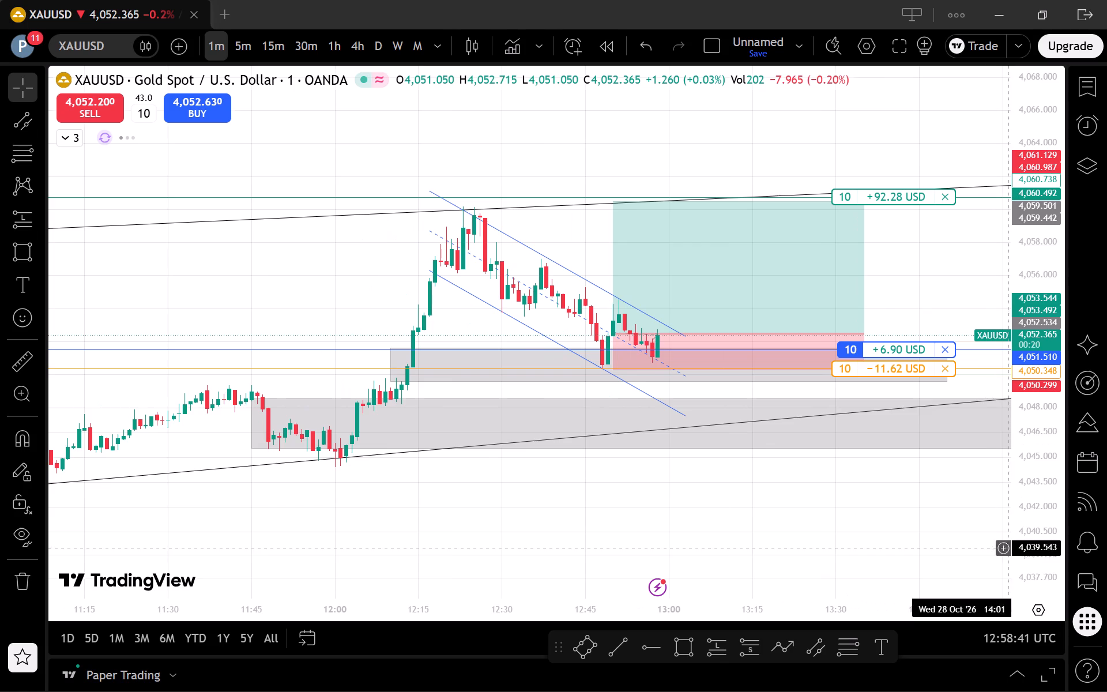
pyautogui.moveTo(1035, 535); pyautogui.dragTo(1025, 463)
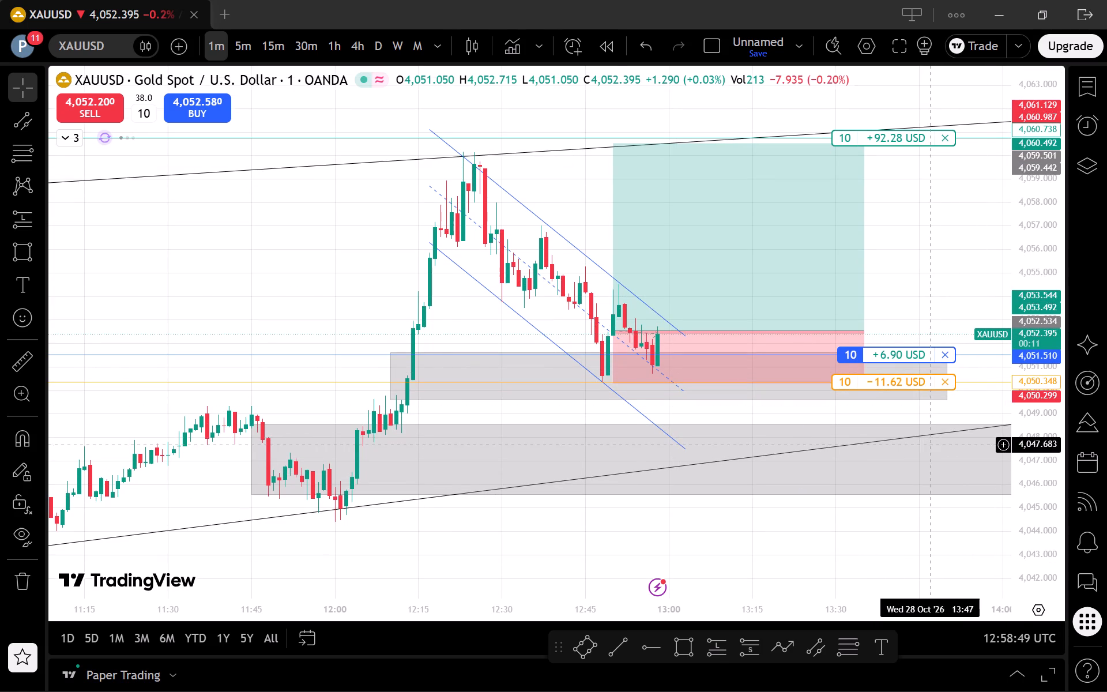
pyautogui.scroll(-2, 940, 514)
pyautogui.moveTo(903, 547); pyautogui.dragTo(837, 502)
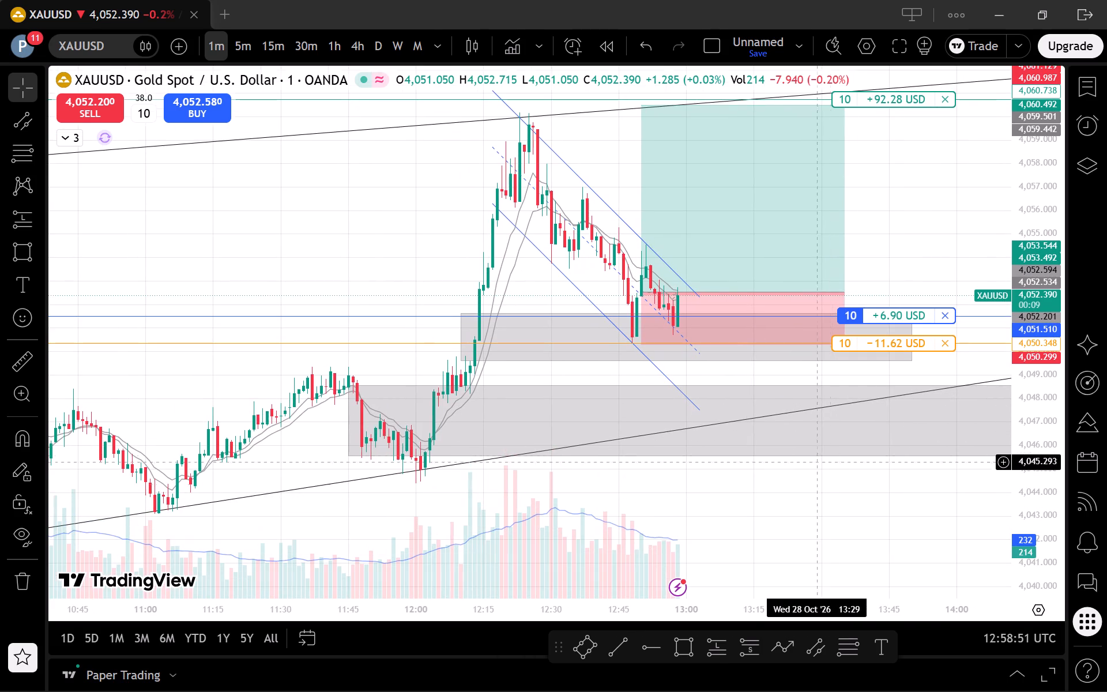
pyautogui.click(908, 457)
pyautogui.click(895, 501)
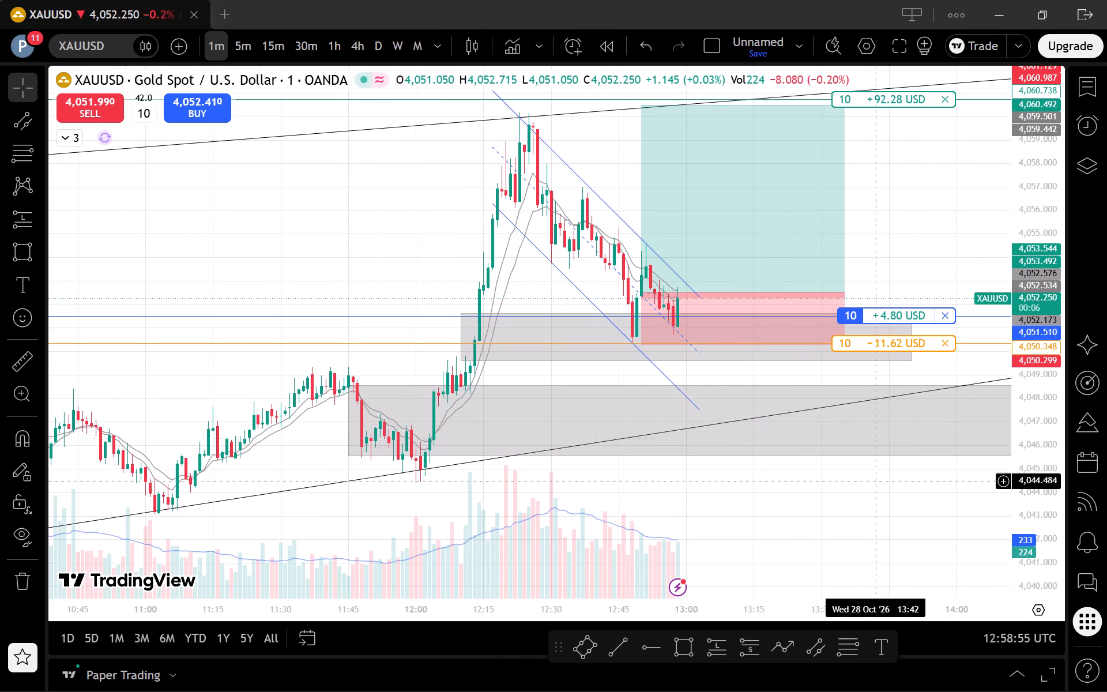
# On the 5-minute chart, shift the lower grey zone to span 12:00 to 15:15, from about 4,048.3 down to about 4,045.5.
pyautogui.click(235, 42)
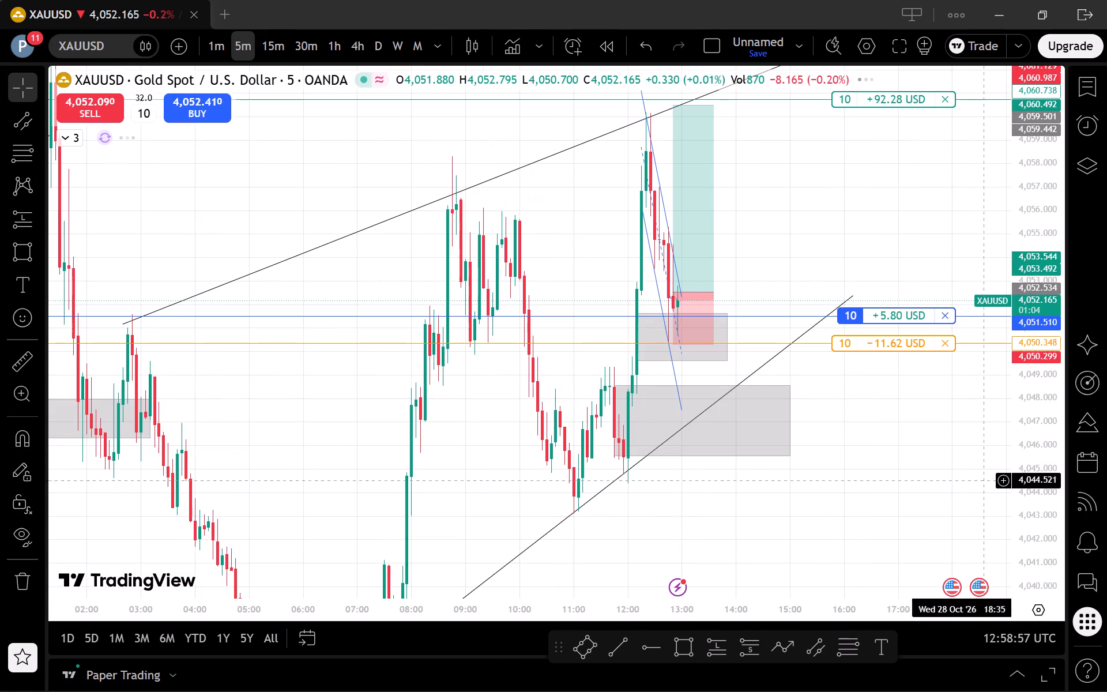
pyautogui.moveTo(1018, 454); pyautogui.dragTo(1016, 517)
pyautogui.scroll(1, 824, 449)
pyautogui.moveTo(819, 447); pyautogui.dragTo(844, 452)
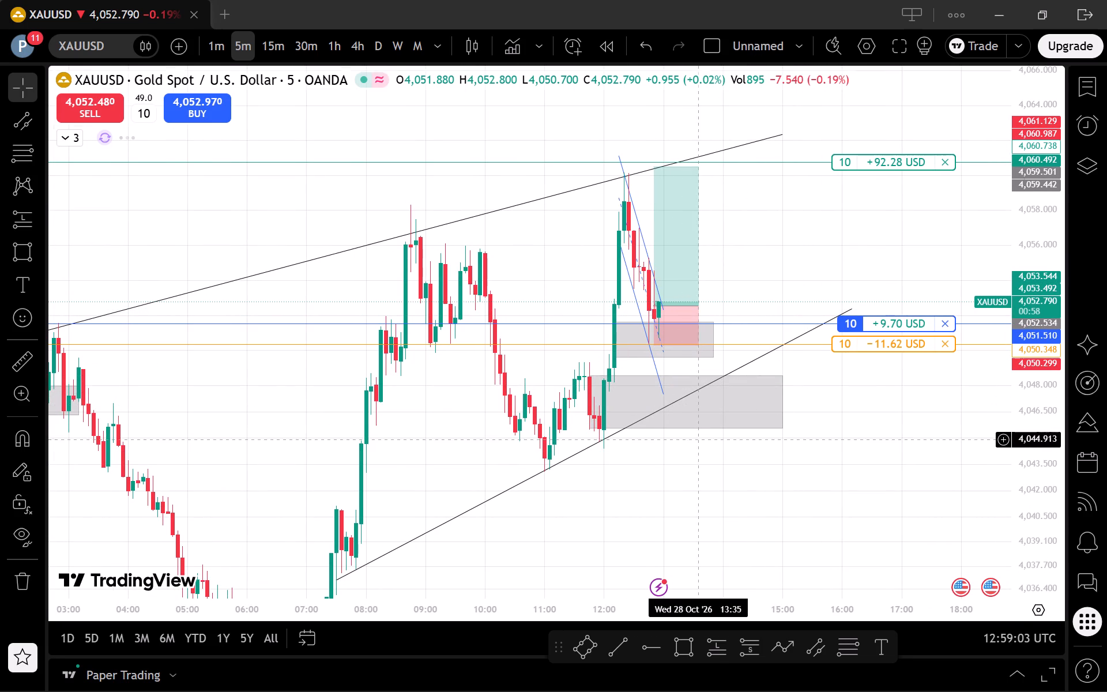
pyautogui.click(687, 428)
pyautogui.moveTo(690, 410); pyautogui.dragTo(705, 414)
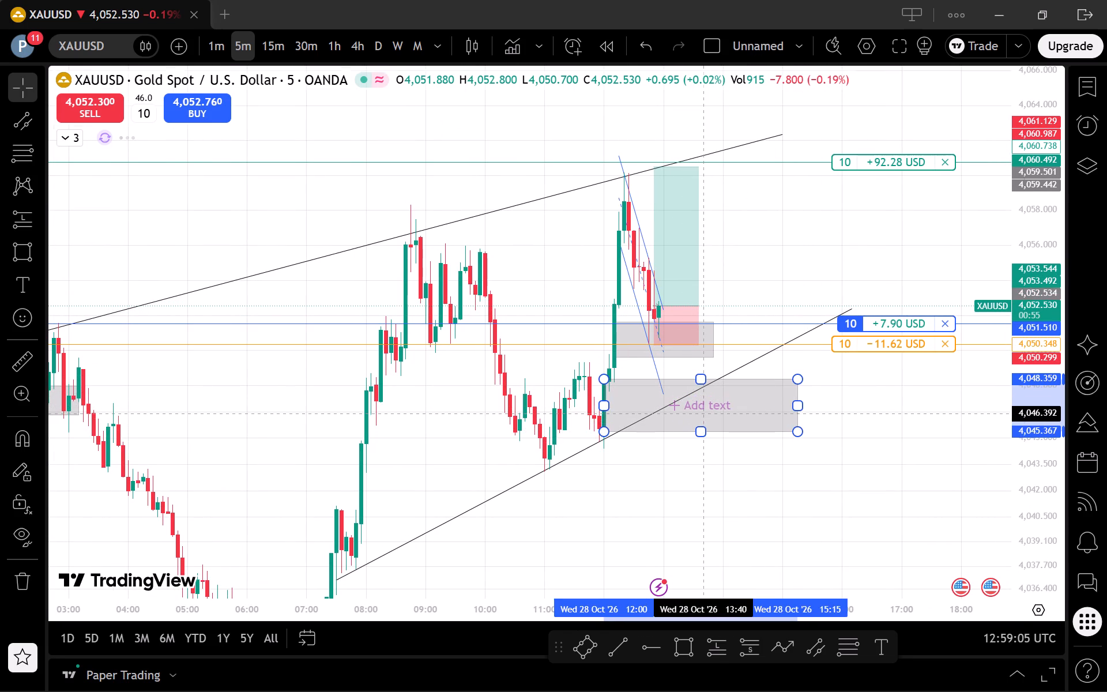
pyautogui.moveTo(705, 414); pyautogui.dragTo(705, 415)
pyautogui.click(759, 509)
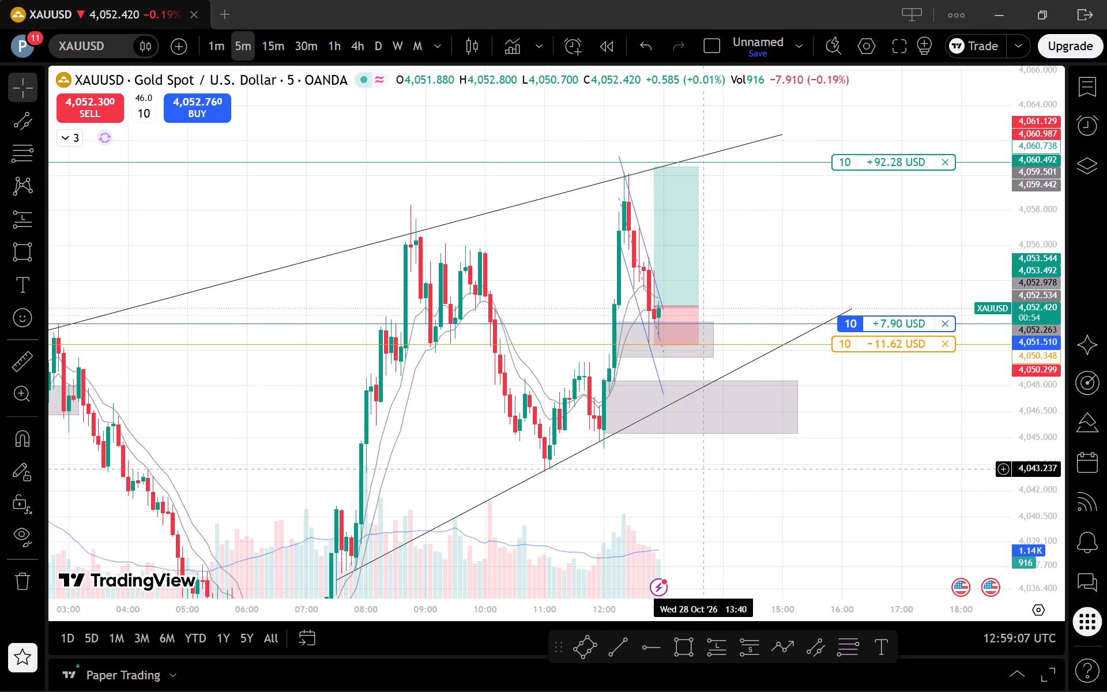
pyautogui.moveTo(700, 430); pyautogui.dragTo(709, 430)
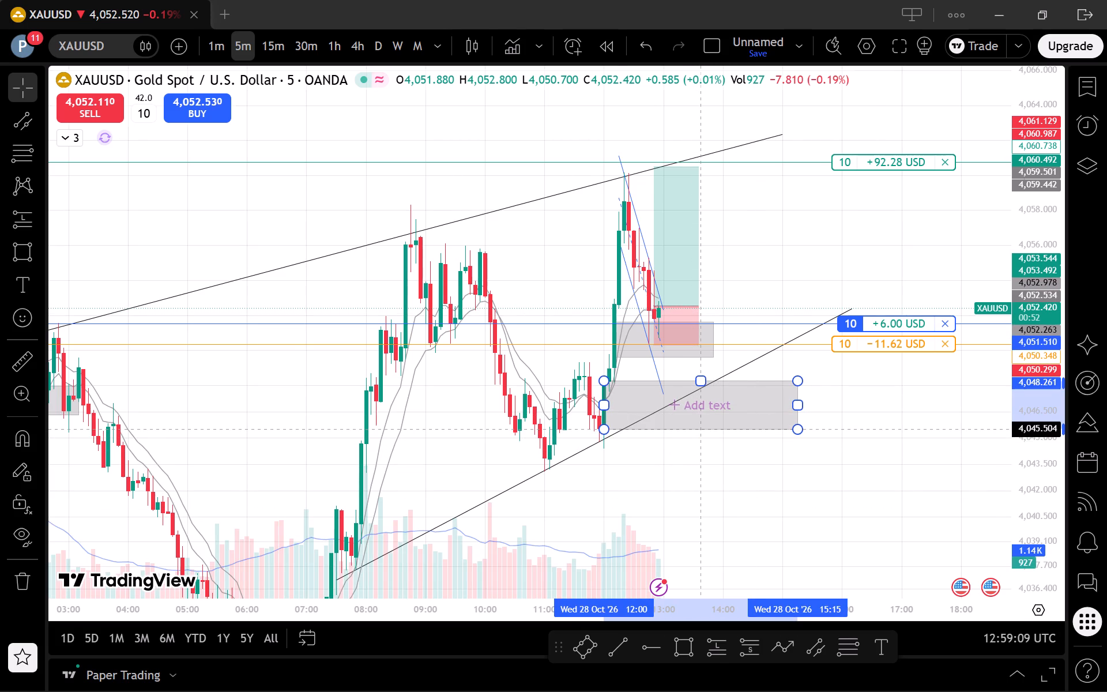
pyautogui.moveTo(709, 430); pyautogui.dragTo(723, 431)
pyautogui.click(869, 539)
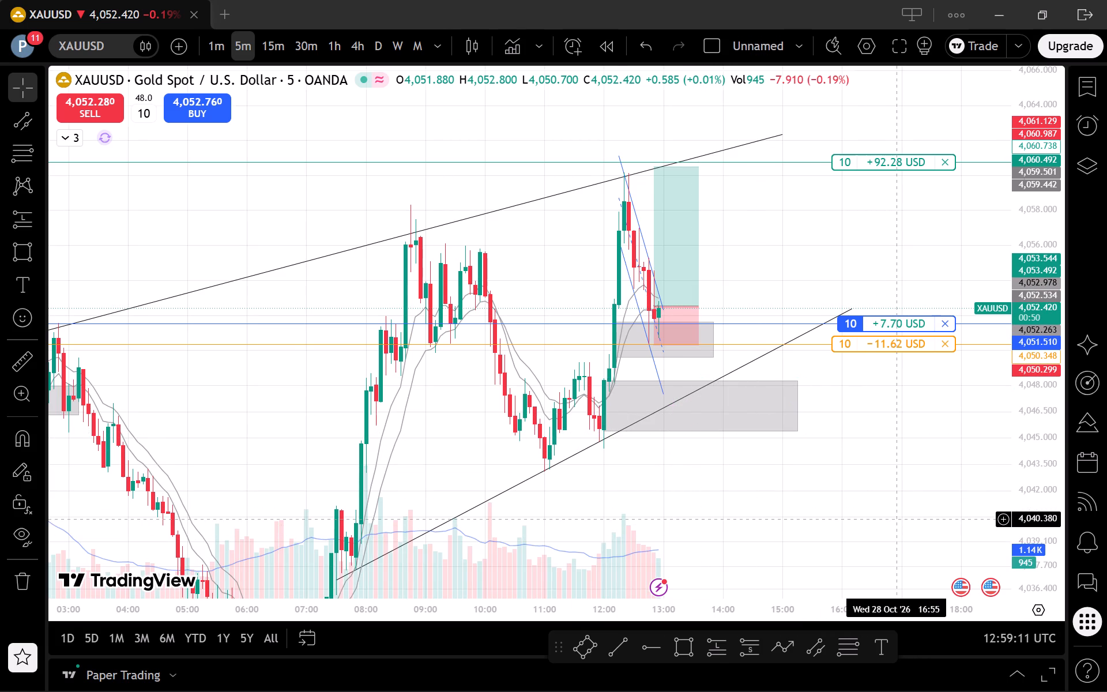
# Monitor price at the descending channel's upper line against the open trade's levels on the 1-minute and 5-minute charts.
pyautogui.click(220, 44)
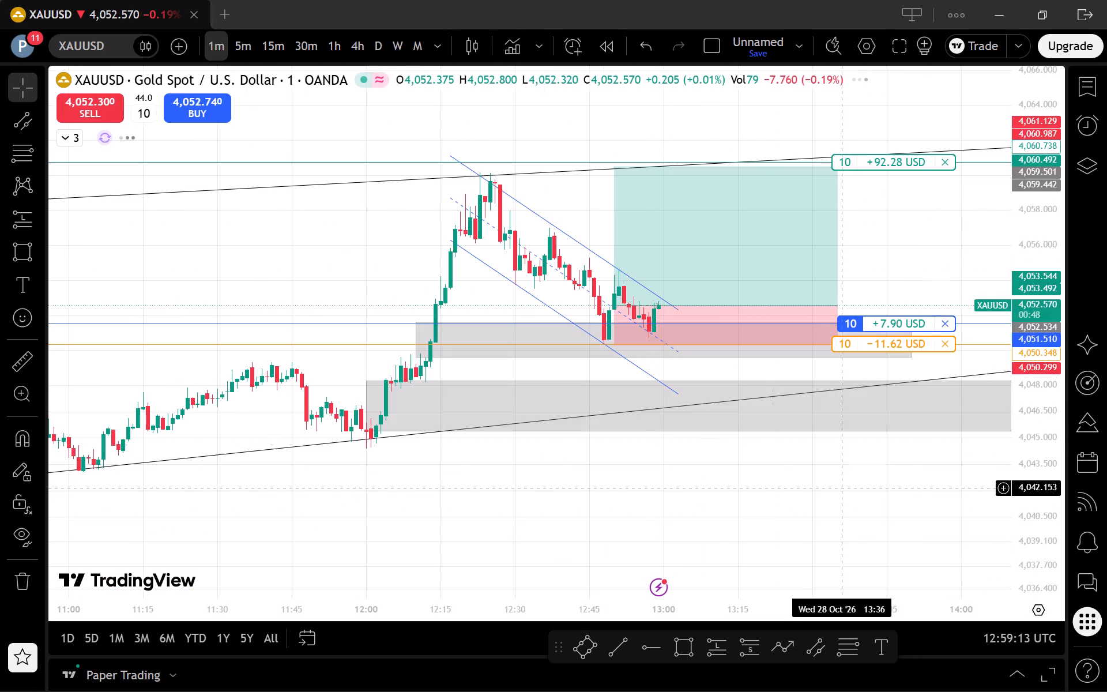
pyautogui.moveTo(1030, 551); pyautogui.dragTo(1028, 473)
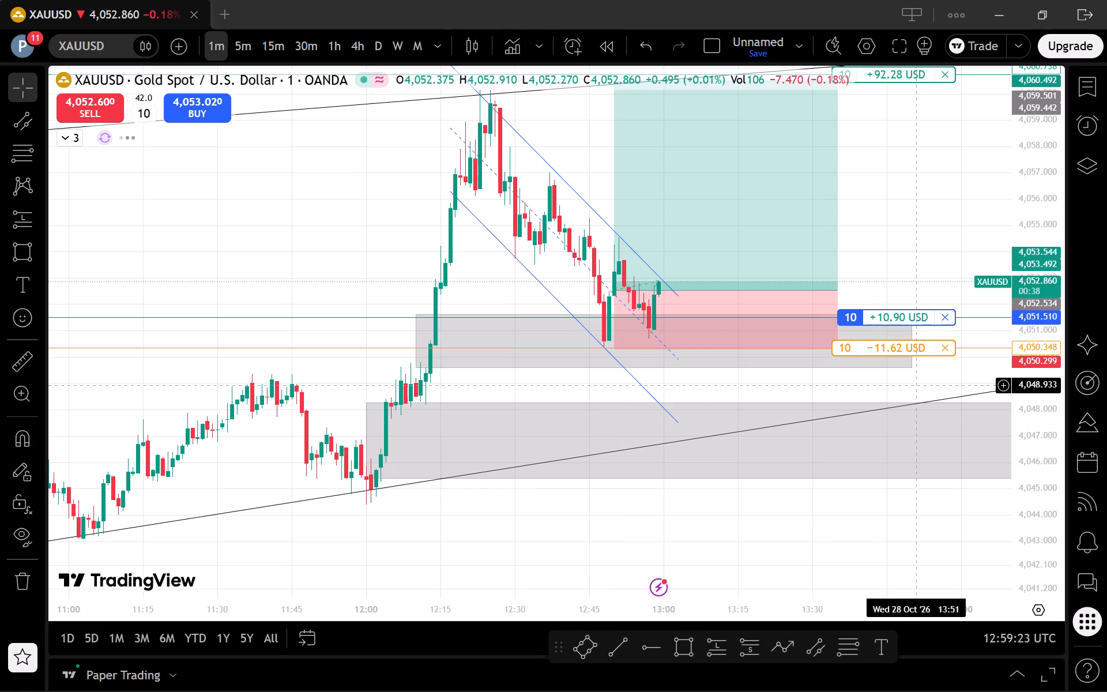
pyautogui.click(251, 40)
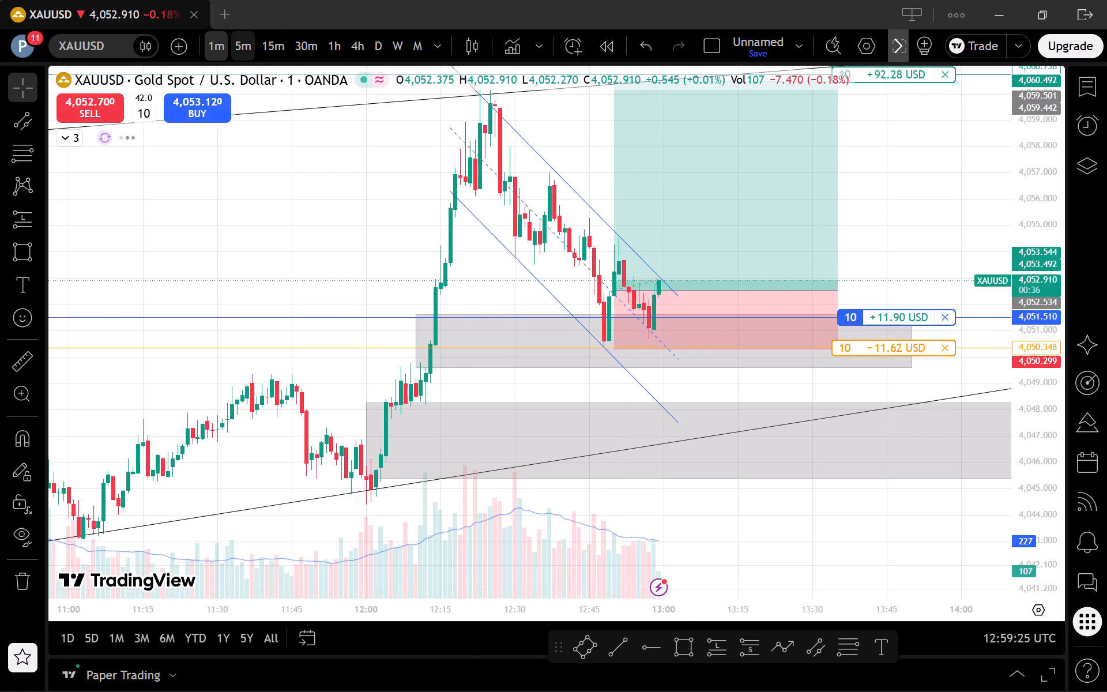
pyautogui.moveTo(1058, 208); pyautogui.dragTo(1059, 493)
pyautogui.scroll(2, 942, 471)
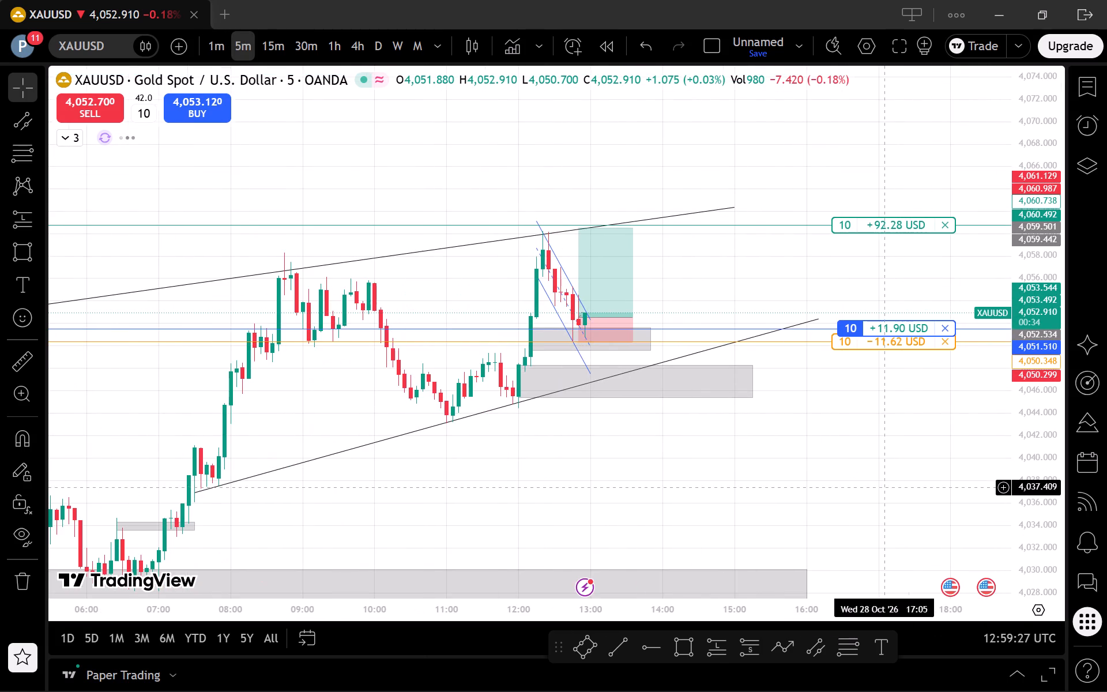
pyautogui.moveTo(901, 495); pyautogui.dragTo(976, 524)
pyautogui.moveTo(1034, 522); pyautogui.dragTo(1036, 453)
pyautogui.scroll(2, 944, 463)
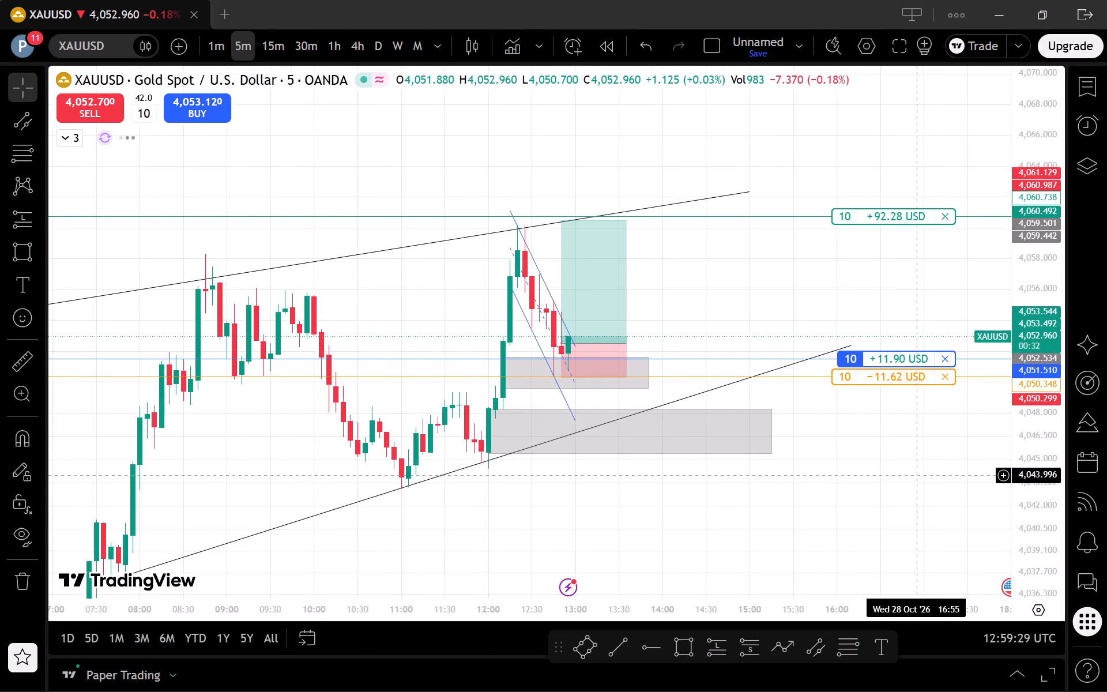
pyautogui.moveTo(913, 480); pyautogui.dragTo(1003, 473)
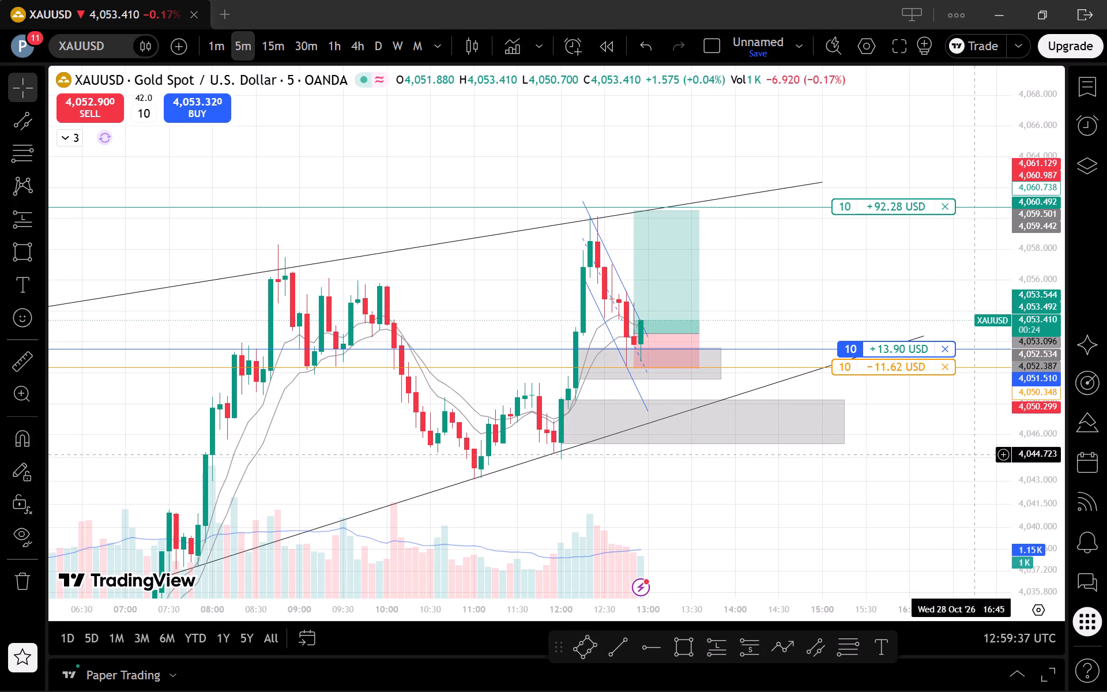
pyautogui.click(214, 49)
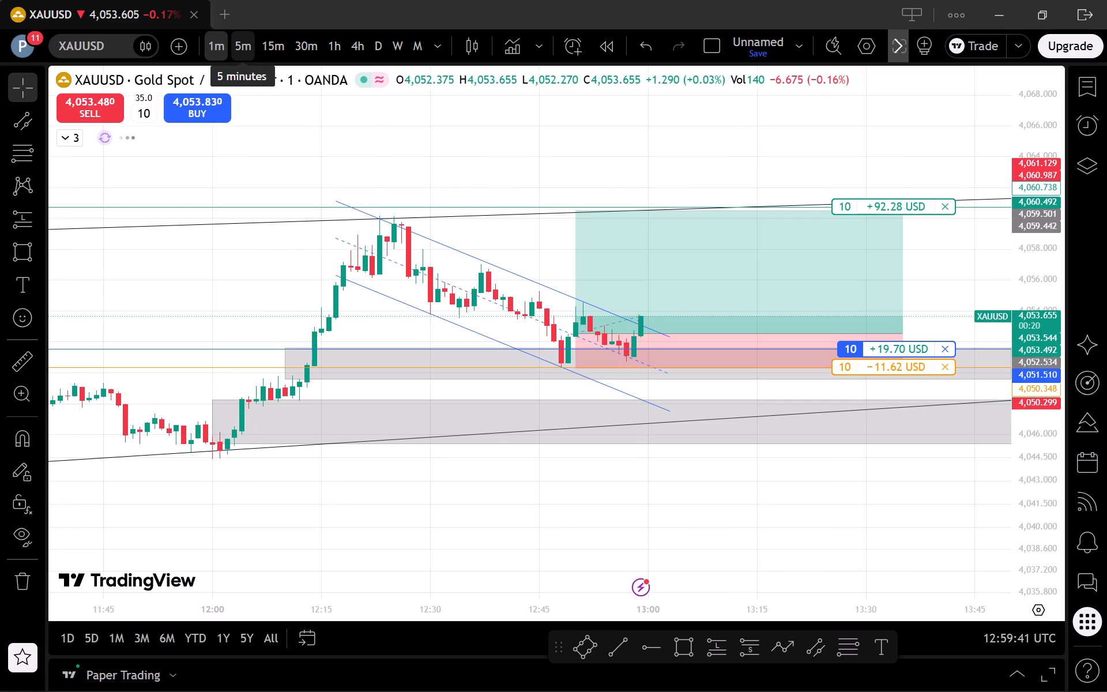
pyautogui.scroll(-1, 400, 176)
pyautogui.click(859, 498)
pyautogui.moveTo(853, 499); pyautogui.dragTo(805, 522)
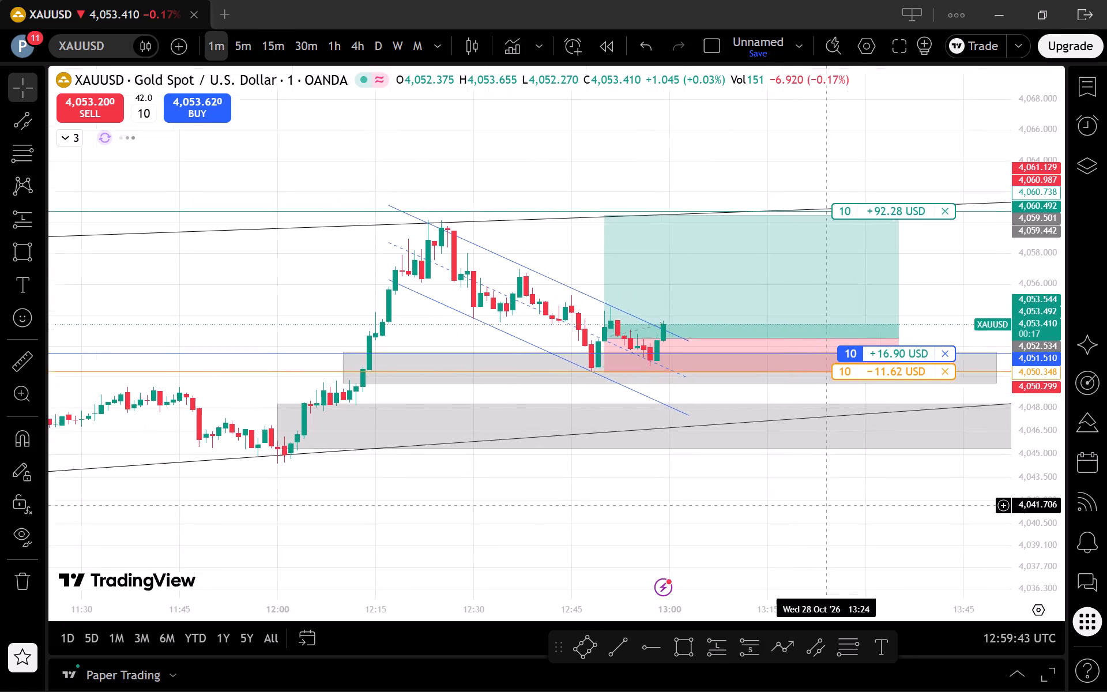
# Compare price with the descending channel's upper line and the open trade's levels on the 1-minute and 5-minute charts.
pyautogui.moveTo(805, 522); pyautogui.dragTo(790, 528)
pyautogui.moveTo(1026, 551); pyautogui.dragTo(1012, 453)
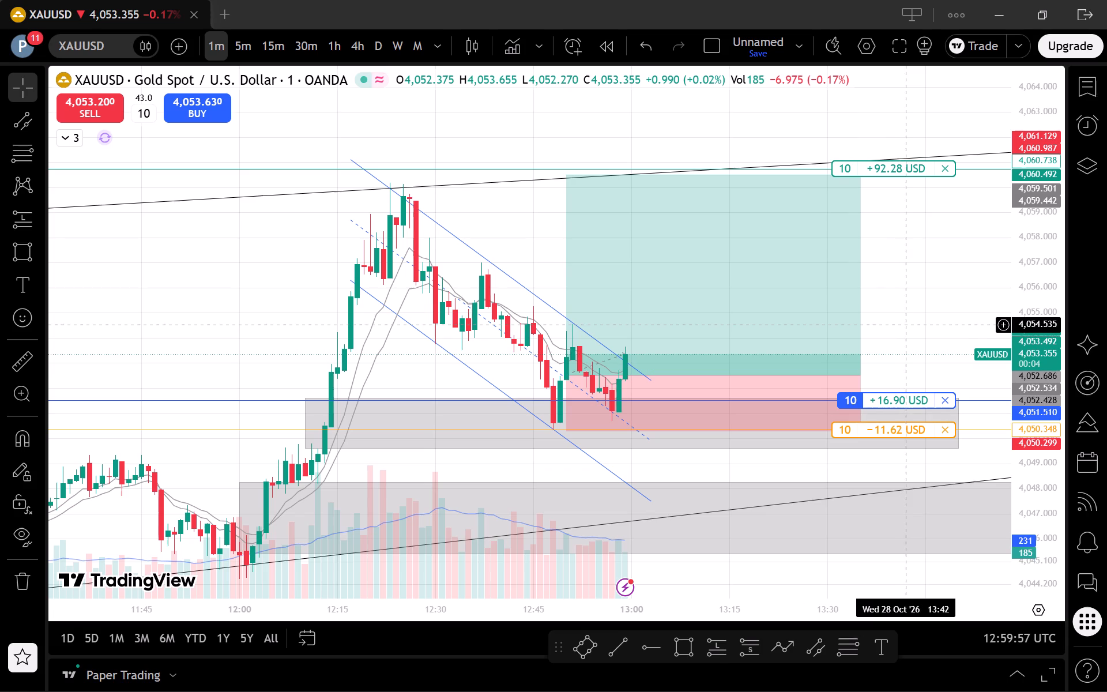
pyautogui.rightClick(974, 324)
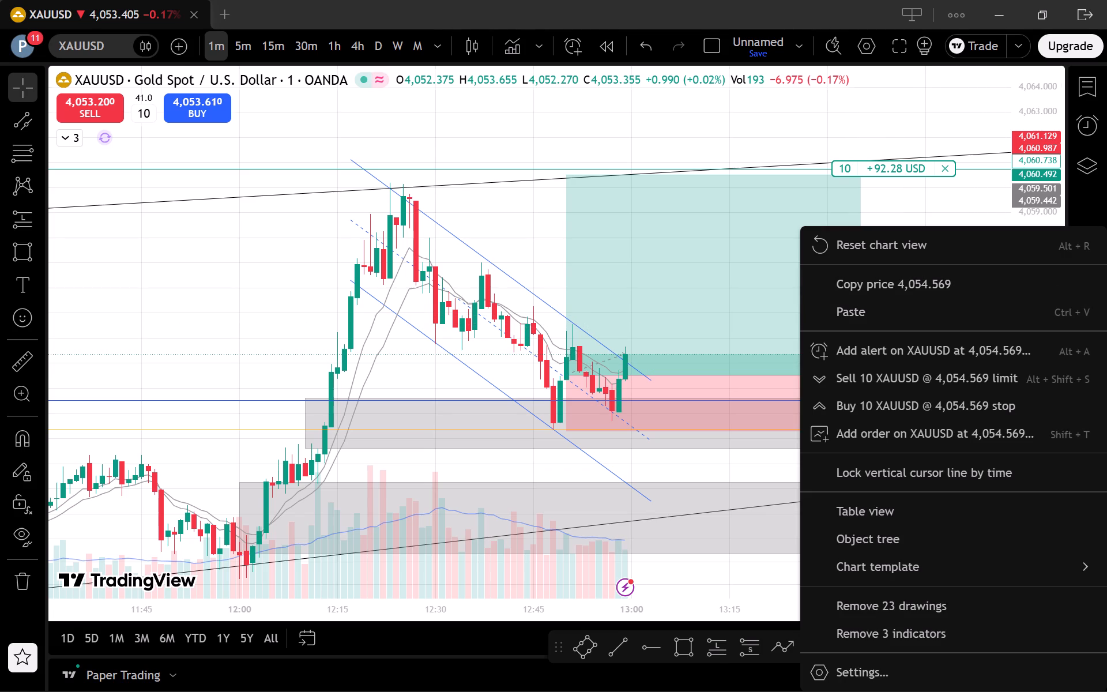
pyautogui.click(913, 341)
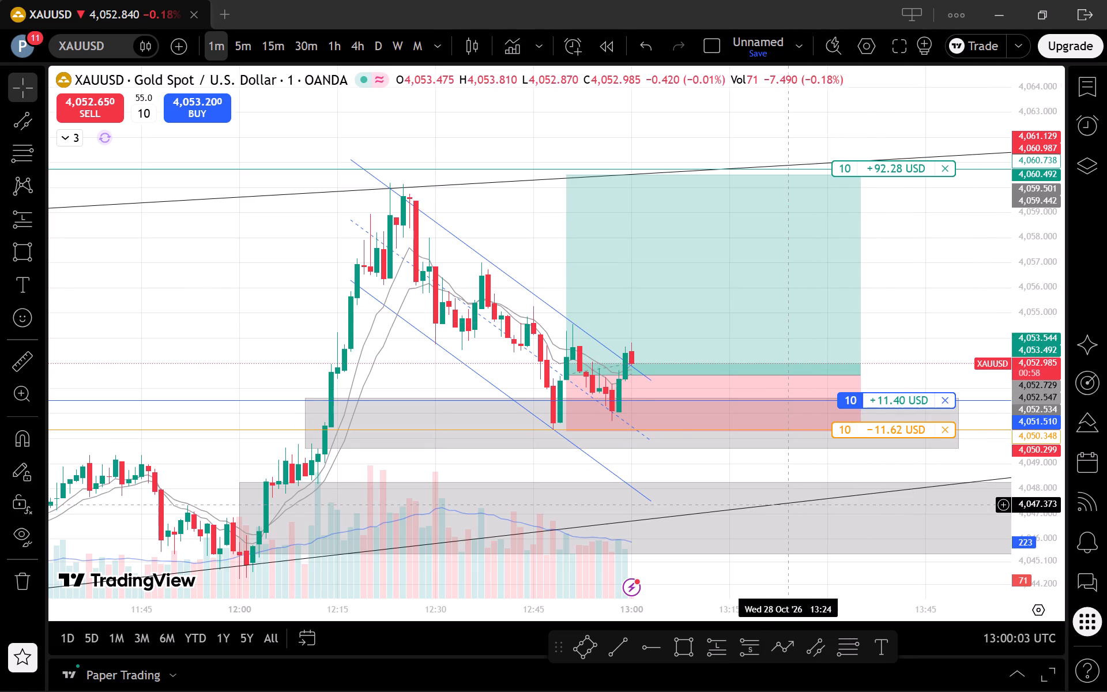
pyautogui.click(657, 527)
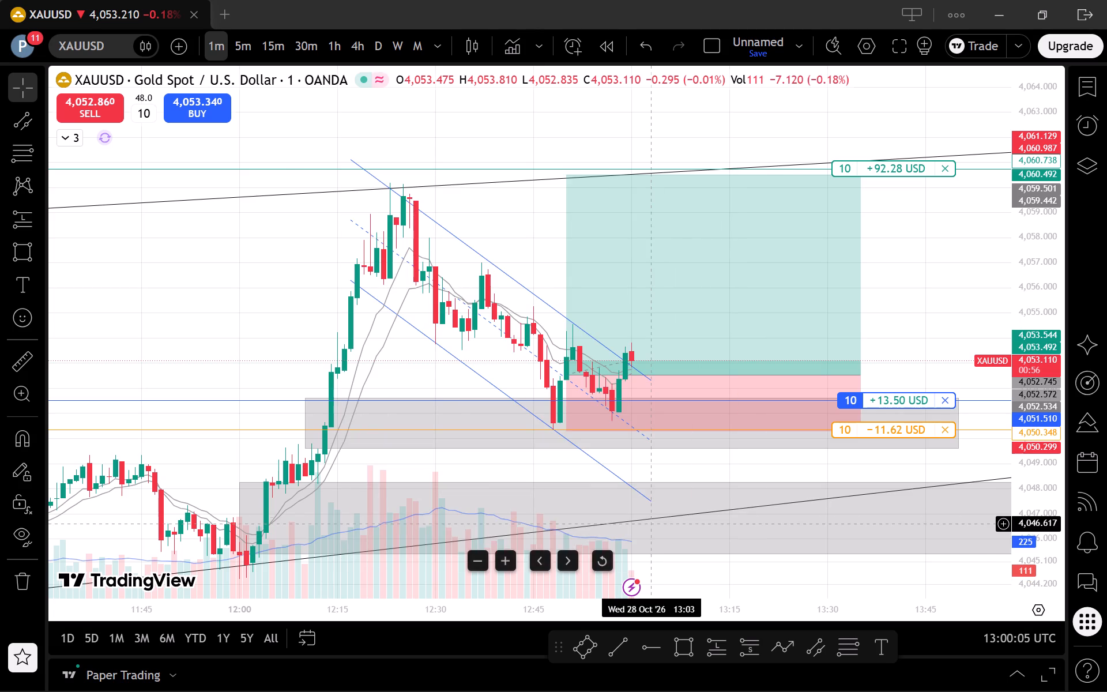
pyautogui.click(239, 37)
pyautogui.scroll(2, 903, 307)
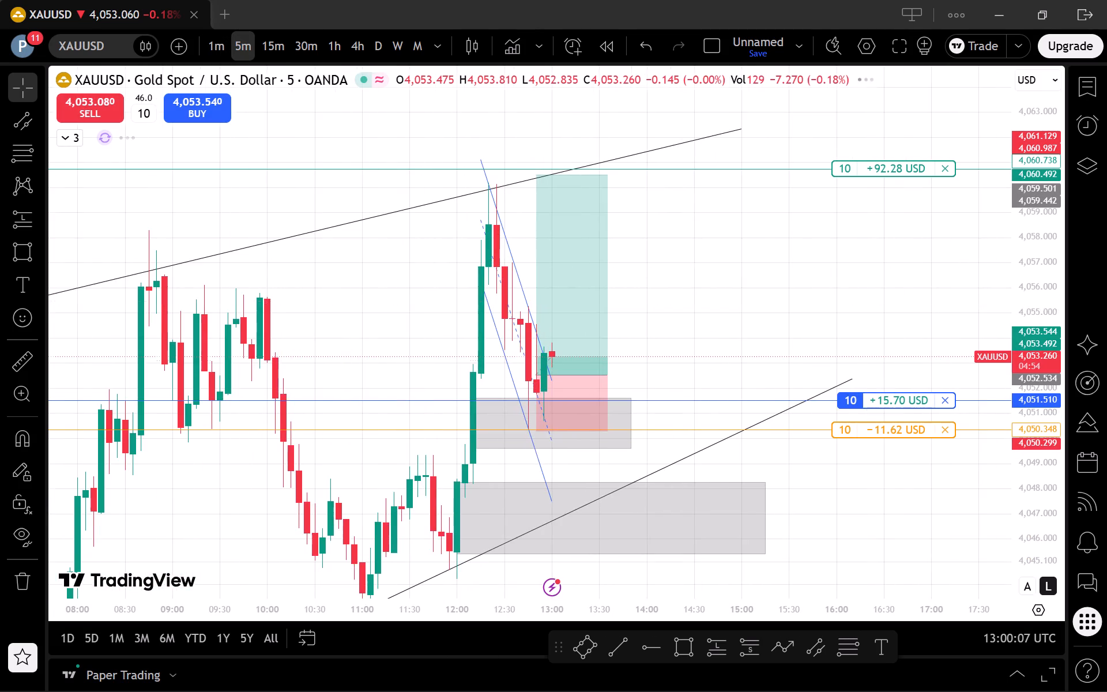
pyautogui.moveTo(1057, 334); pyautogui.dragTo(1048, 467)
pyautogui.scroll(2, 883, 508)
pyautogui.moveTo(841, 516); pyautogui.dragTo(893, 531)
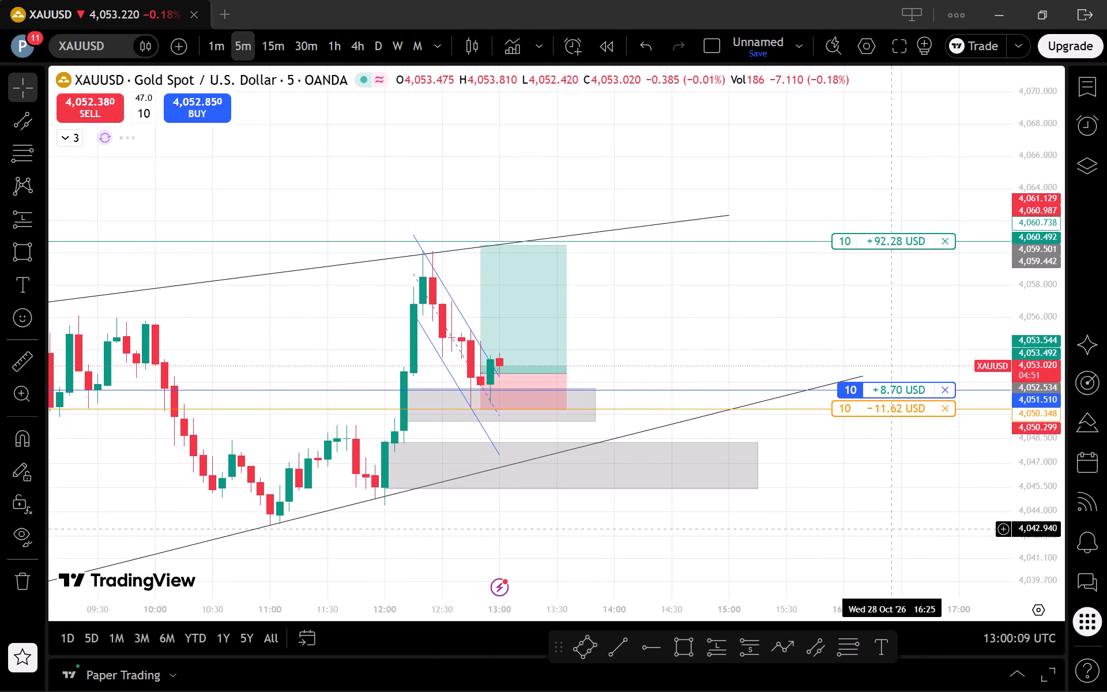
pyautogui.scroll(-2, 889, 529)
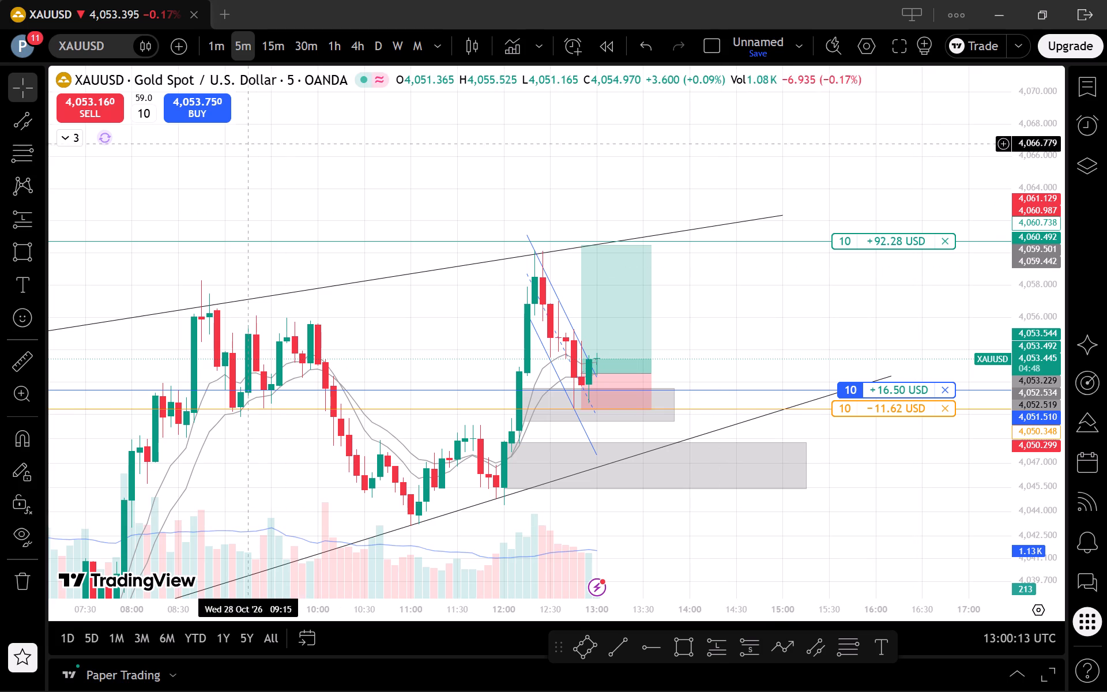
pyautogui.click(221, 52)
pyautogui.moveTo(1046, 533); pyautogui.dragTo(1019, 426)
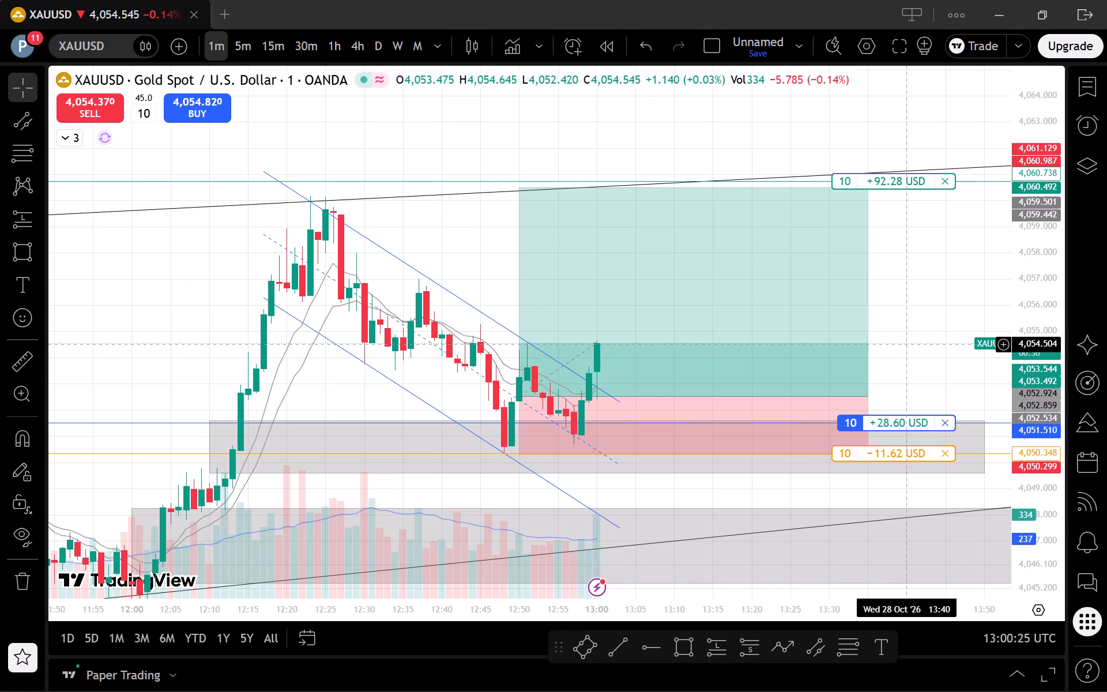
# Examine price around the channel and the drawn long position on the 5-minute chart, then on the 1-minute chart.
pyautogui.click(239, 48)
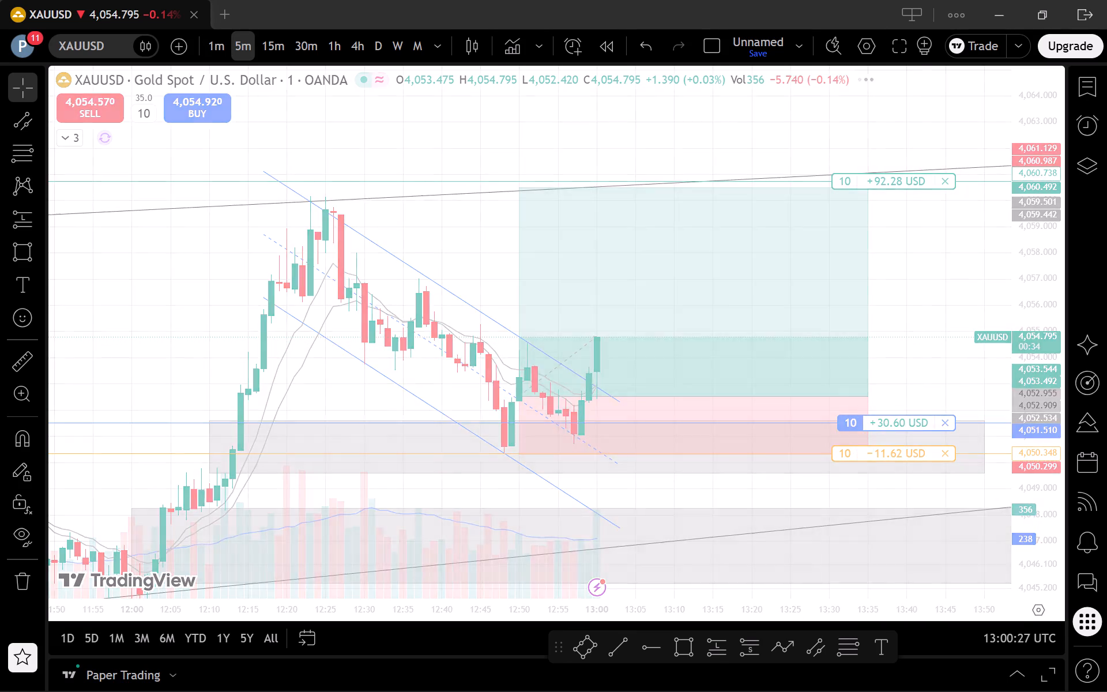
pyautogui.scroll(1, 899, 343)
pyautogui.moveTo(1042, 322); pyautogui.dragTo(1049, 450)
pyautogui.scroll(2, 940, 512)
pyautogui.moveTo(891, 526); pyautogui.dragTo(996, 517)
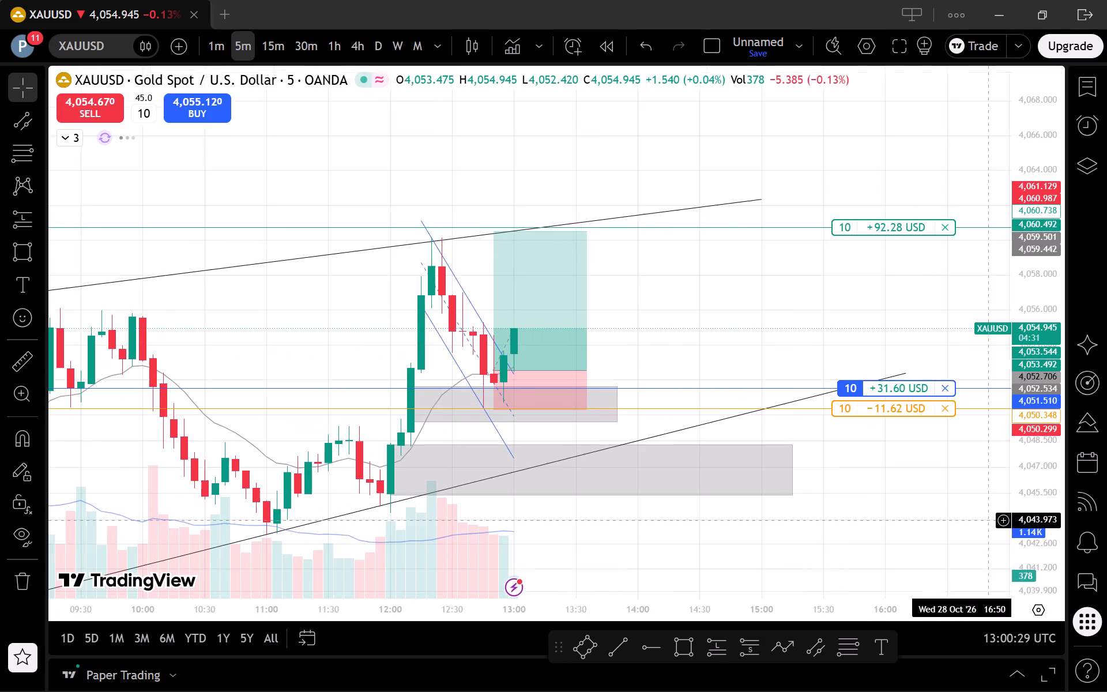
pyautogui.moveTo(996, 517); pyautogui.dragTo(997, 516)
pyautogui.scroll(-2, 991, 482)
pyautogui.moveTo(1019, 450); pyautogui.dragTo(999, 520)
pyautogui.scroll(-1, 943, 511)
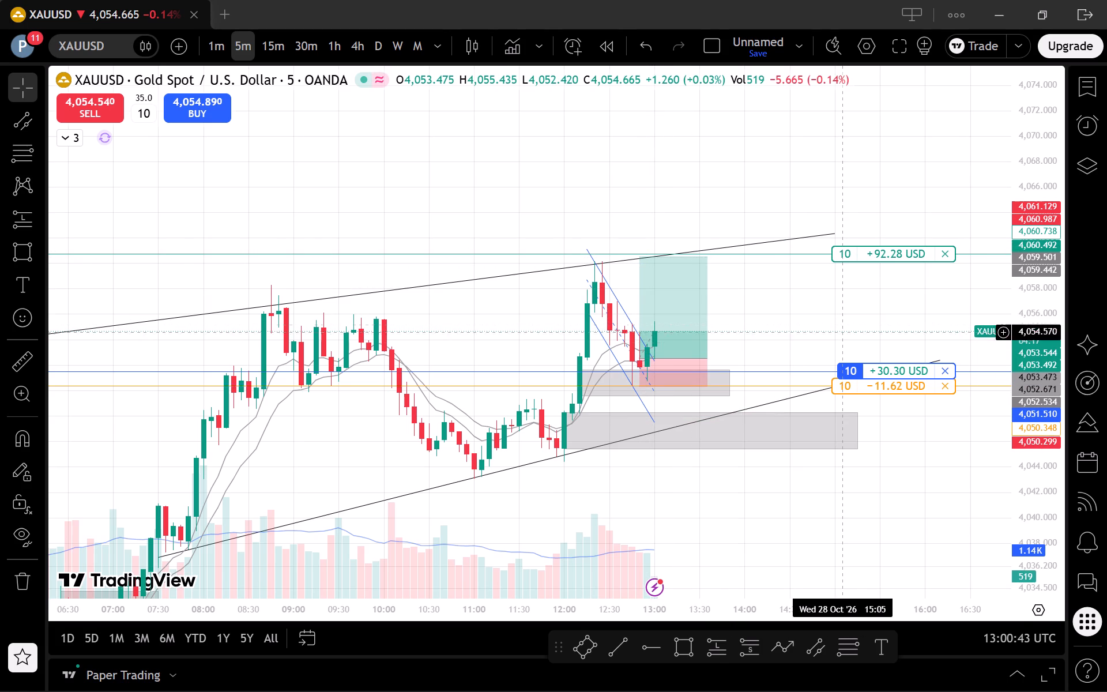
pyautogui.click(218, 47)
pyautogui.scroll(-1, 1053, 691)
pyautogui.moveTo(1038, 584); pyautogui.dragTo(1030, 444)
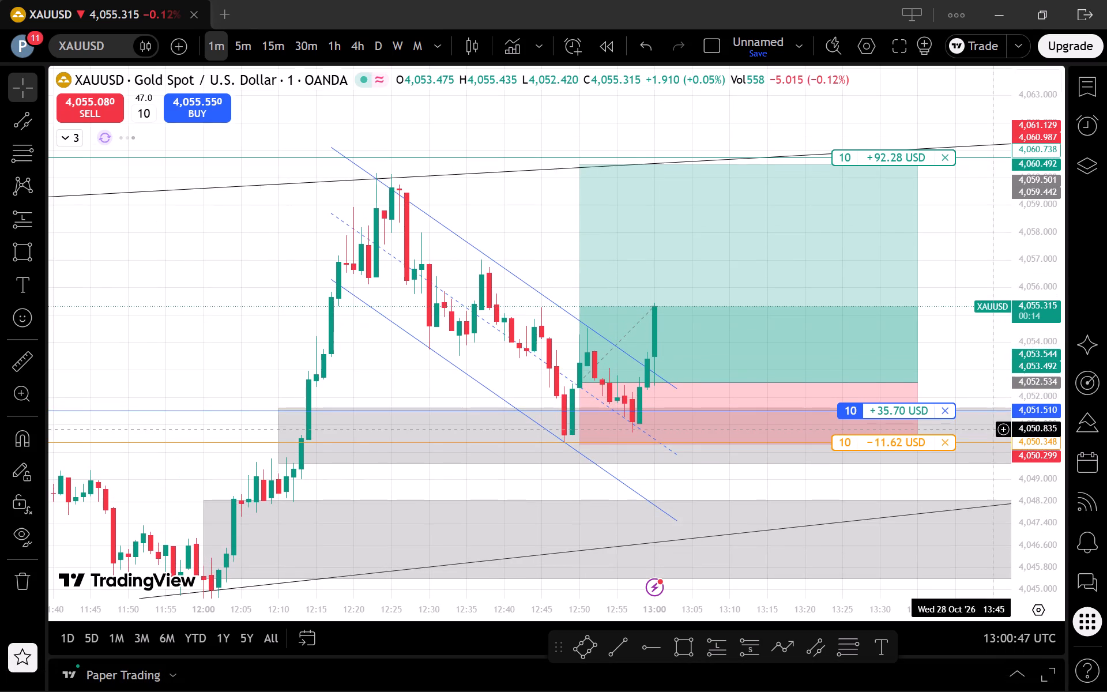
# On the 1-minute chart, move the drawn long position's entry to 12:56 at about 4,051.496, aligned with the live entry.
pyautogui.moveTo(949, 342); pyautogui.dragTo(868, 349)
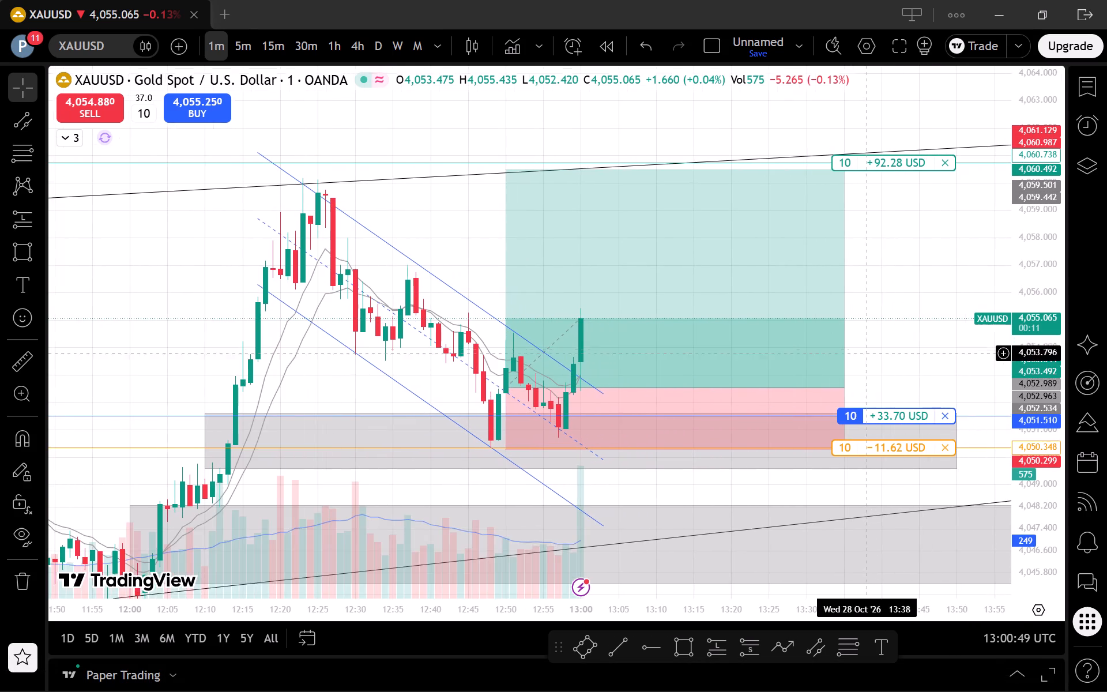
pyautogui.scroll(-1, 896, 431)
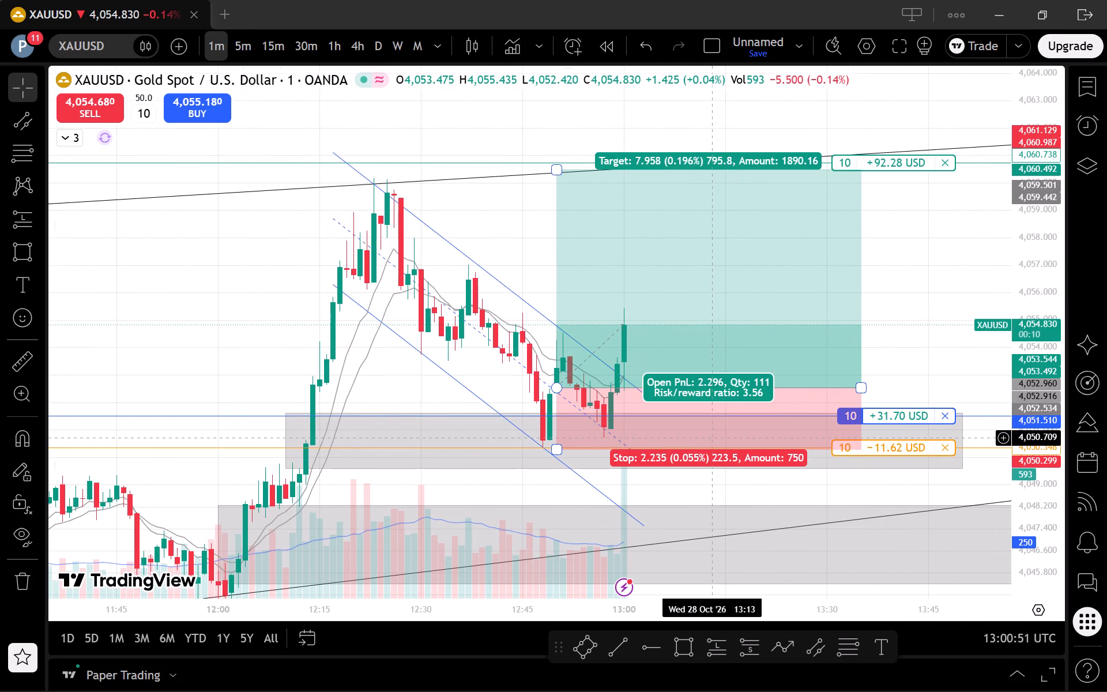
pyautogui.moveTo(552, 389); pyautogui.dragTo(597, 417)
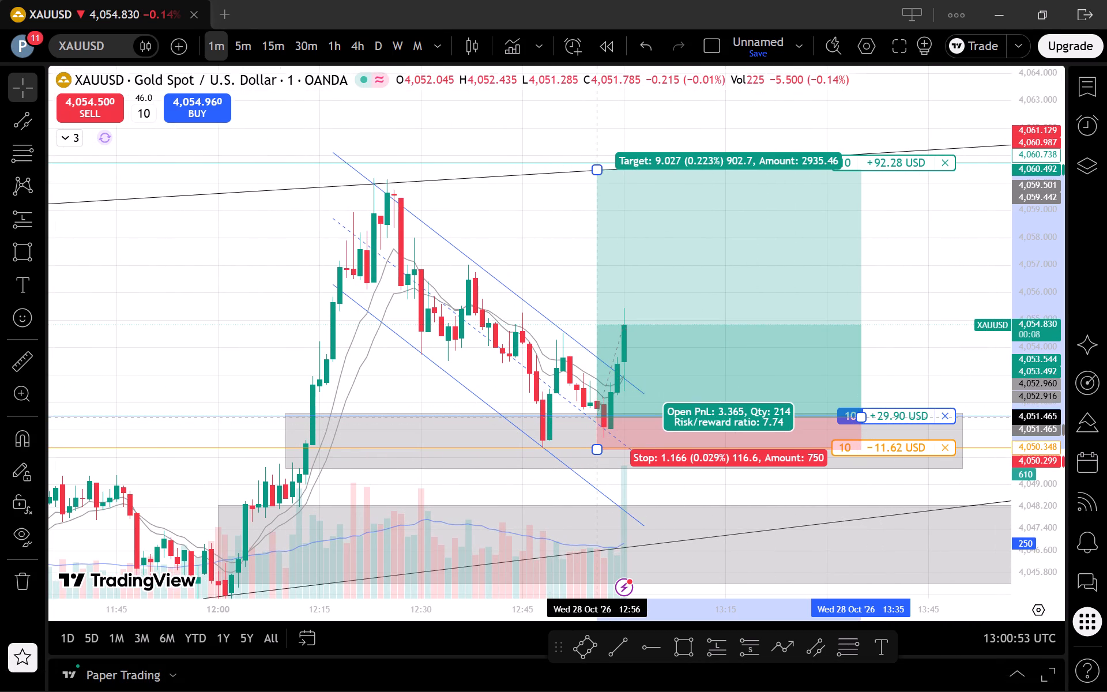
pyautogui.moveTo(597, 417); pyautogui.dragTo(599, 416)
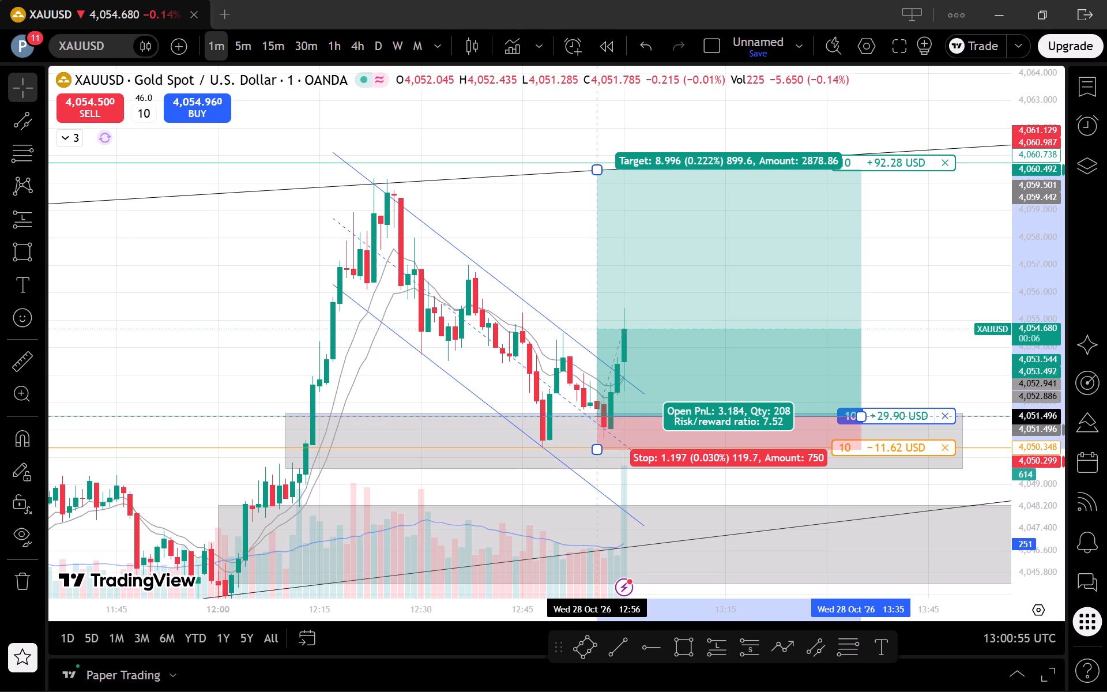
# Modify the open buy position's stop loss order to 4,050.331.
pyautogui.moveTo(600, 449); pyautogui.dragTo(618, 449)
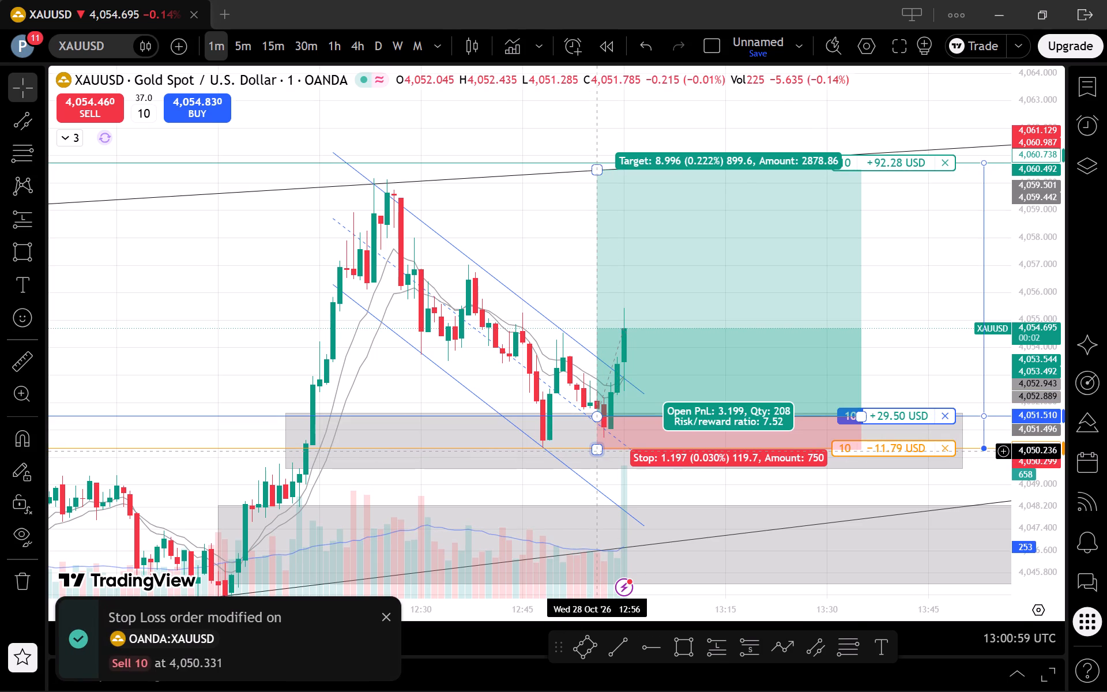
# Adjust the drawn long position's stop to about 4,050.362 and its target to about 4,060.736, near the live order levels.
pyautogui.moveTo(598, 451); pyautogui.dragTo(610, 447)
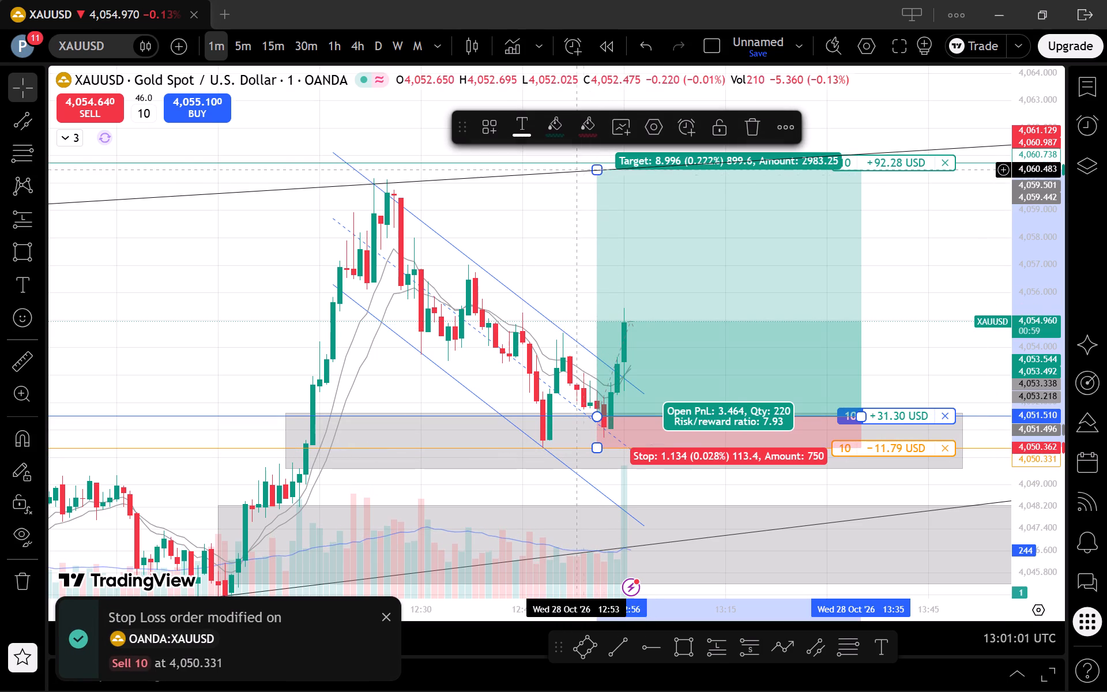
pyautogui.moveTo(594, 174); pyautogui.dragTo(612, 164)
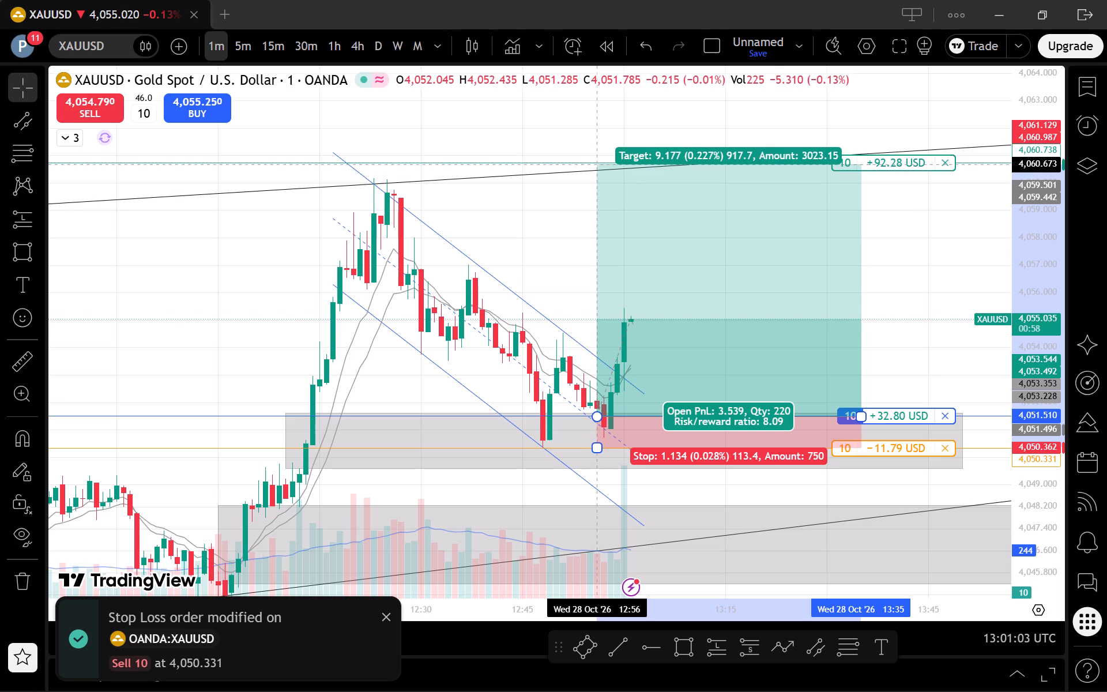
pyautogui.moveTo(612, 164); pyautogui.dragTo(619, 166)
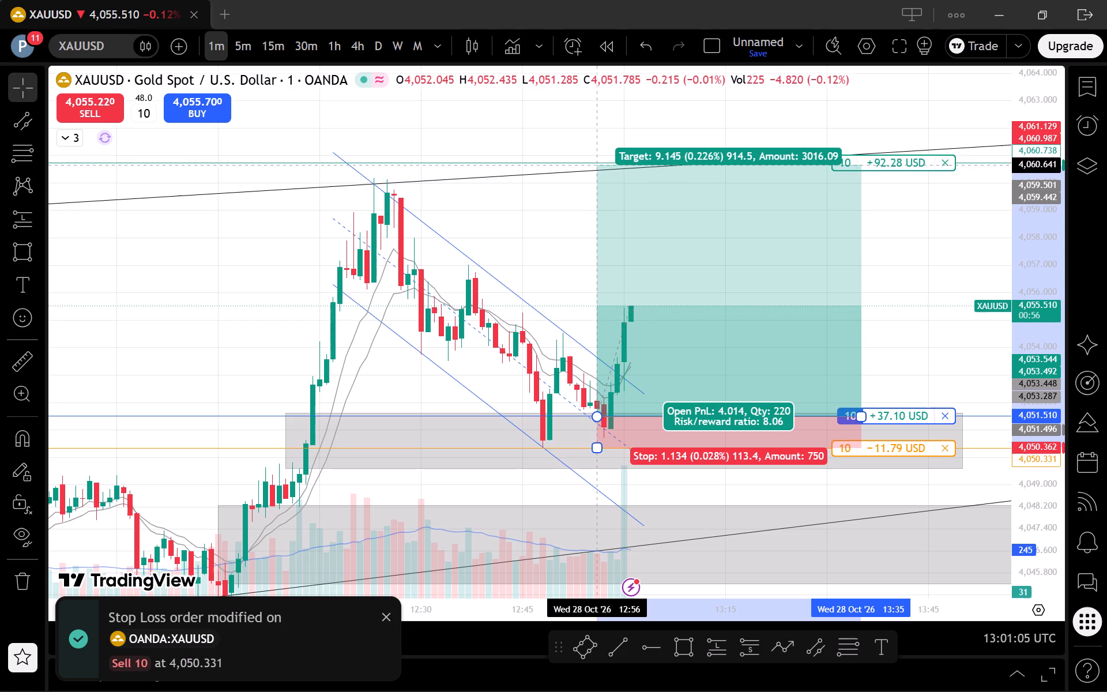
pyautogui.moveTo(619, 166); pyautogui.dragTo(624, 163)
pyautogui.click(529, 190)
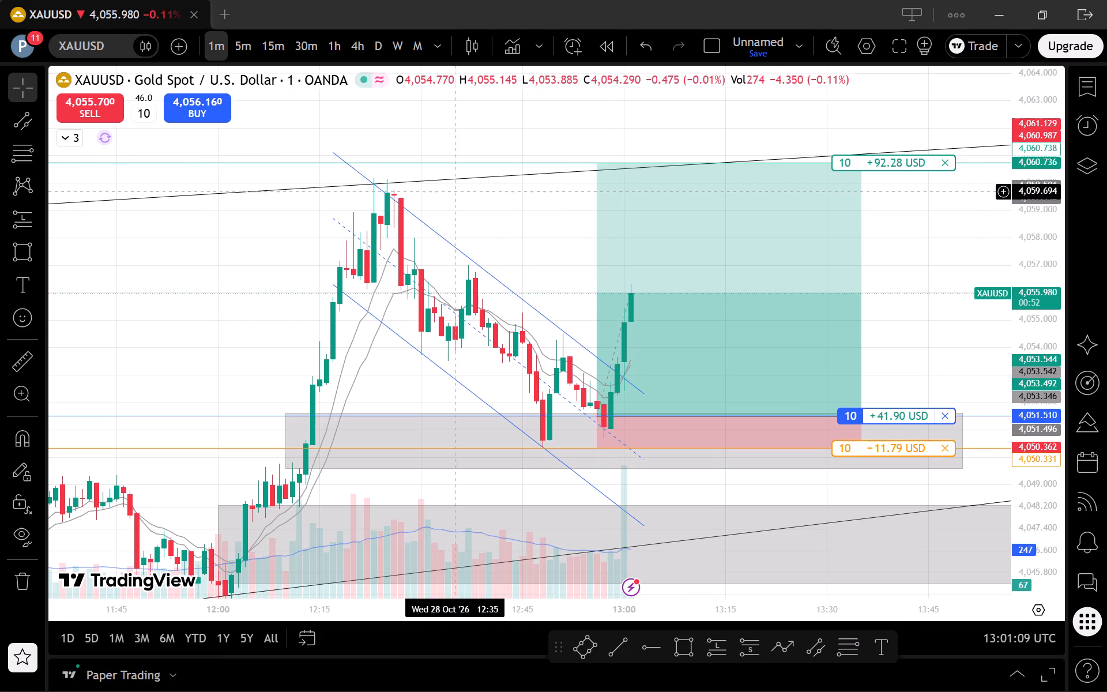
# Examine the 5-minute chart's price action between the two rising trendlines against the trade's entry, stop and target.
pyautogui.click(248, 39)
pyautogui.scroll(2, 942, 435)
pyautogui.scroll(2, 1076, 379)
pyautogui.moveTo(1059, 327); pyautogui.dragTo(1040, 363)
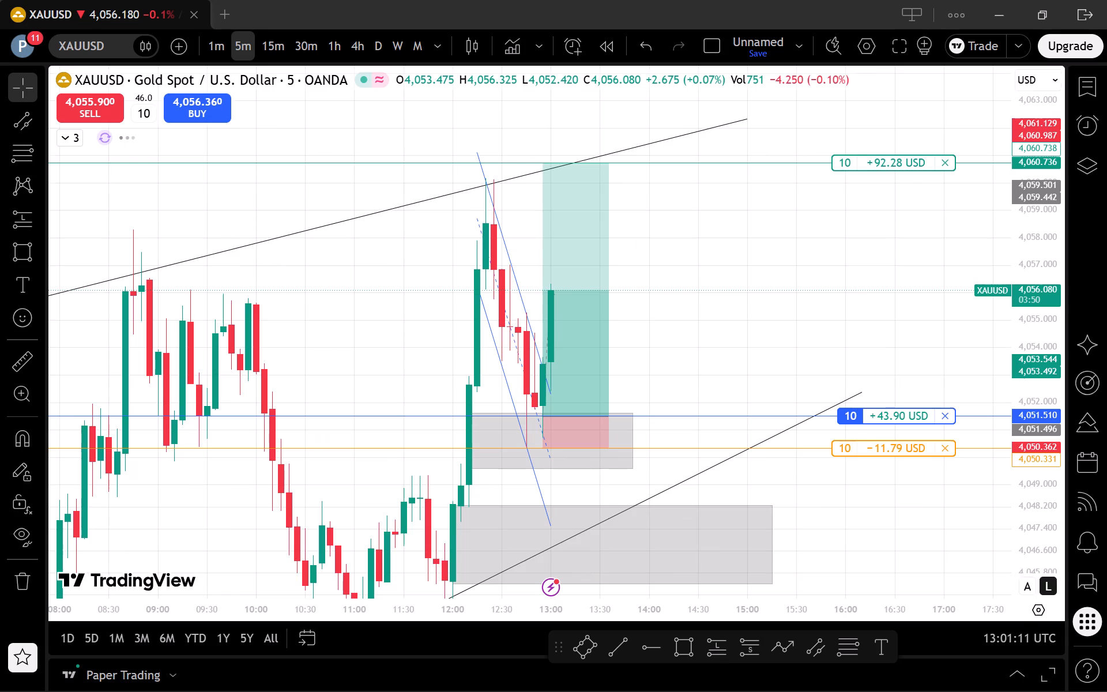
pyautogui.moveTo(1040, 363); pyautogui.dragTo(991, 529)
pyautogui.scroll(3, 886, 474)
pyautogui.moveTo(824, 504); pyautogui.dragTo(983, 529)
pyautogui.moveTo(1058, 536); pyautogui.dragTo(1000, 383)
pyautogui.scroll(1, 791, 312)
pyautogui.moveTo(737, 348); pyautogui.dragTo(1076, 262)
pyautogui.moveTo(1035, 259); pyautogui.dragTo(996, 420)
pyautogui.scroll(-2, 948, 490)
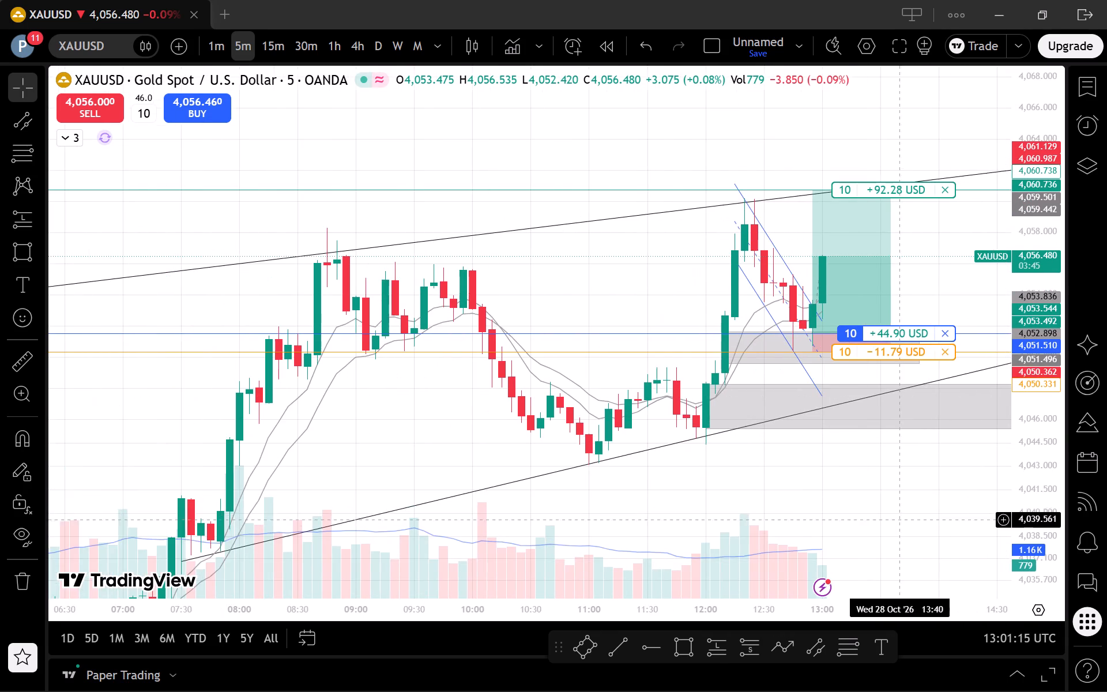
pyautogui.click(886, 526)
pyautogui.moveTo(873, 529); pyautogui.dragTo(639, 559)
pyautogui.scroll(-2, 708, 521)
pyautogui.scroll(2, 724, 522)
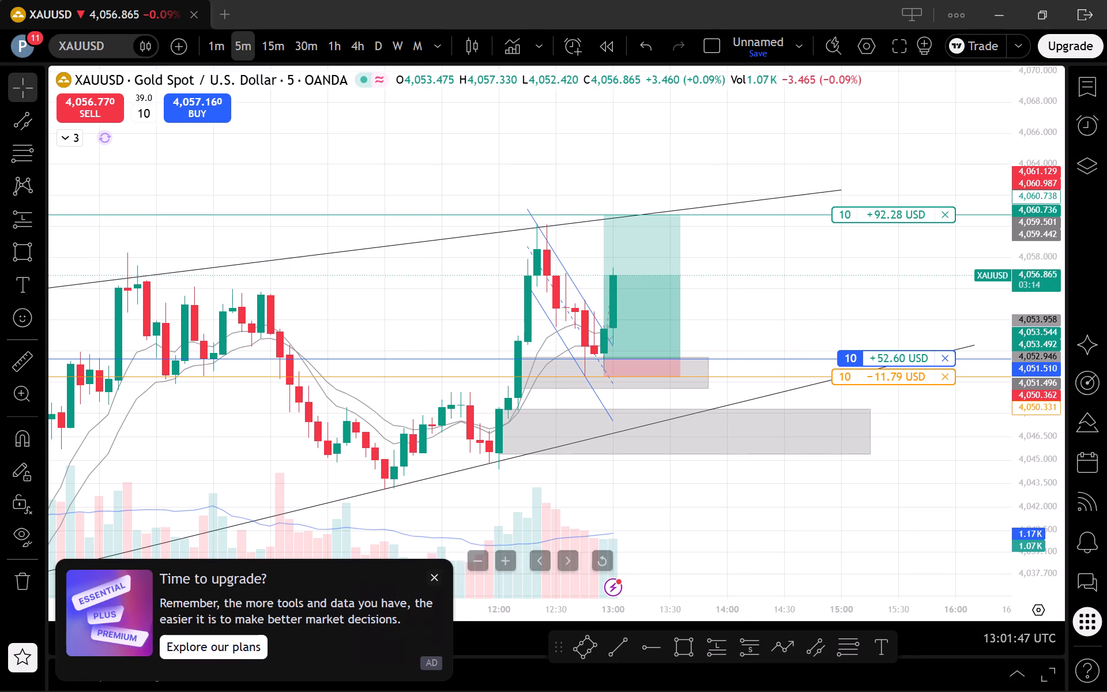
# Dismiss the upgrade offer and check price progress towards the take profit on the 1-minute and 5-minute charts.
pyautogui.click(436, 571)
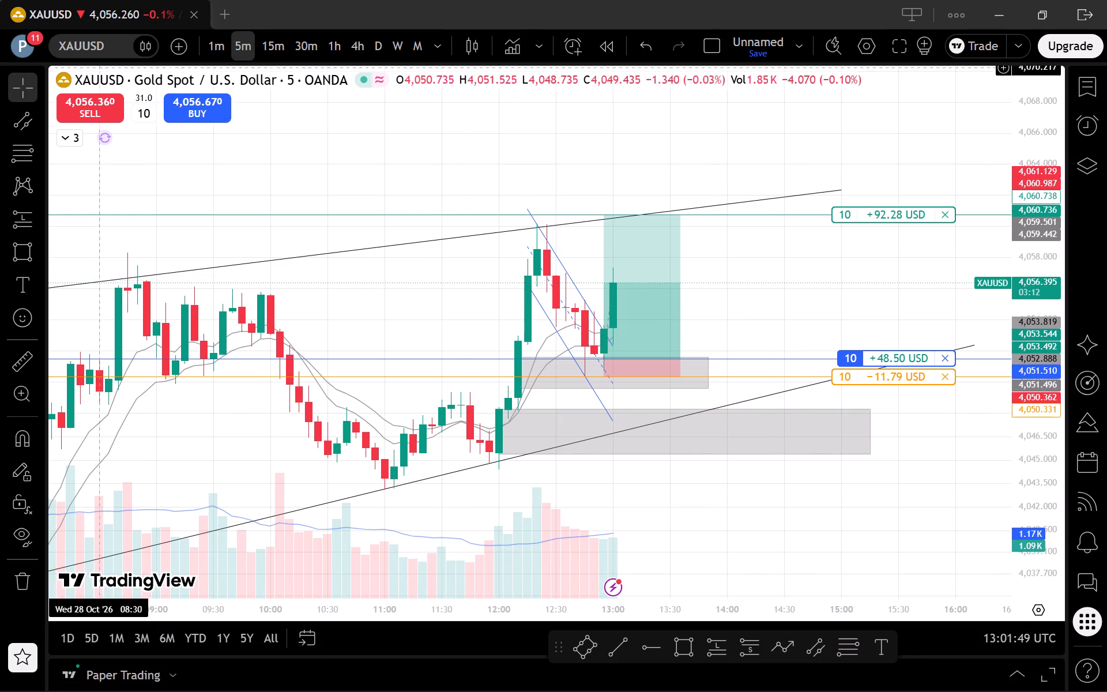
pyautogui.click(217, 40)
pyautogui.scroll(-3, 739, 272)
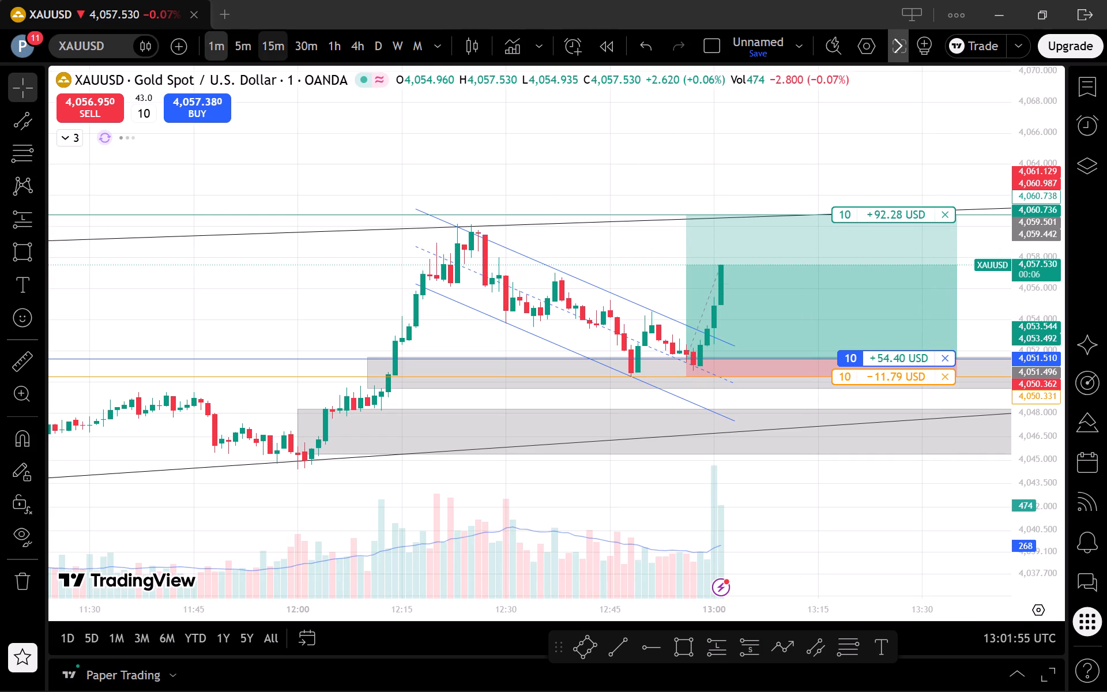
pyautogui.click(242, 46)
pyautogui.scroll(3, 1016, 441)
pyautogui.moveTo(1029, 410); pyautogui.dragTo(1020, 566)
pyautogui.scroll(2, 971, 487)
pyautogui.moveTo(1033, 521); pyautogui.dragTo(1016, 427)
pyautogui.scroll(1, 950, 471)
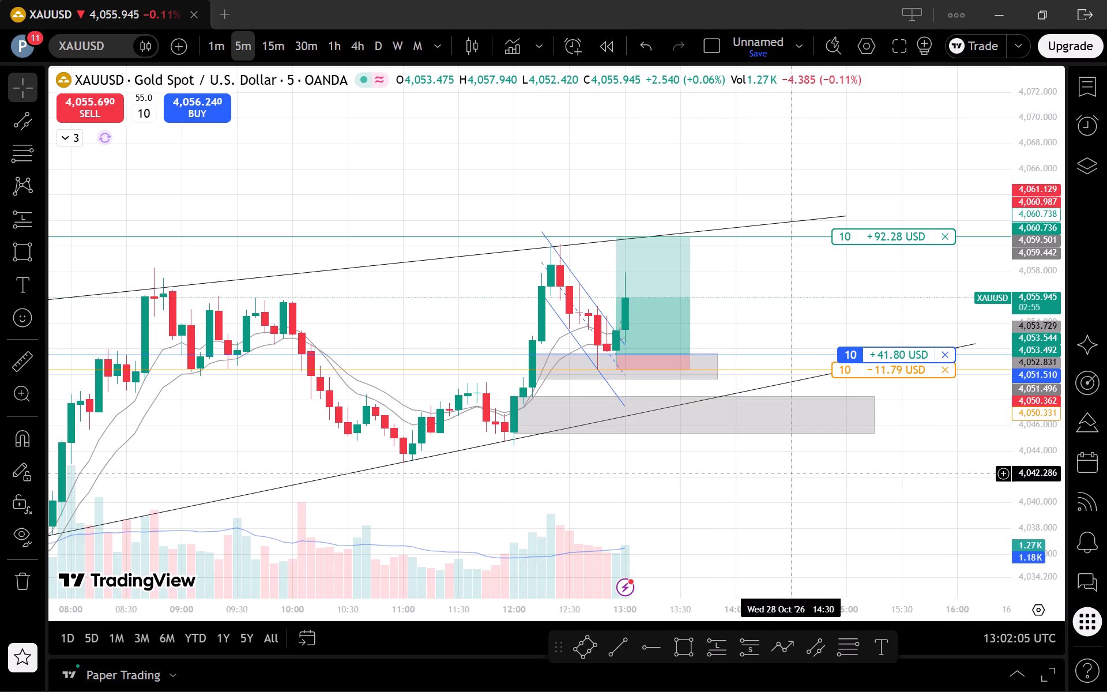
pyautogui.scroll(-1, 965, 548)
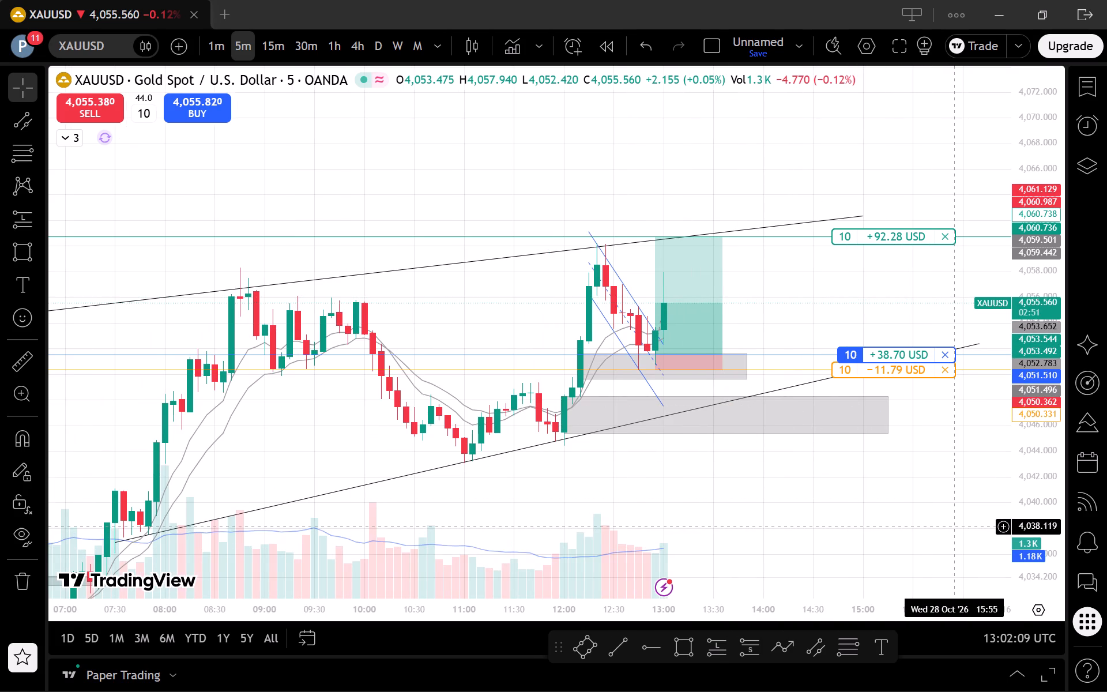
pyautogui.moveTo(948, 525); pyautogui.dragTo(873, 509)
pyautogui.scroll(-1, 869, 506)
pyautogui.scroll(1, 869, 506)
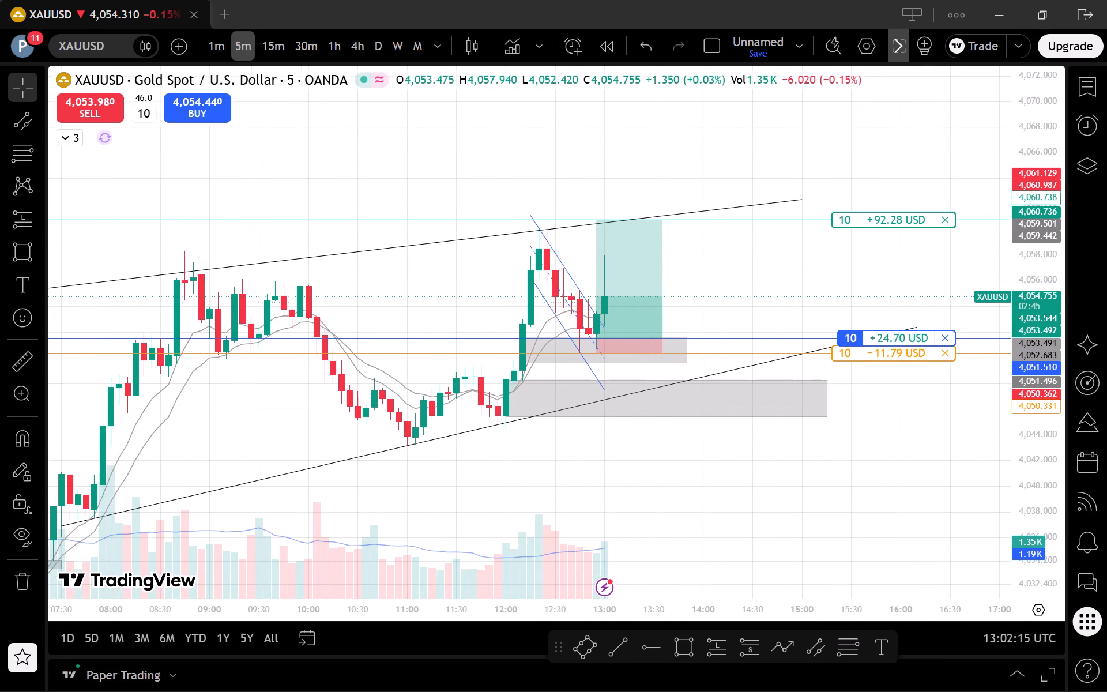
# Monitor the latest candles against the channel, grey zones and open trade's levels on the 1-minute and 5-minute charts.
pyautogui.click(218, 46)
pyautogui.scroll(-1, 747, 397)
pyautogui.moveTo(843, 498); pyautogui.dragTo(837, 506)
pyautogui.moveTo(829, 516); pyautogui.dragTo(644, 537)
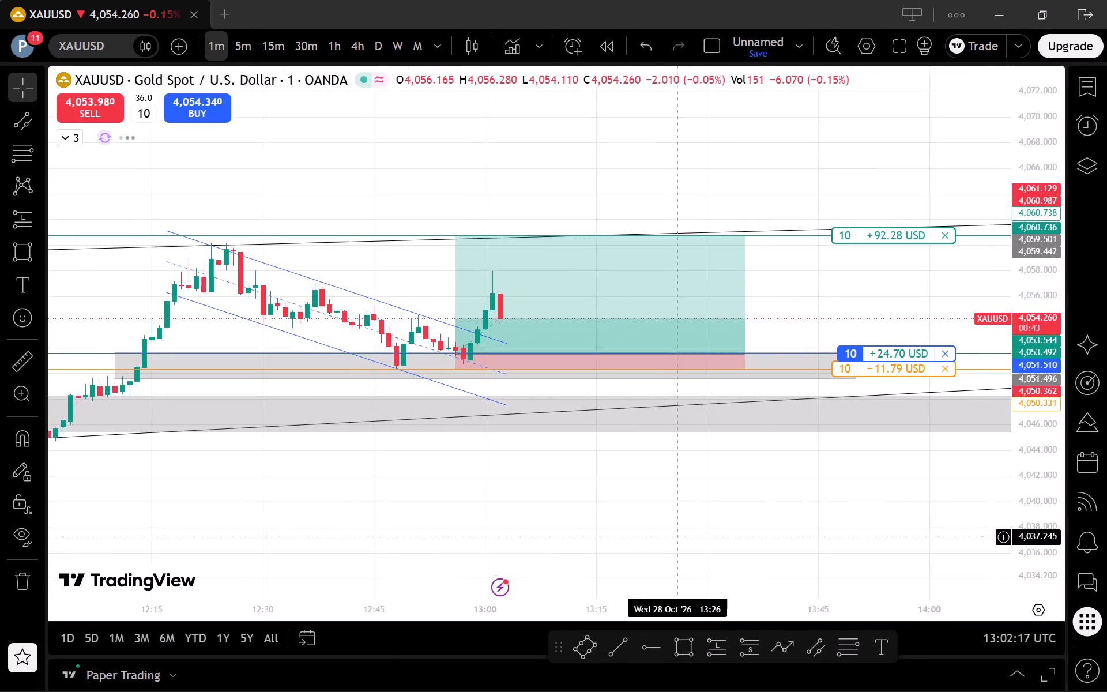
pyautogui.moveTo(644, 537); pyautogui.dragTo(622, 537)
pyautogui.scroll(-2, 779, 482)
pyautogui.moveTo(1040, 532); pyautogui.dragTo(999, 473)
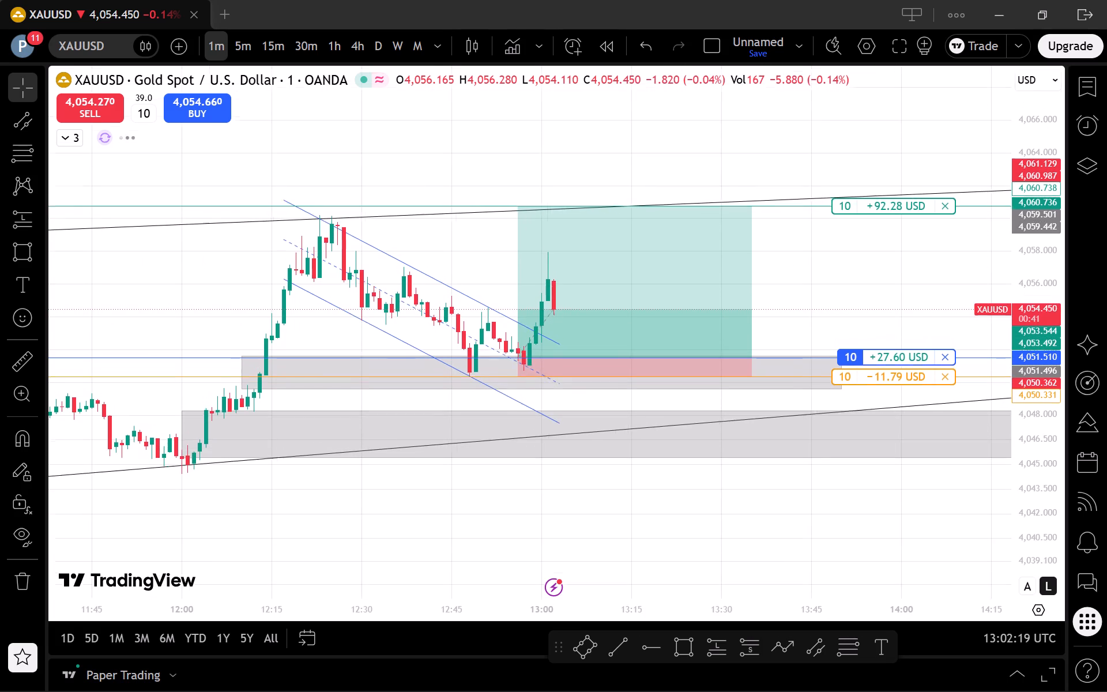
pyautogui.moveTo(999, 473); pyautogui.dragTo(999, 465)
pyautogui.scroll(1, 944, 520)
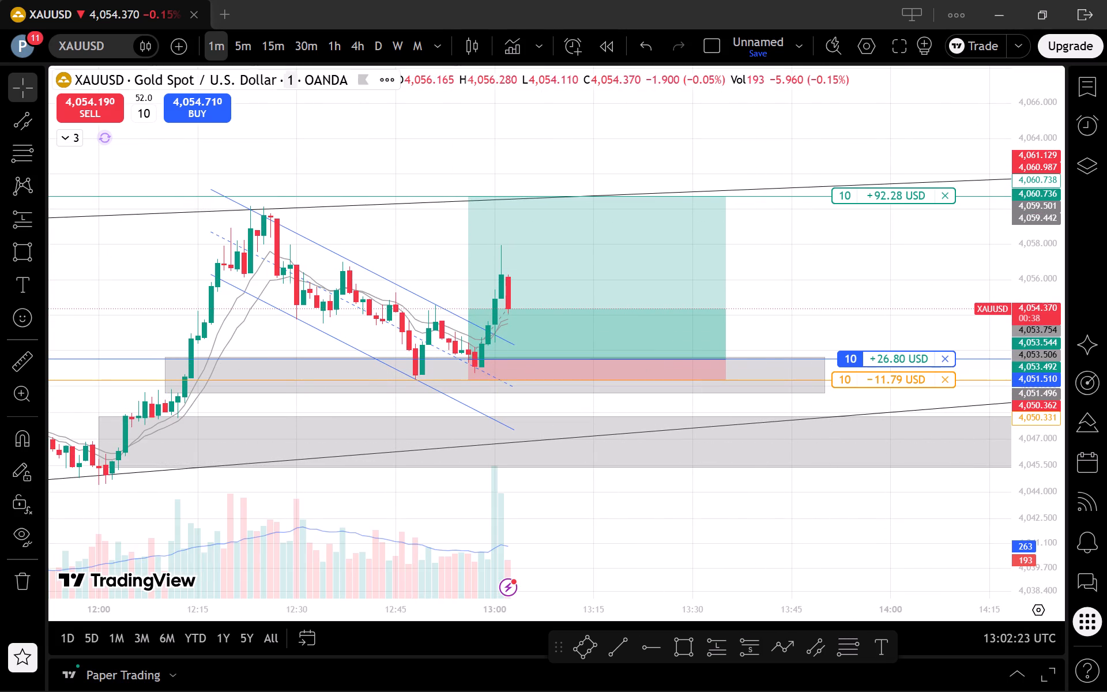
pyautogui.click(240, 46)
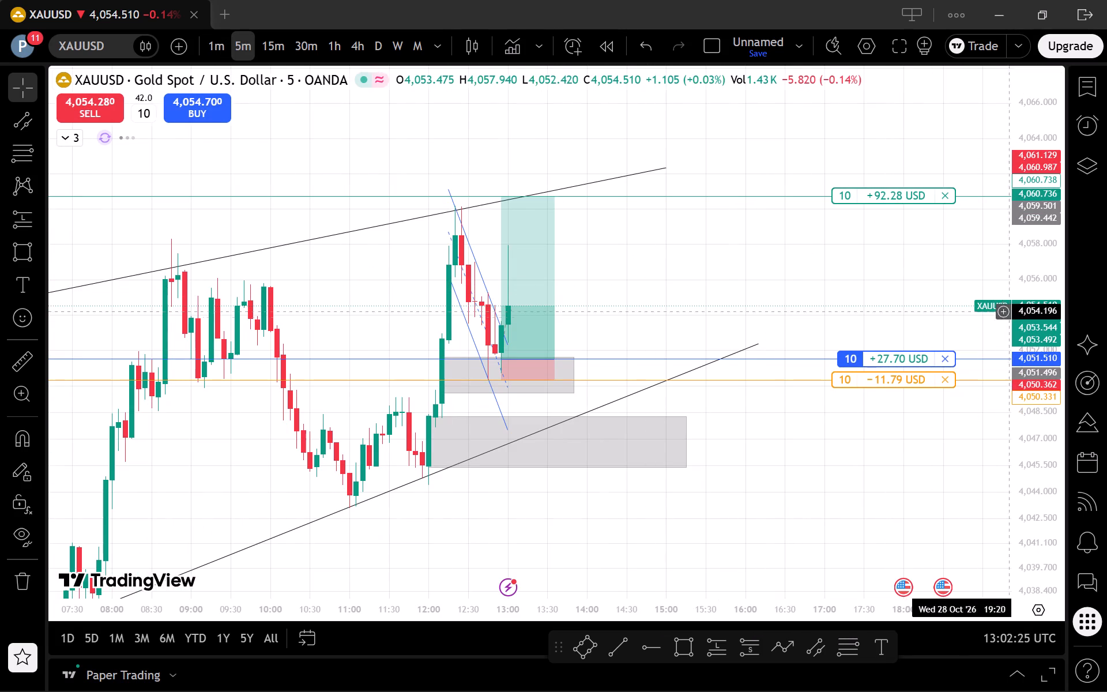
pyautogui.moveTo(1023, 353); pyautogui.dragTo(1054, 476)
pyautogui.scroll(1, 903, 483)
pyautogui.moveTo(849, 488); pyautogui.dragTo(937, 477)
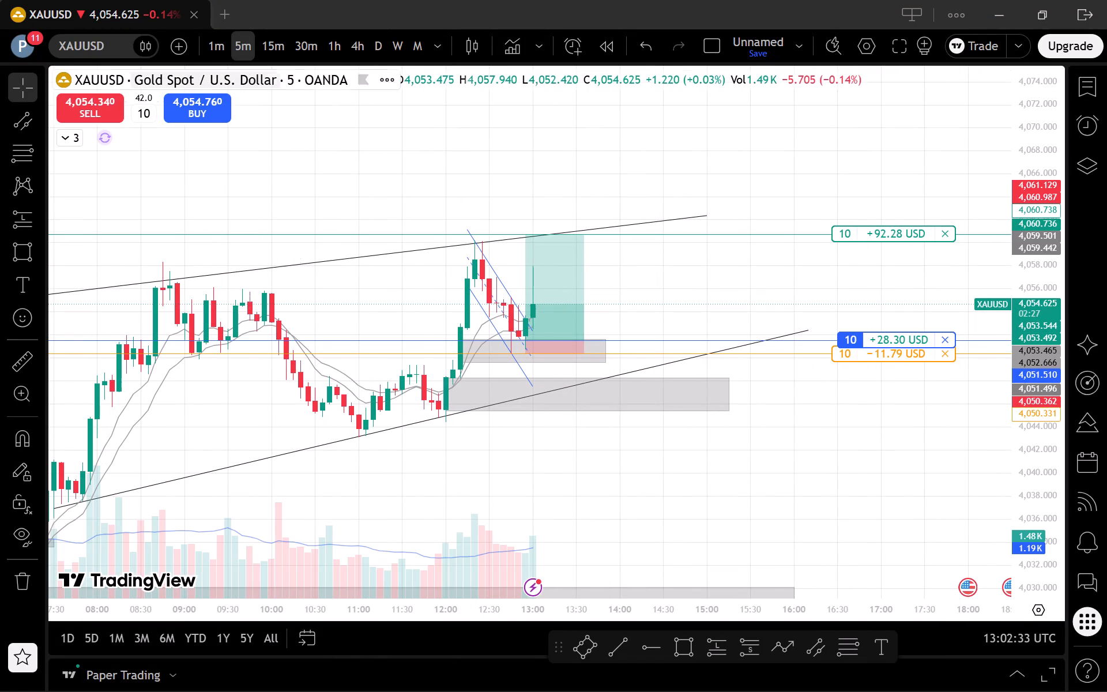
pyautogui.click(223, 43)
pyautogui.scroll(-2, 709, 340)
pyautogui.moveTo(1044, 531); pyautogui.dragTo(978, 397)
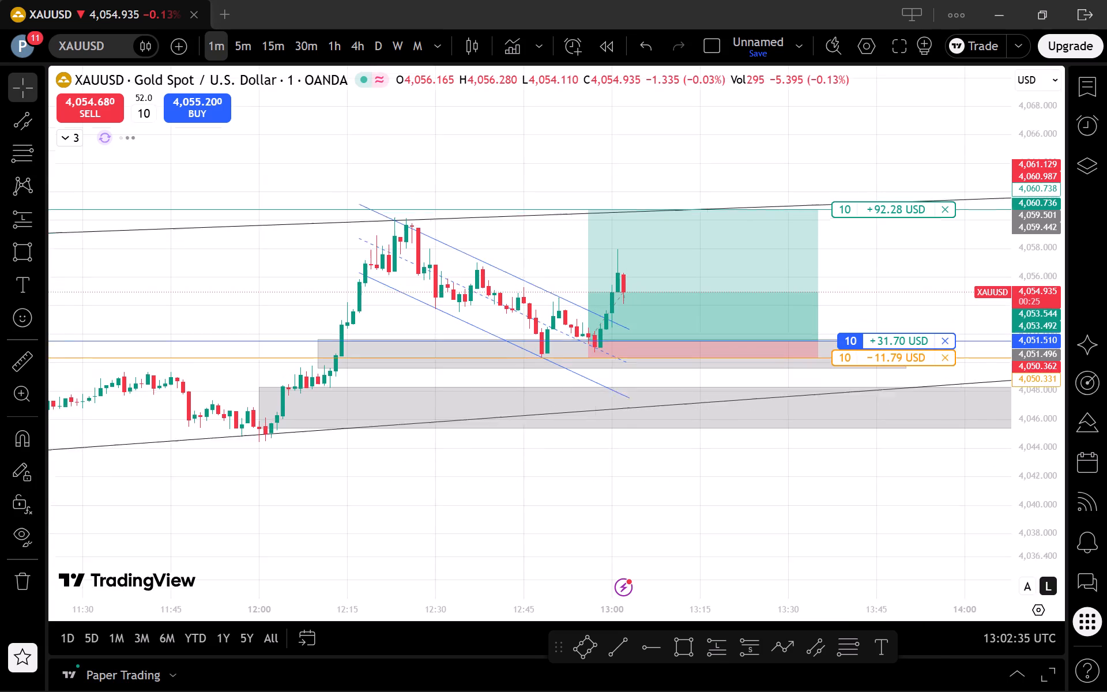
# Raise the open long trade's stop loss order to 4,051.060, just below the entry level, on the 1-minute chart.
pyautogui.moveTo(978, 397); pyautogui.dragTo(928, 310)
pyautogui.scroll(2, 918, 364)
pyautogui.moveTo(917, 509); pyautogui.dragTo(839, 539)
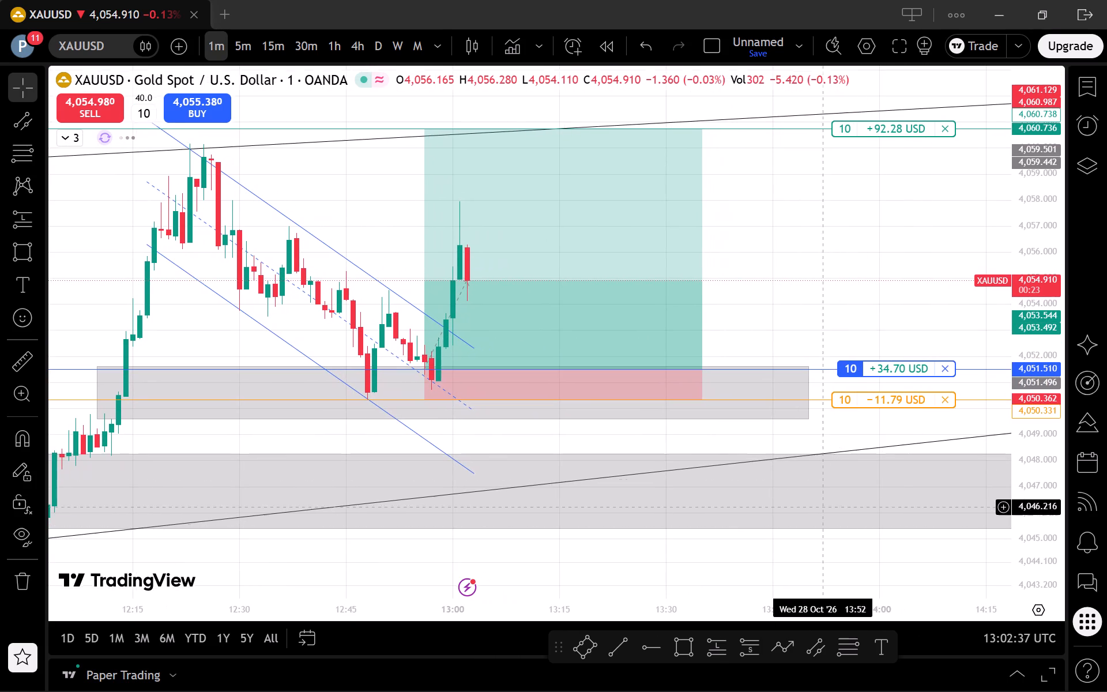
pyautogui.moveTo(868, 400); pyautogui.dragTo(889, 385)
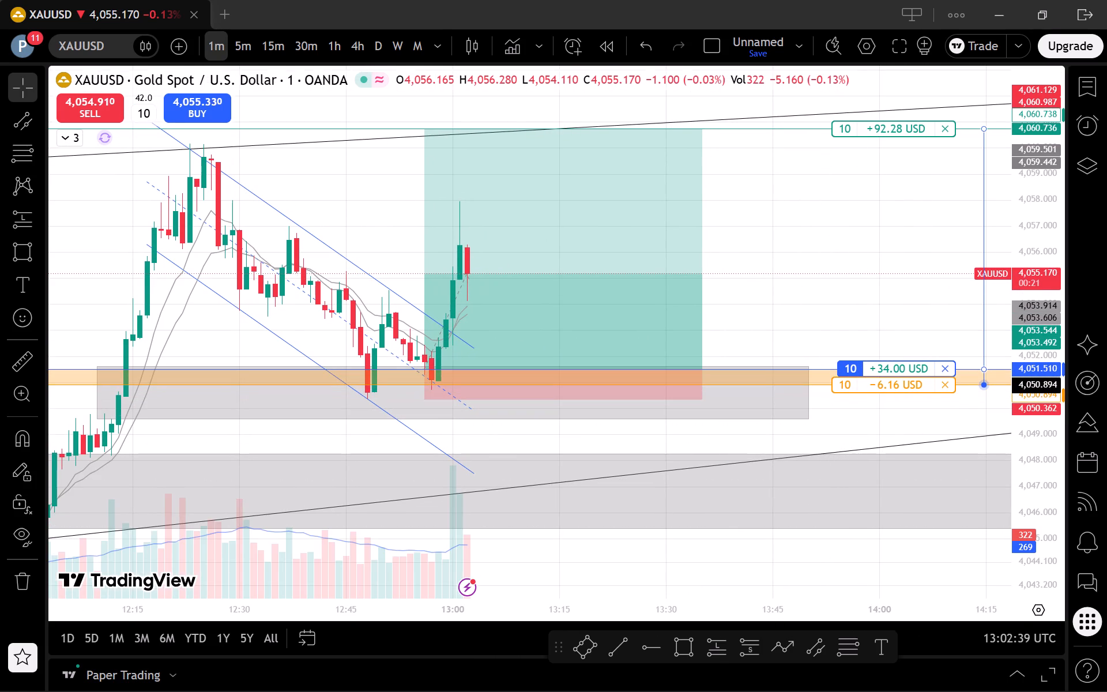
pyautogui.moveTo(889, 385); pyautogui.dragTo(895, 381)
pyautogui.click(925, 422)
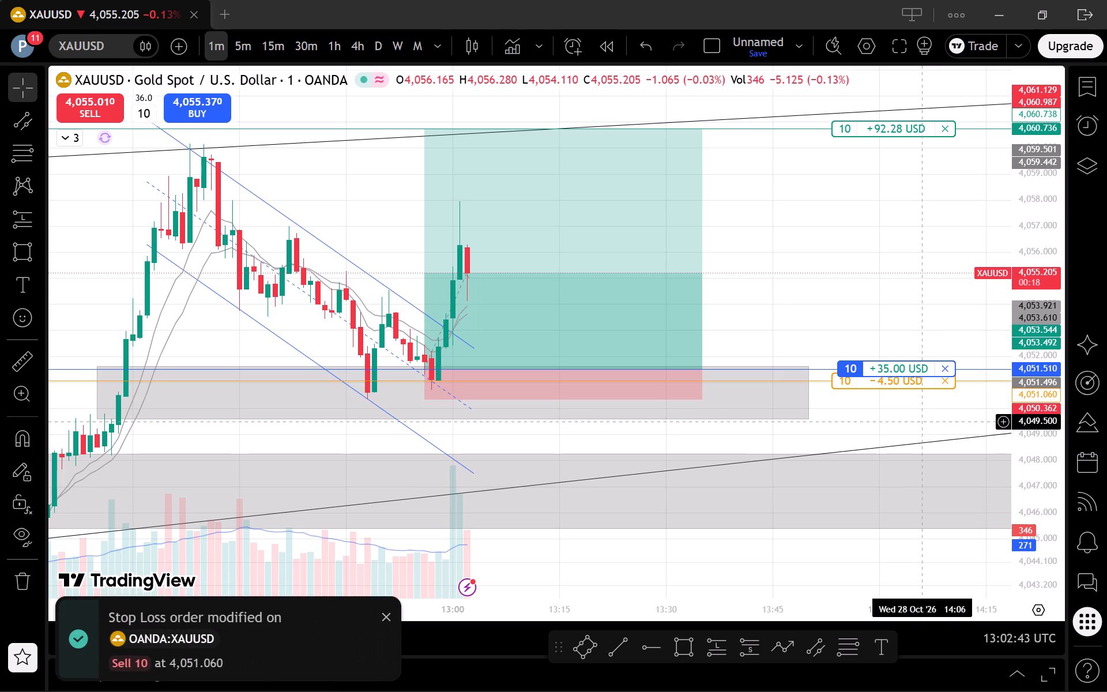
# Examine the 5-minute chart's latest candles against the rising trendlines, grey zones and the trade's stop and target levels.
pyautogui.click(243, 48)
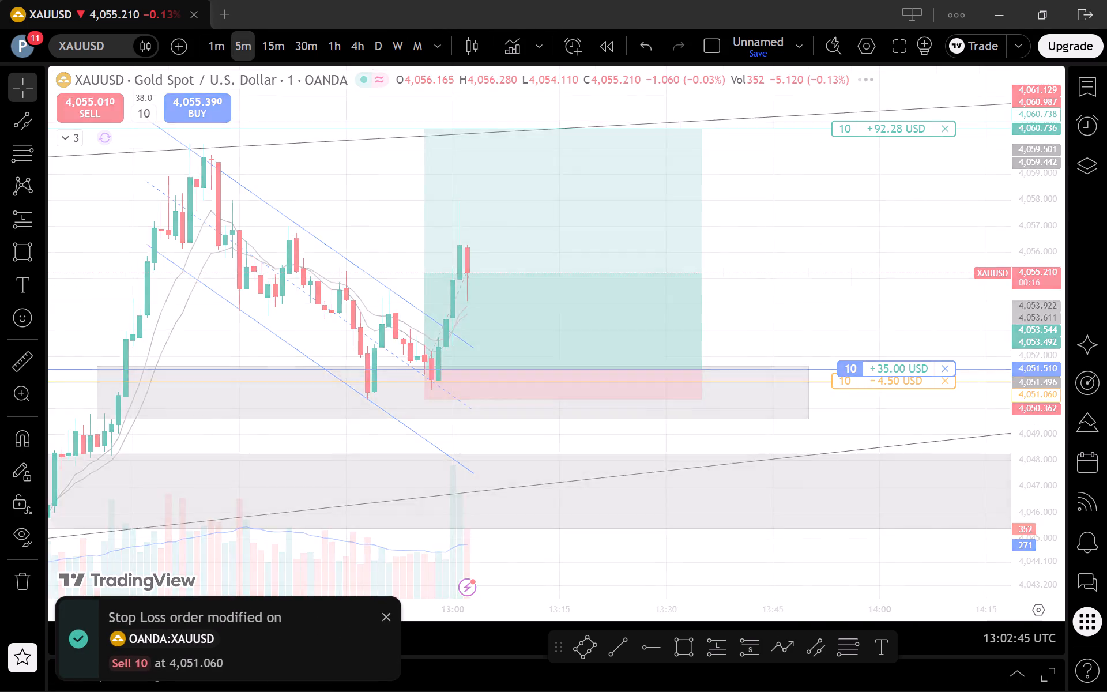
pyautogui.moveTo(1042, 273); pyautogui.dragTo(1062, 424)
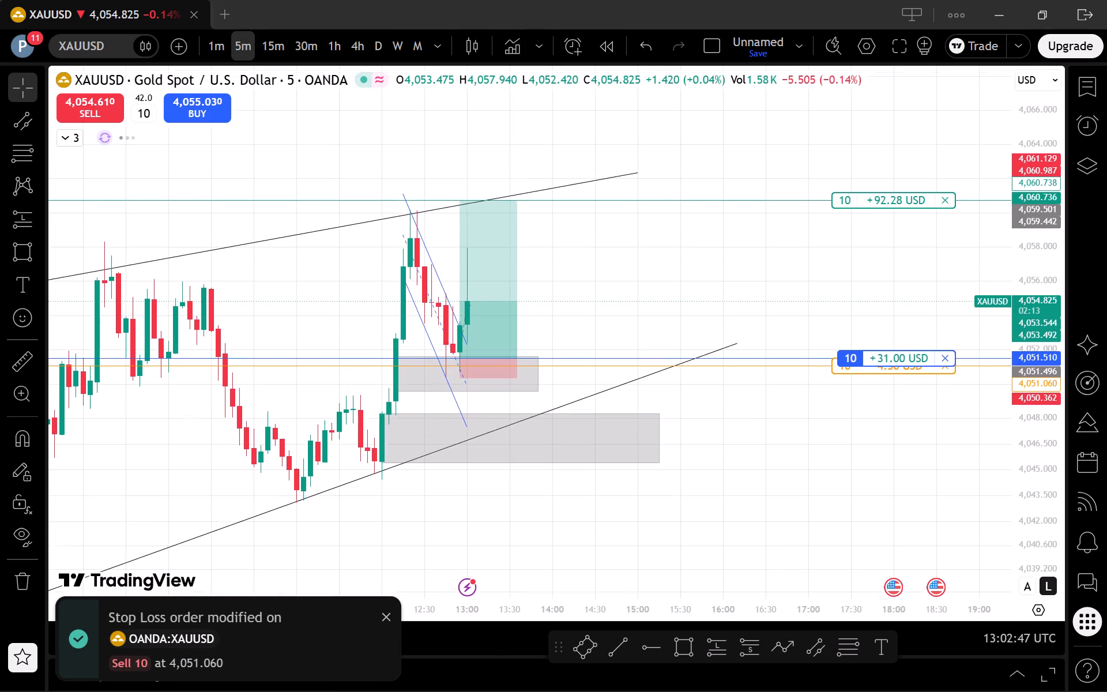
pyautogui.moveTo(1062, 424); pyautogui.dragTo(1059, 443)
pyautogui.scroll(2, 872, 452)
pyautogui.moveTo(756, 461); pyautogui.dragTo(891, 448)
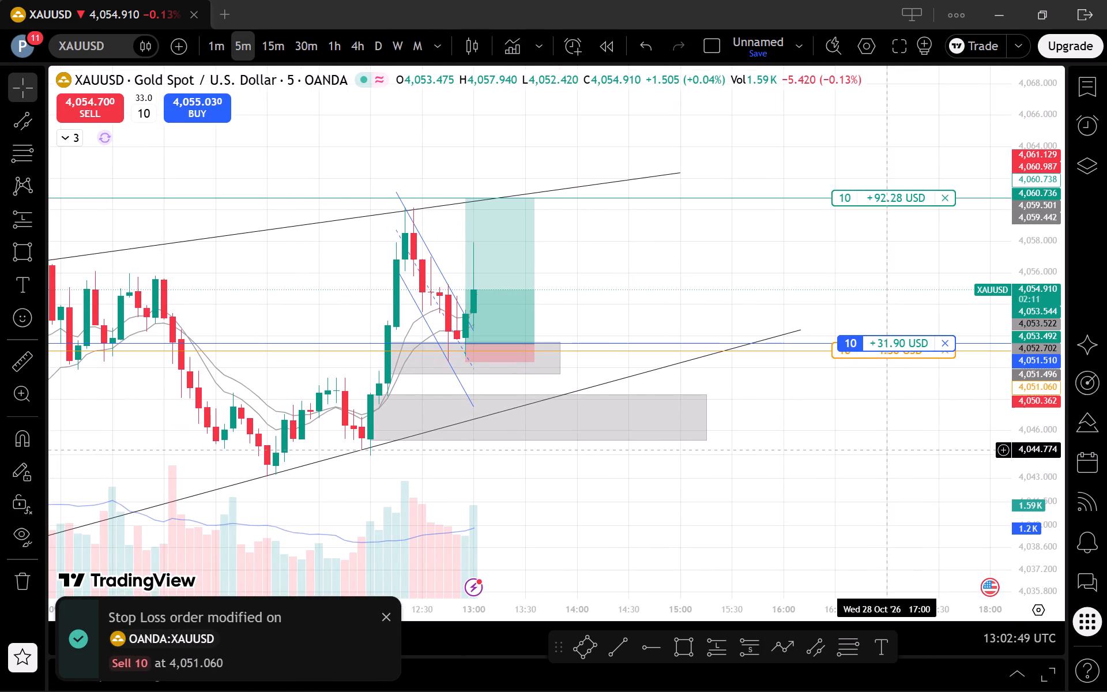
pyautogui.scroll(1, 891, 450)
pyautogui.moveTo(839, 471); pyautogui.dragTo(1034, 465)
pyautogui.scroll(-2, 883, 442)
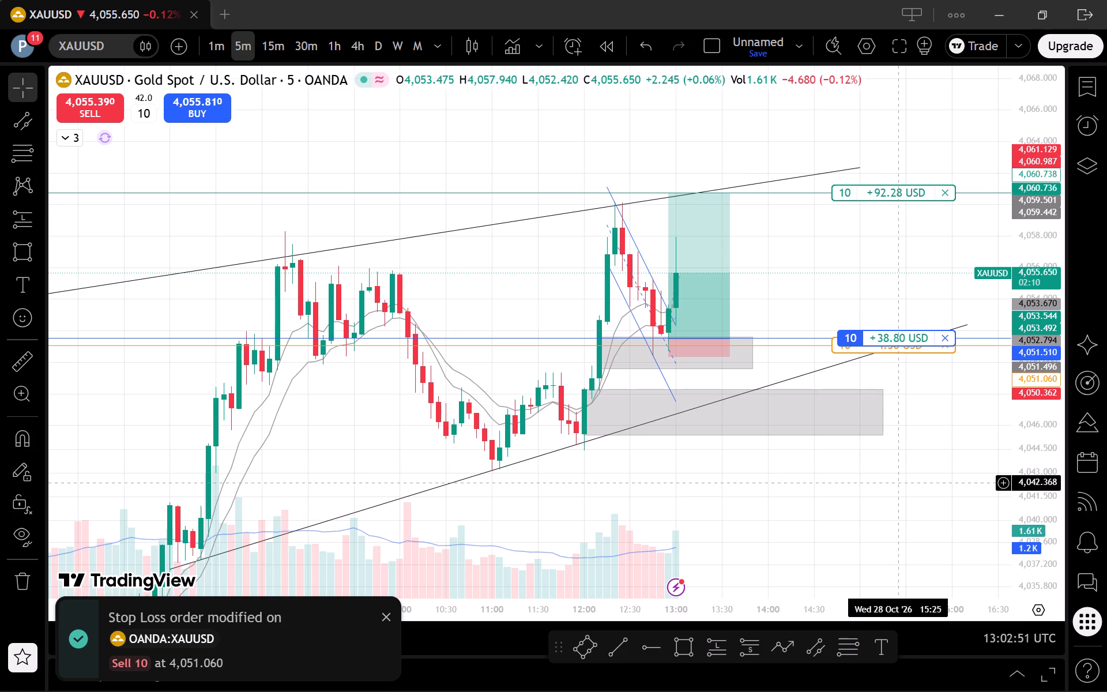
pyautogui.moveTo(850, 465); pyautogui.dragTo(842, 452)
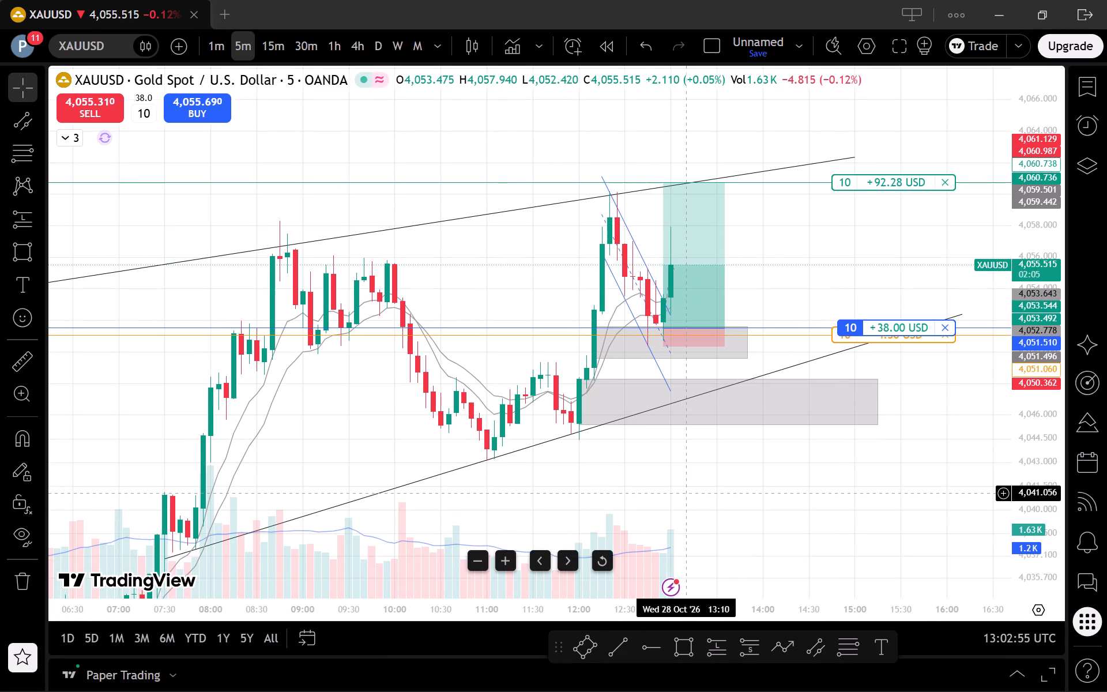
pyautogui.scroll(1, 684, 492)
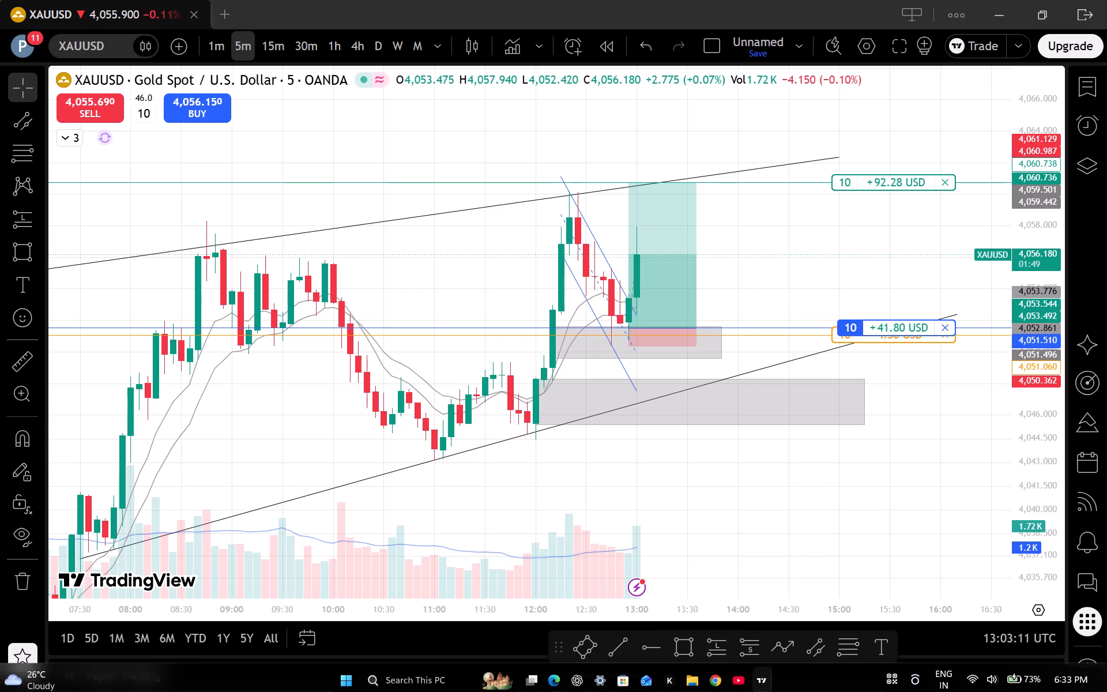
pyautogui.scroll(2, 886, 554)
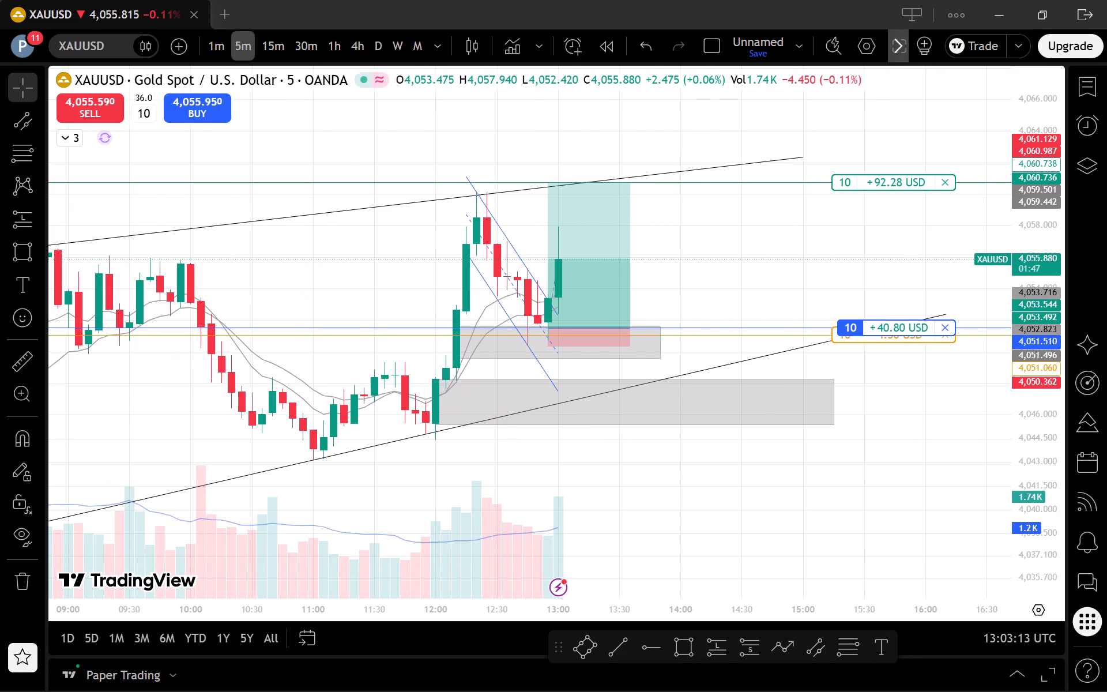
# Compare the latest price action with the falling channel and the trade levels on the 1-minute and 5-minute charts.
pyautogui.click(205, 52)
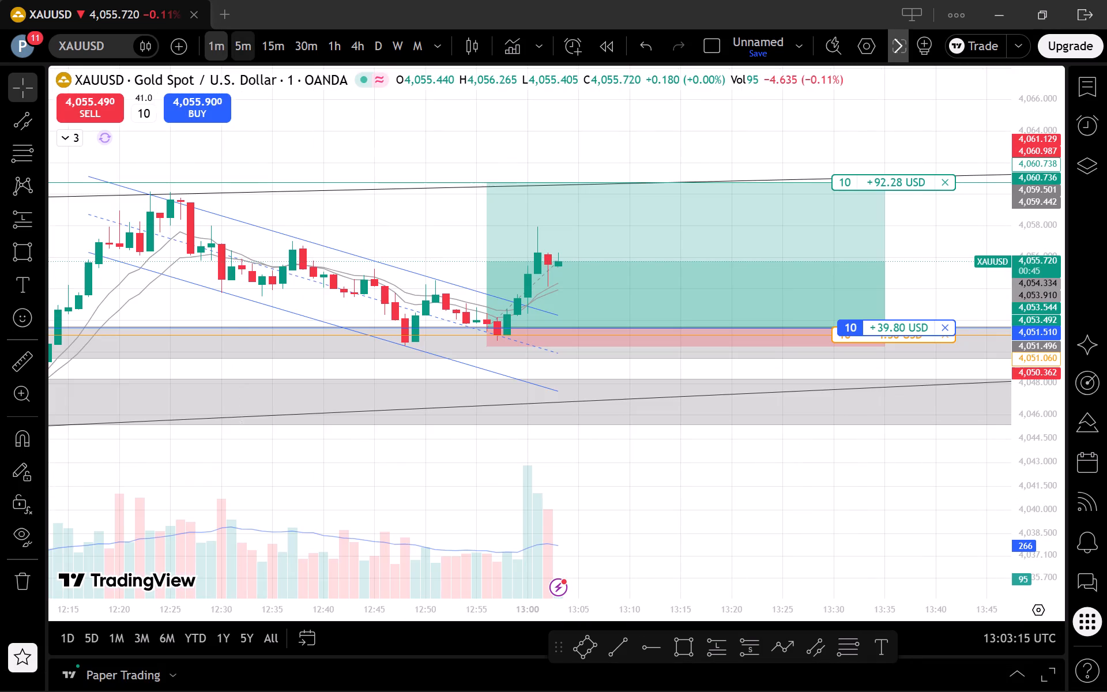
pyautogui.click(239, 44)
pyautogui.scroll(-2, 697, 421)
pyautogui.moveTo(779, 540); pyautogui.dragTo(928, 487)
pyautogui.scroll(2, 902, 472)
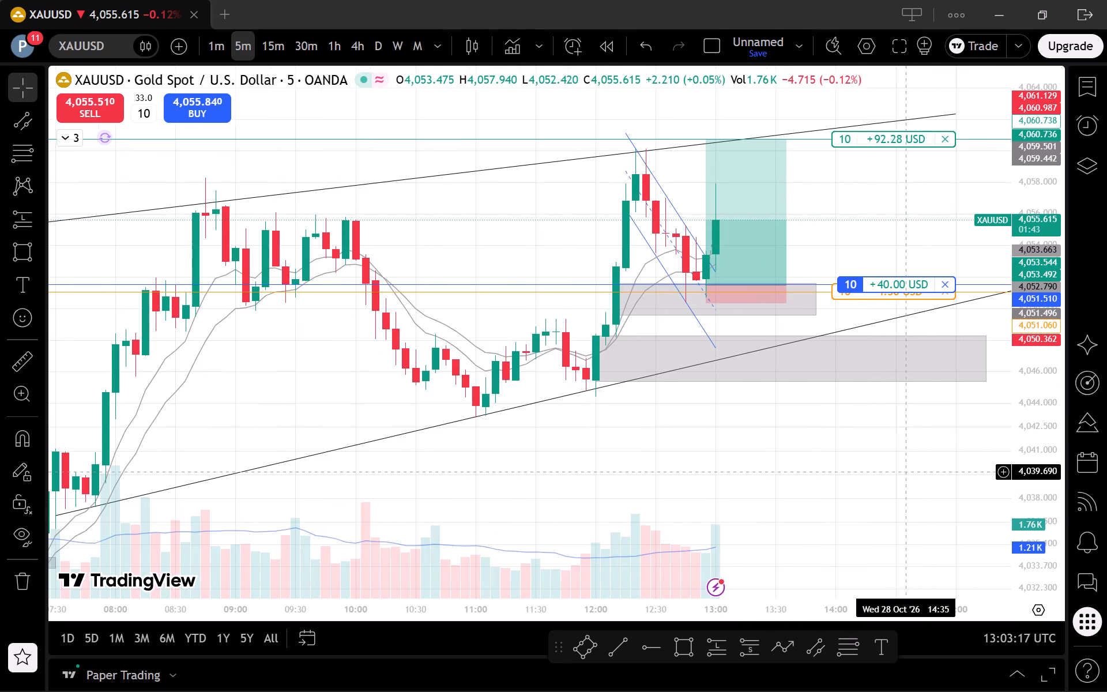
pyautogui.moveTo(871, 477); pyautogui.dragTo(730, 545)
pyautogui.scroll(-1, 739, 533)
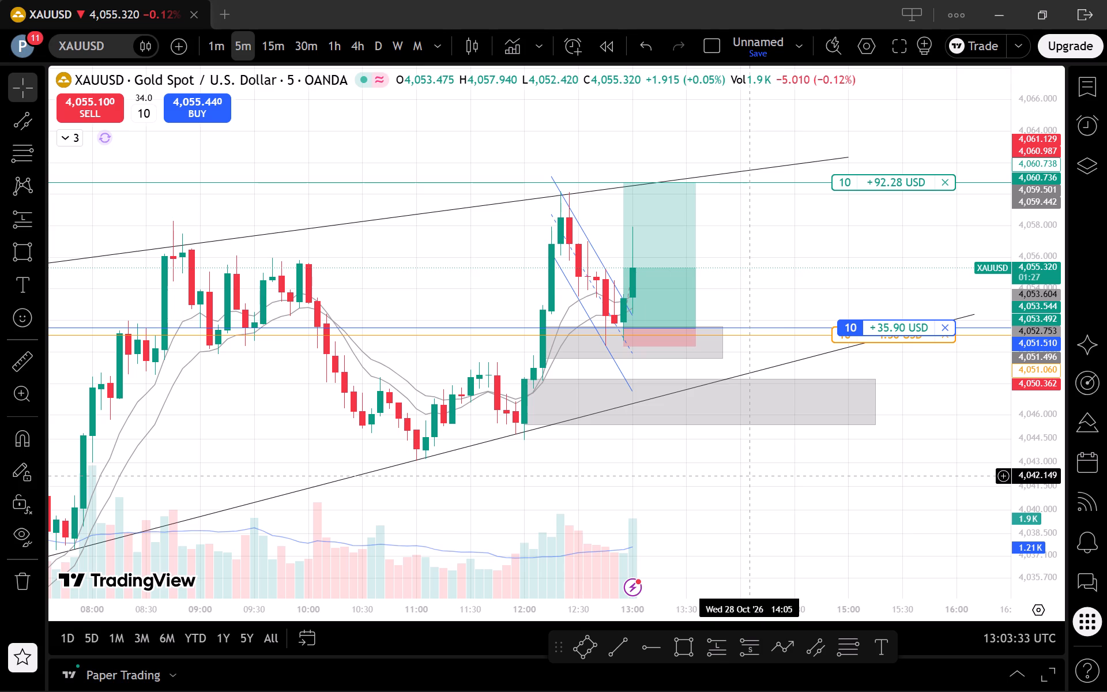
pyautogui.click(213, 51)
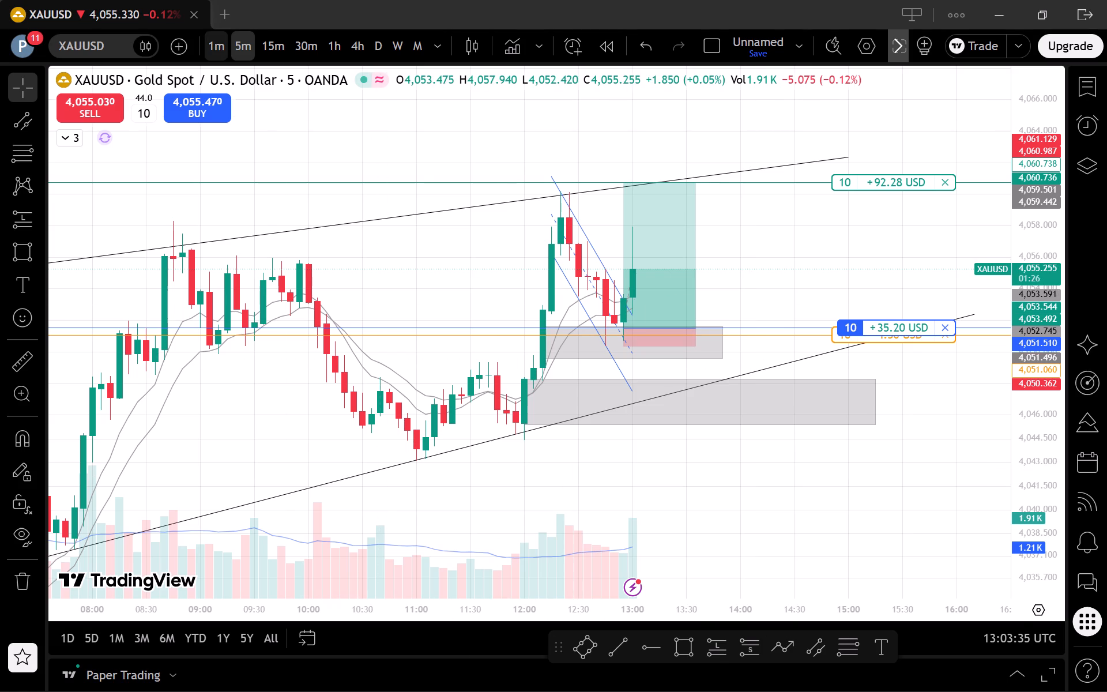
pyautogui.scroll(3, 732, 344)
pyautogui.scroll(-6, 1030, 541)
pyautogui.moveTo(1034, 541); pyautogui.dragTo(1017, 422)
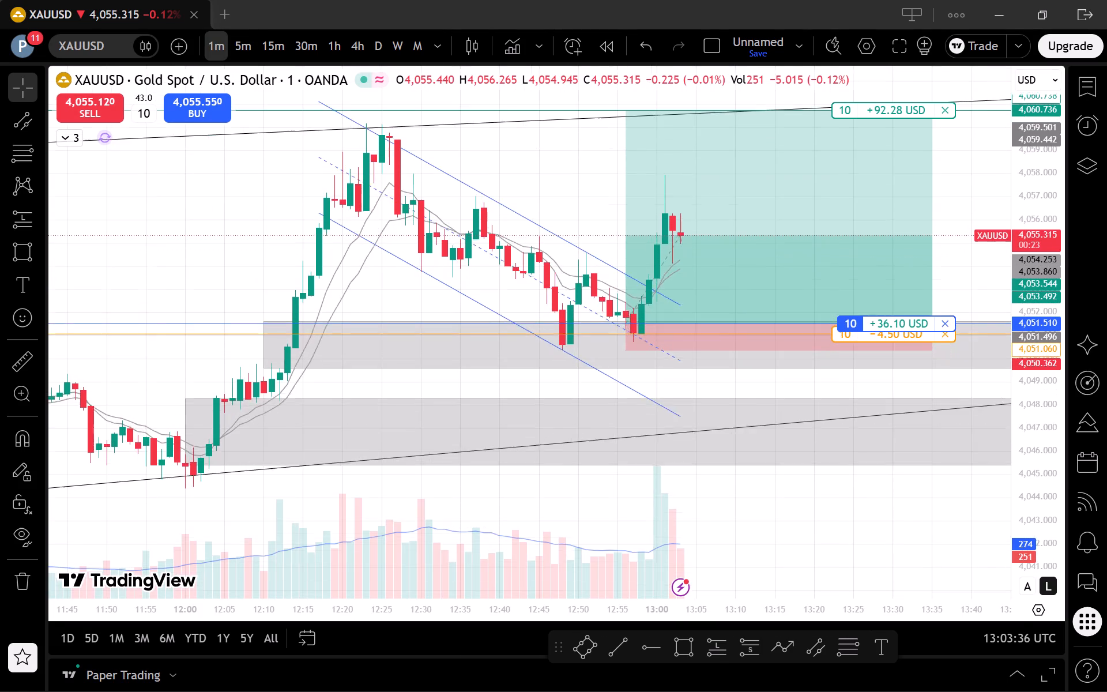
pyautogui.scroll(-3, 970, 443)
pyautogui.moveTo(882, 495); pyautogui.dragTo(691, 551)
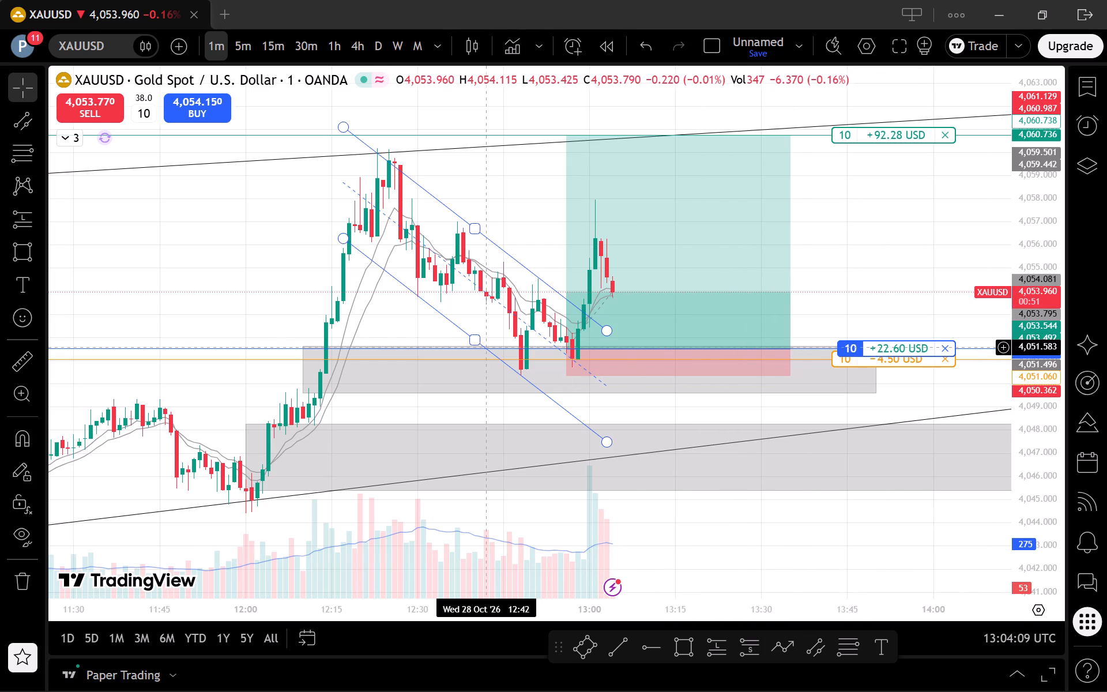
# Draw a rectangle zone on the 5-minute chart from about 4,058.5 down to 4,056.8, spanning 12:15 to about 14:20, near the recent high.
pyautogui.click(243, 50)
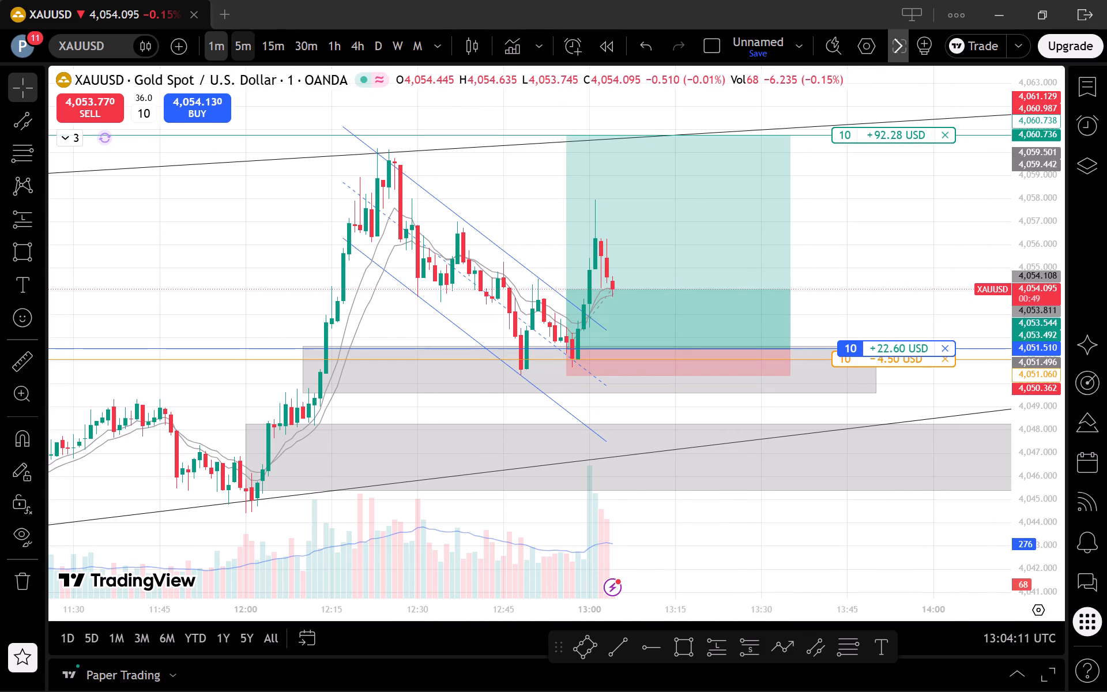
pyautogui.moveTo(1050, 359); pyautogui.dragTo(1055, 511)
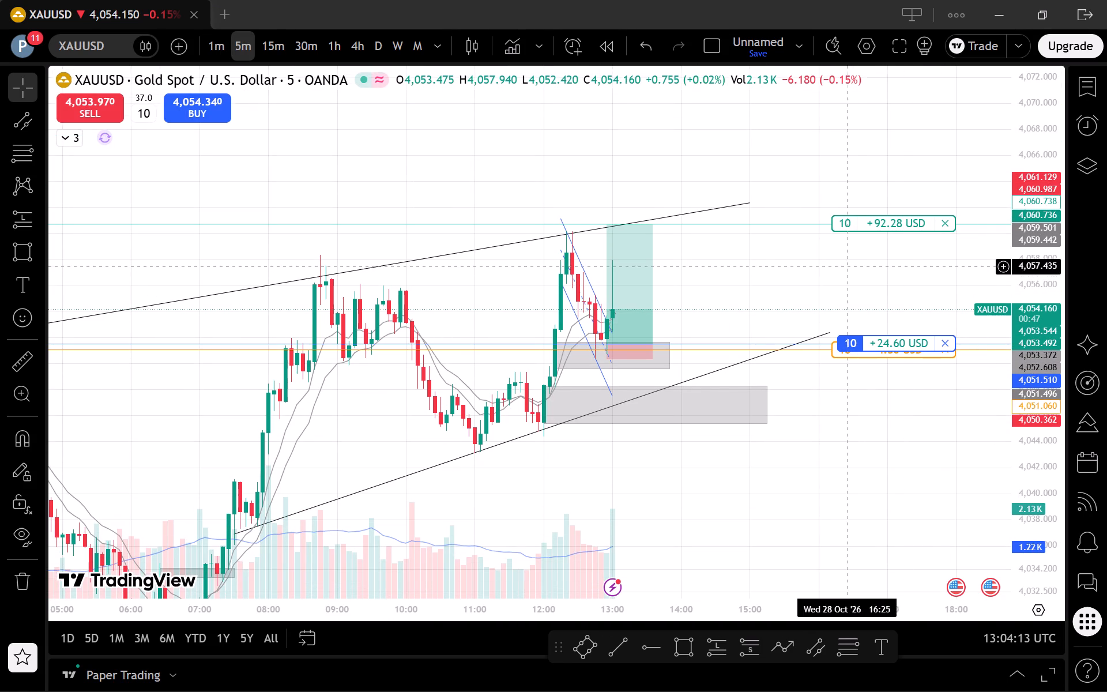
pyautogui.click(690, 638)
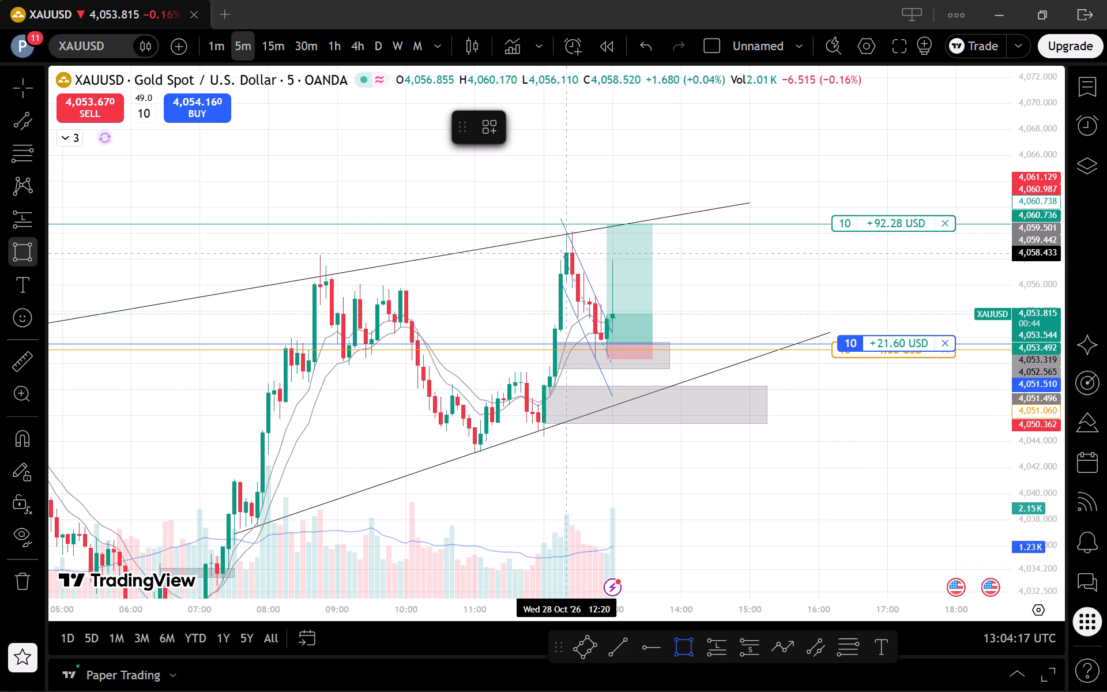
pyautogui.click(562, 253)
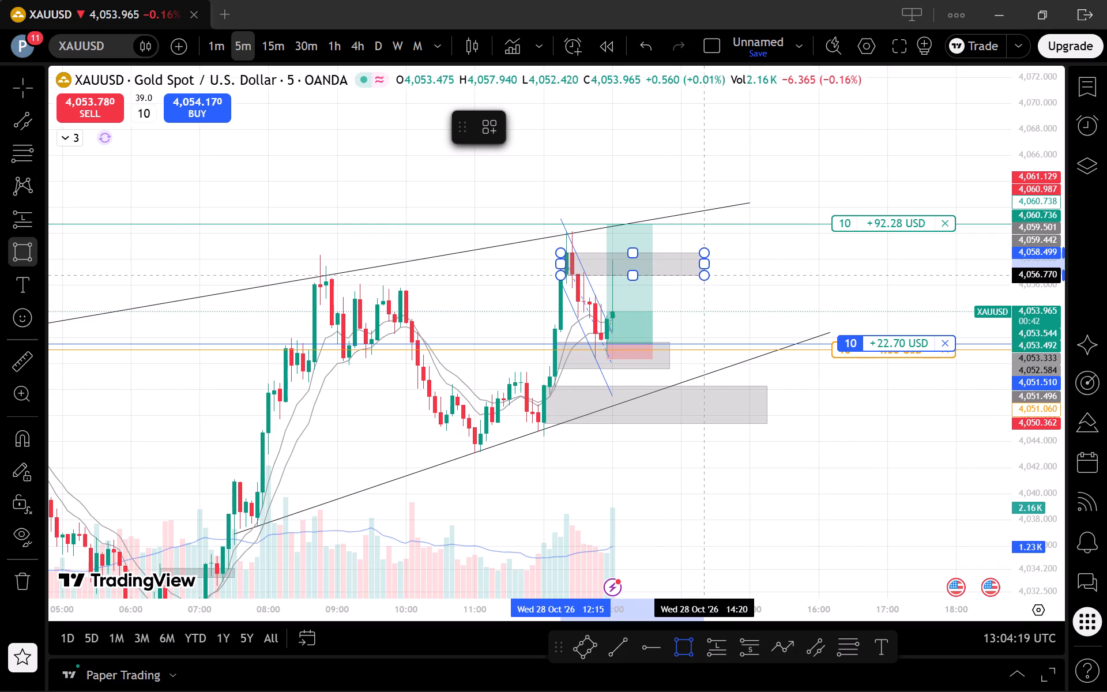
pyautogui.click(707, 275)
pyautogui.click(733, 290)
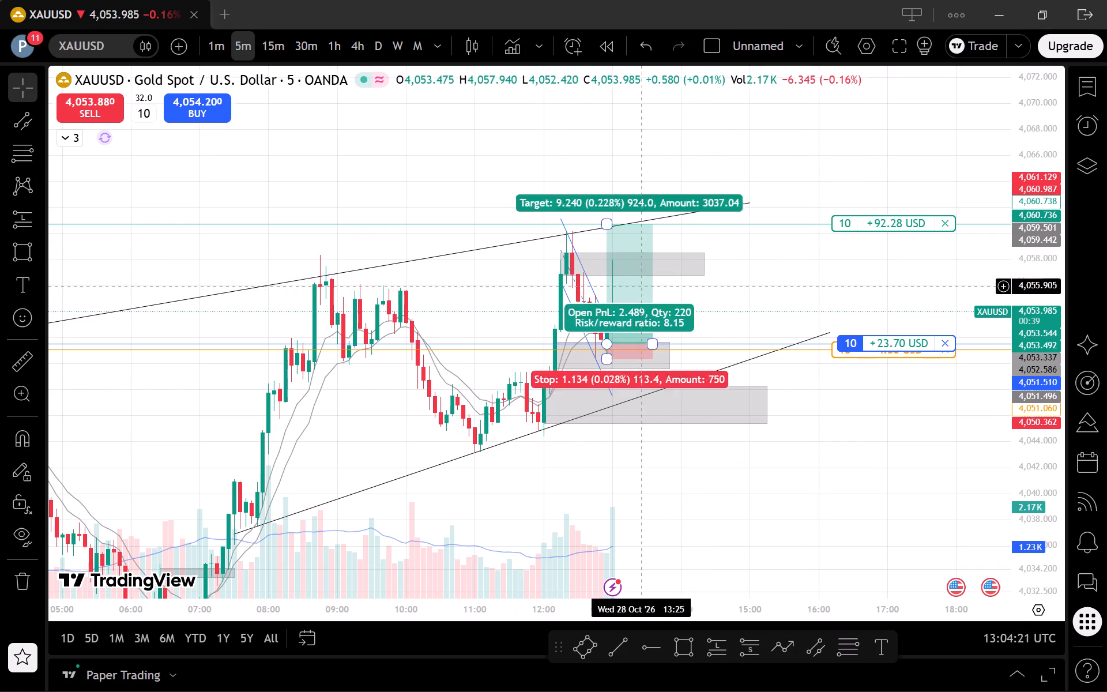
# Review price against the newly drawn upper zone, the channel and the trade levels on the 1-minute and 5-minute charts.
pyautogui.click(204, 31)
pyautogui.scroll(-3, 430, 340)
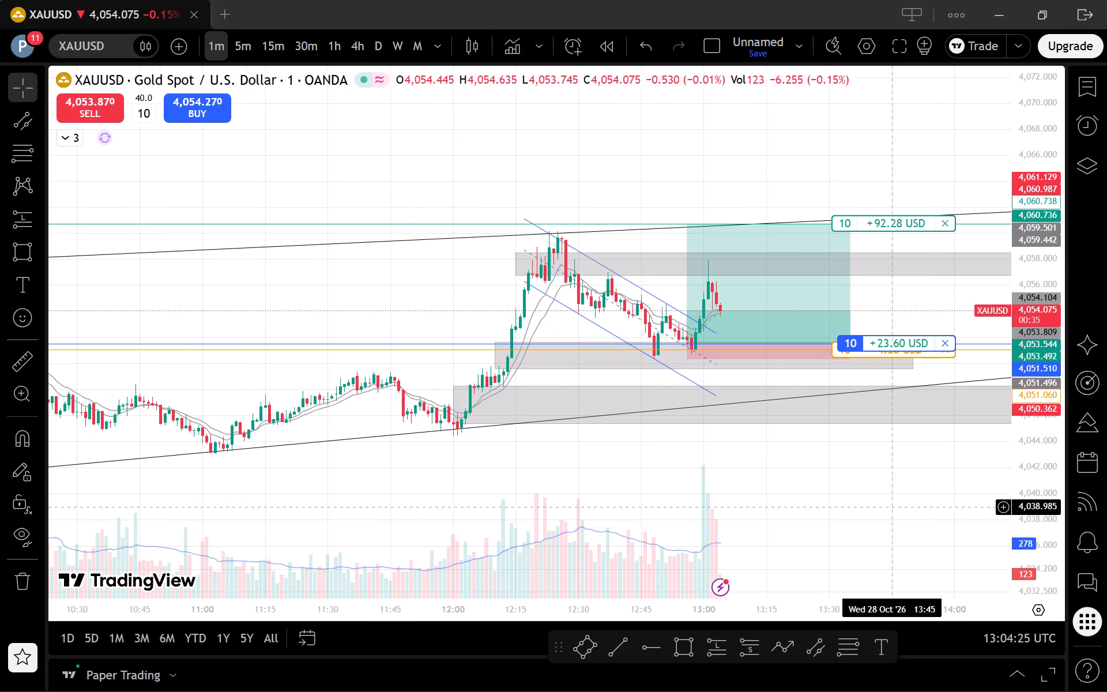
pyautogui.moveTo(865, 510); pyautogui.dragTo(703, 487)
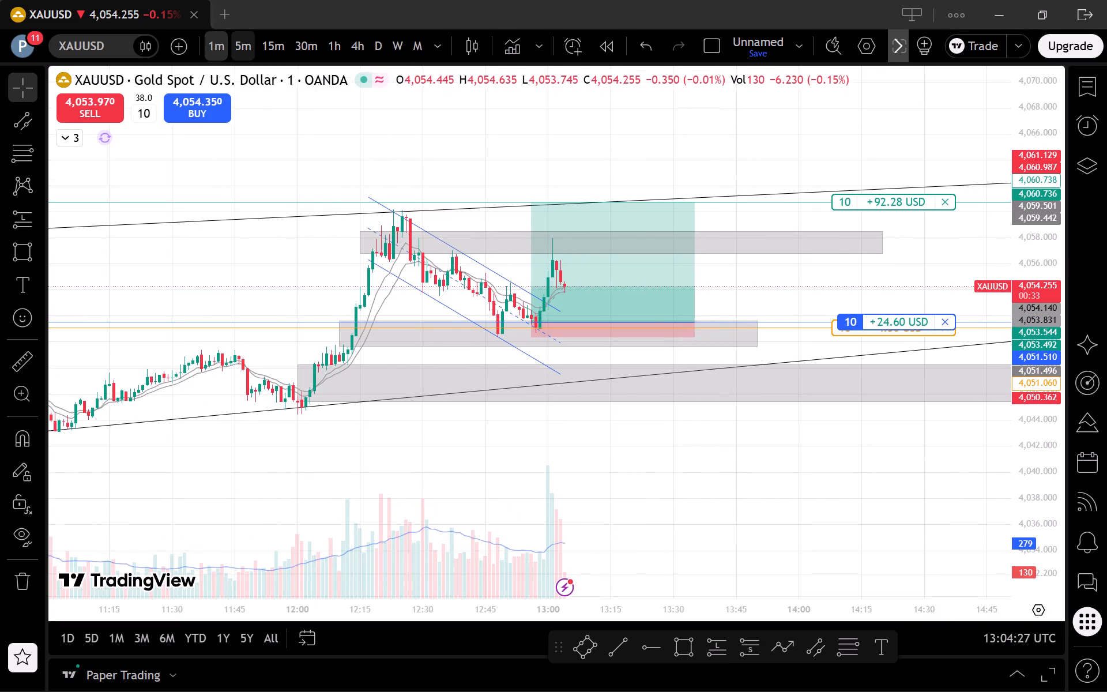
pyautogui.click(248, 44)
pyautogui.moveTo(1044, 384); pyautogui.dragTo(1033, 449)
pyautogui.scroll(2, 899, 418)
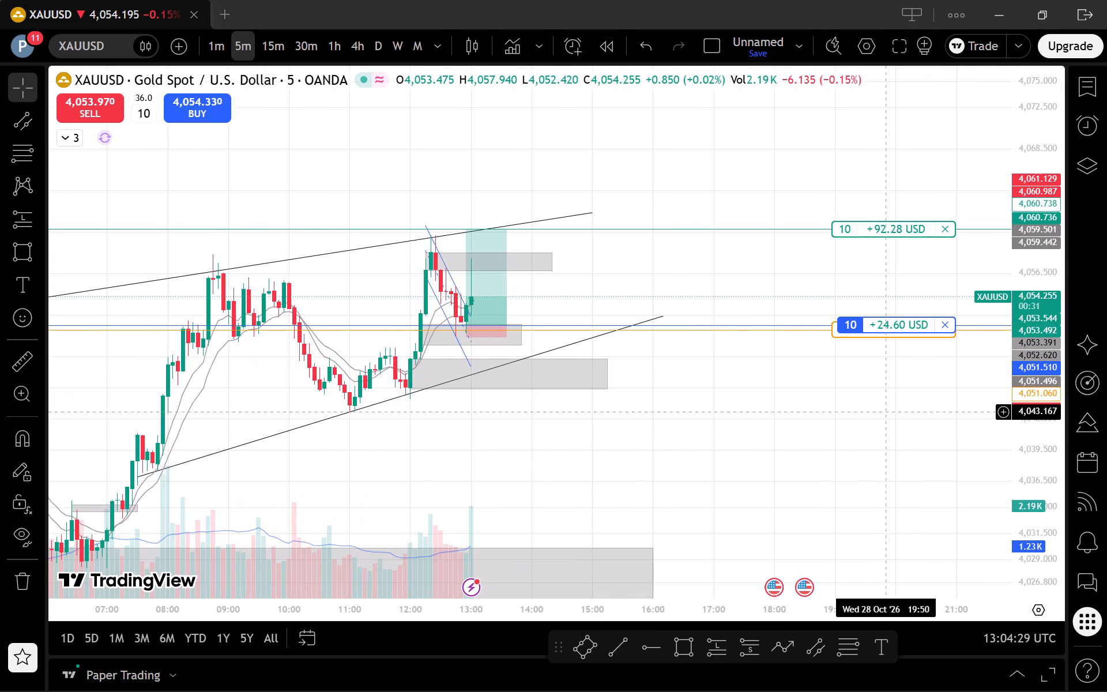
pyautogui.moveTo(657, 453); pyautogui.dragTo(743, 458)
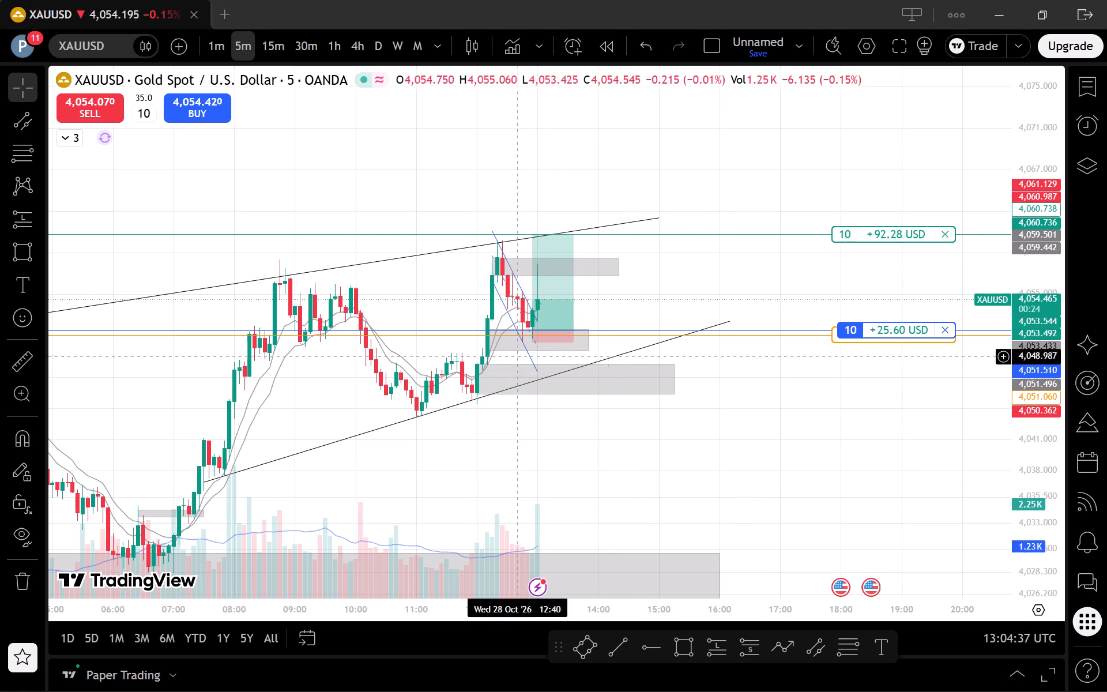
pyautogui.click(225, 40)
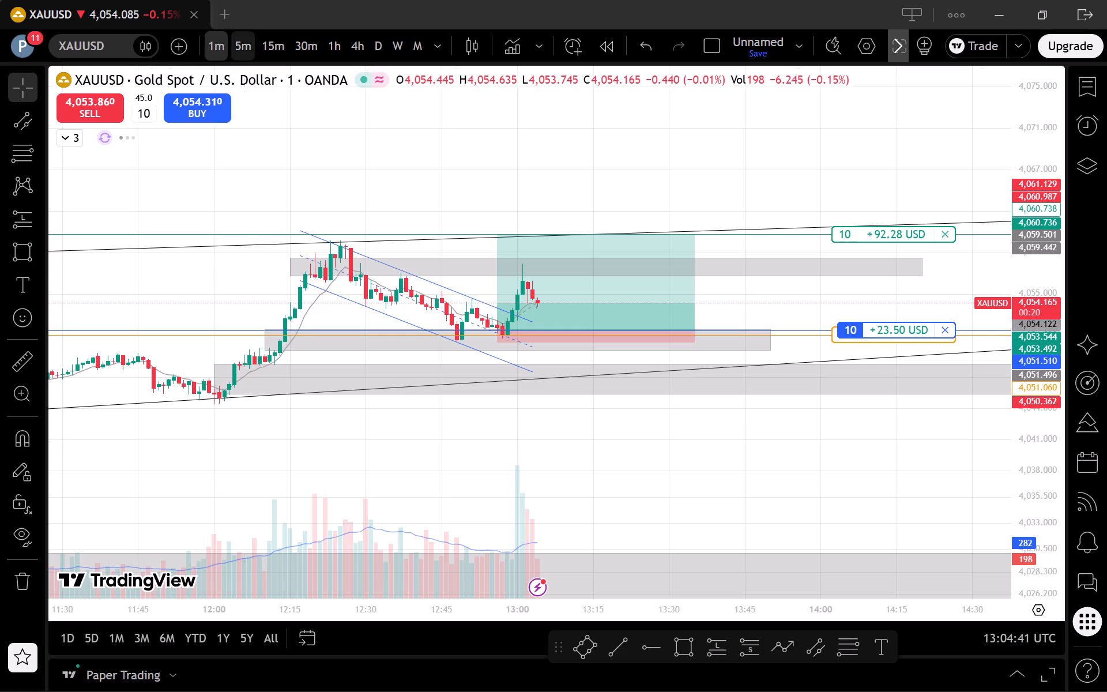
pyautogui.click(232, 41)
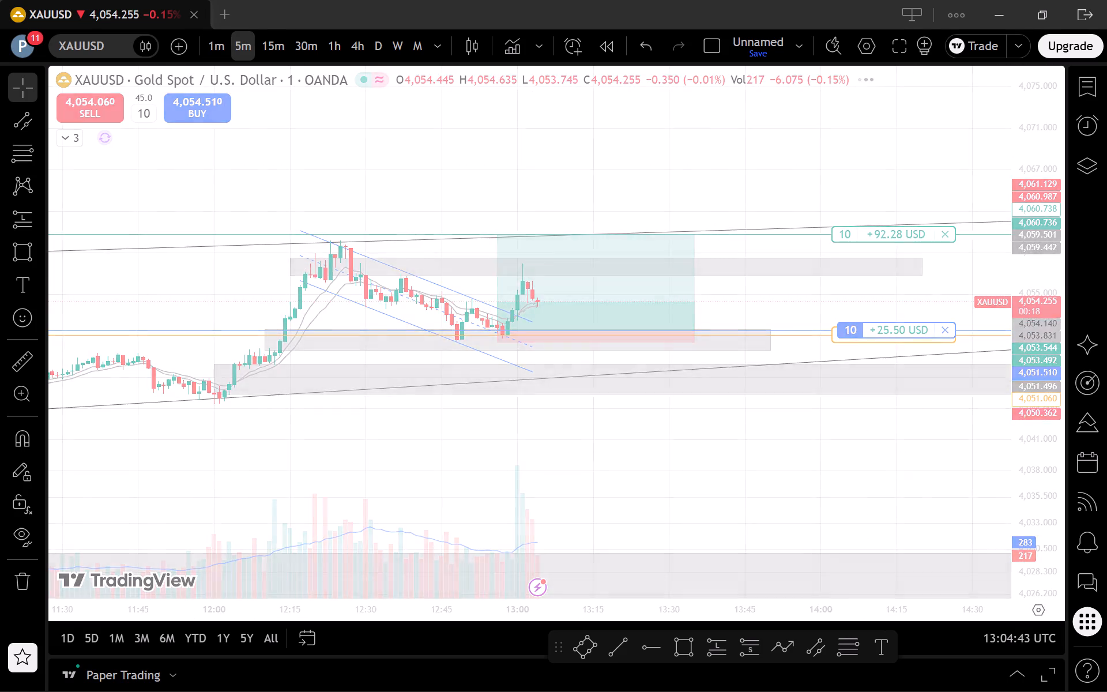
pyautogui.moveTo(1020, 397); pyautogui.dragTo(1028, 443)
pyautogui.moveTo(764, 462); pyautogui.dragTo(892, 471)
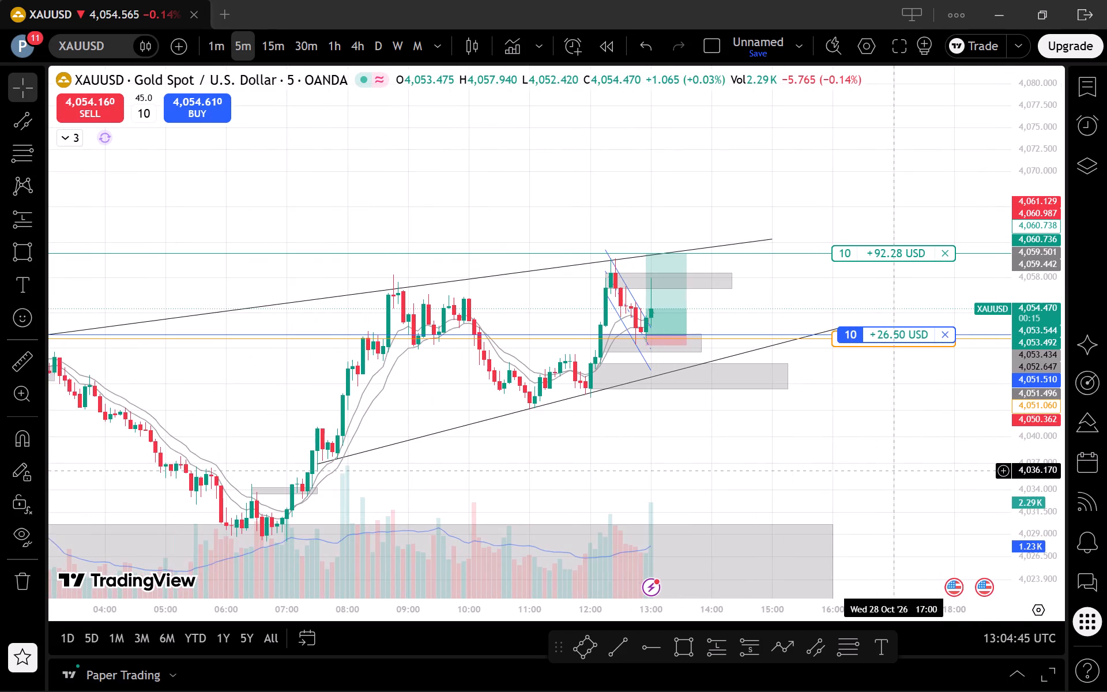
pyautogui.scroll(2, 903, 462)
pyautogui.moveTo(771, 468); pyautogui.dragTo(860, 457)
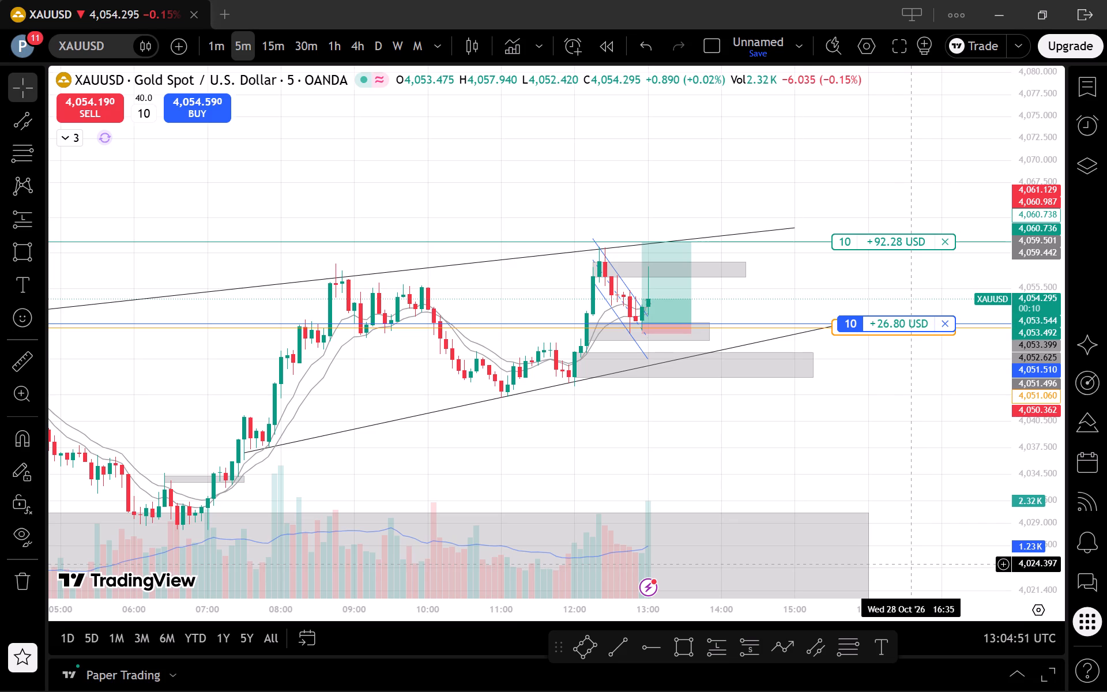
pyautogui.scroll(1, 914, 556)
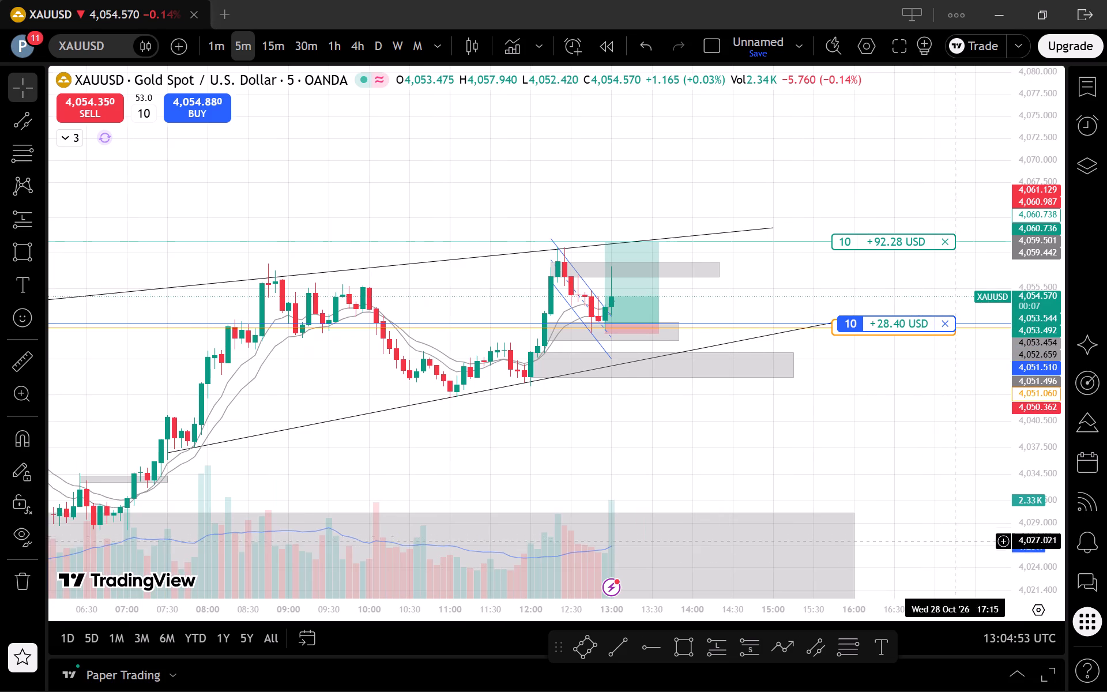
pyautogui.moveTo(1026, 550); pyautogui.dragTo(1001, 477)
pyautogui.moveTo(859, 484); pyautogui.dragTo(946, 478)
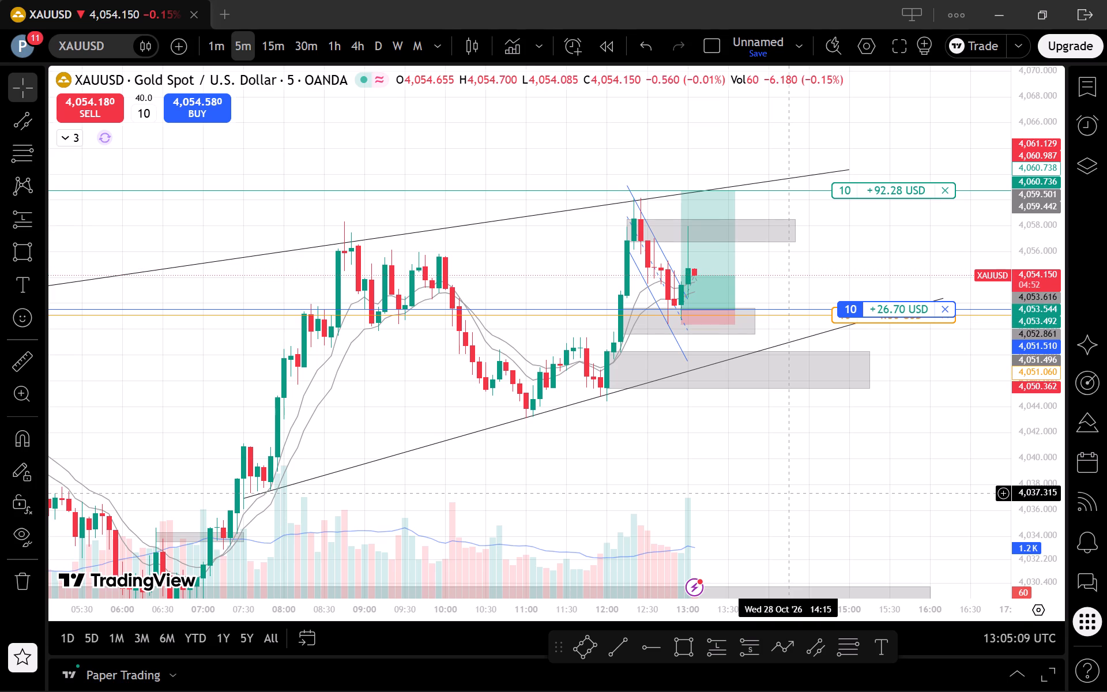
# Monitor the newest candles between the upper zone and the entry level on the 1-minute and 5-minute charts.
pyautogui.scroll(-1, 789, 494)
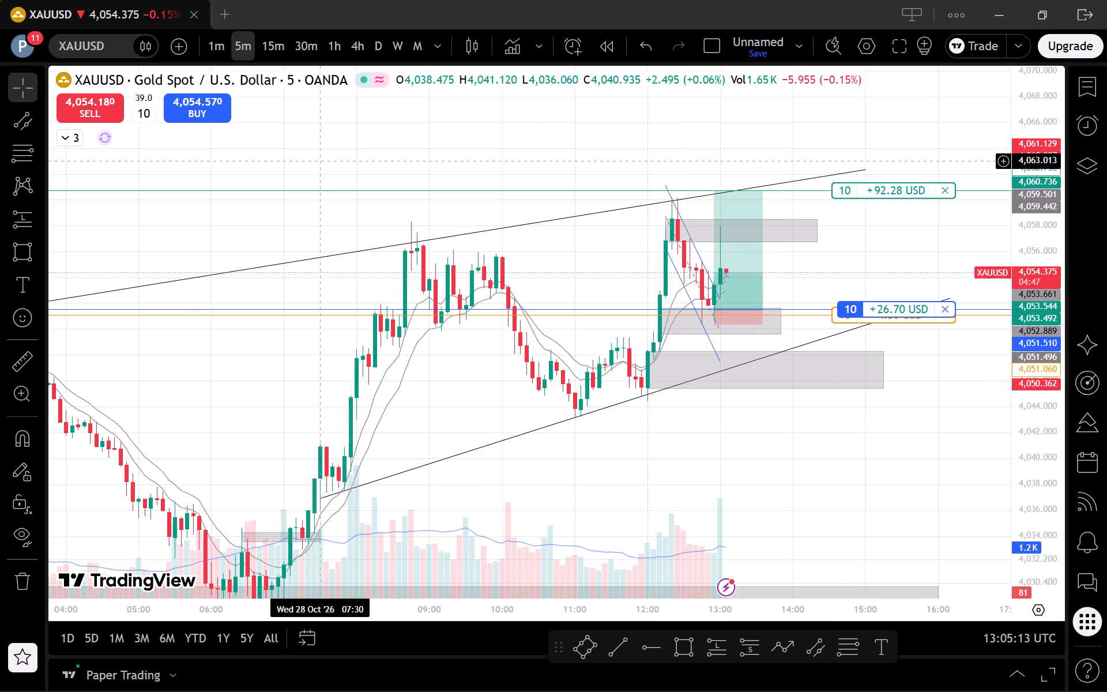
pyautogui.click(219, 49)
pyautogui.moveTo(1037, 536); pyautogui.dragTo(1026, 304)
pyautogui.scroll(-2, 808, 495)
pyautogui.moveTo(811, 510); pyautogui.dragTo(543, 567)
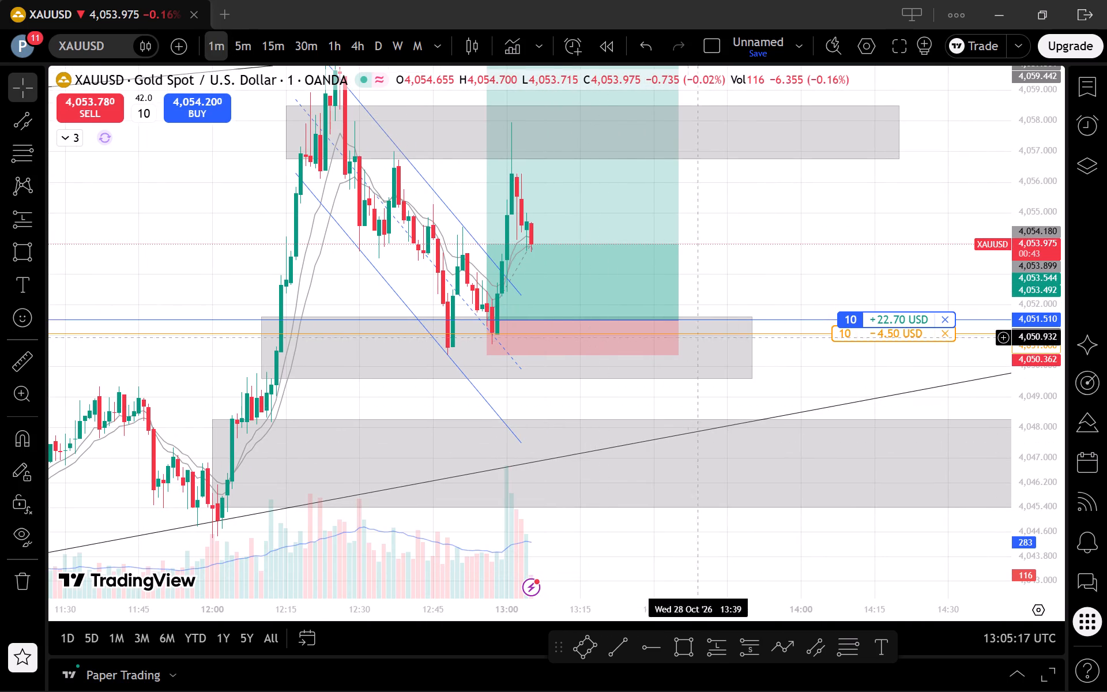
pyautogui.click(246, 43)
pyautogui.moveTo(1039, 203); pyautogui.dragTo(1055, 449)
pyautogui.scroll(1, 777, 476)
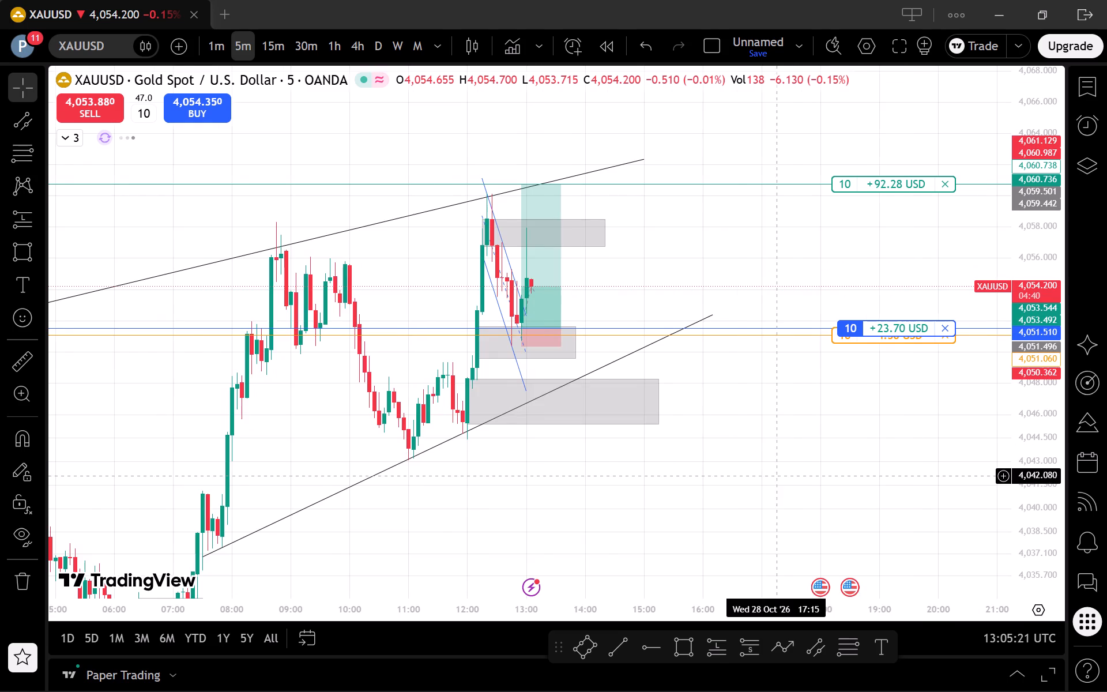
pyautogui.moveTo(736, 488); pyautogui.dragTo(989, 435)
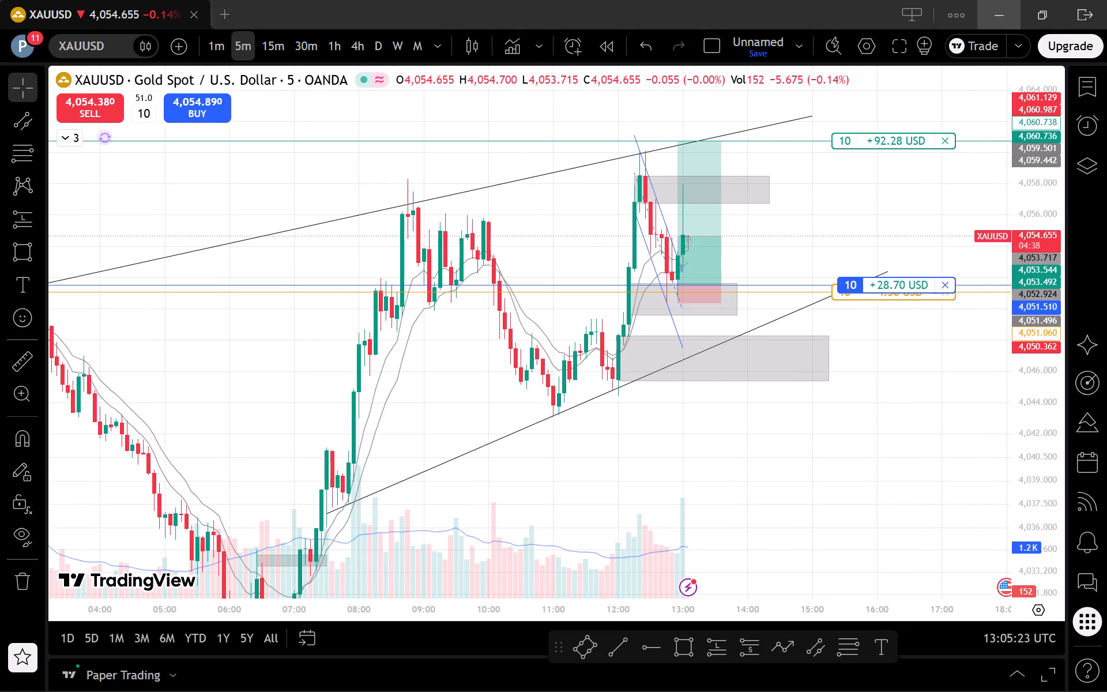
pyautogui.scroll(1, 717, 459)
pyautogui.moveTo(773, 504); pyautogui.dragTo(780, 495)
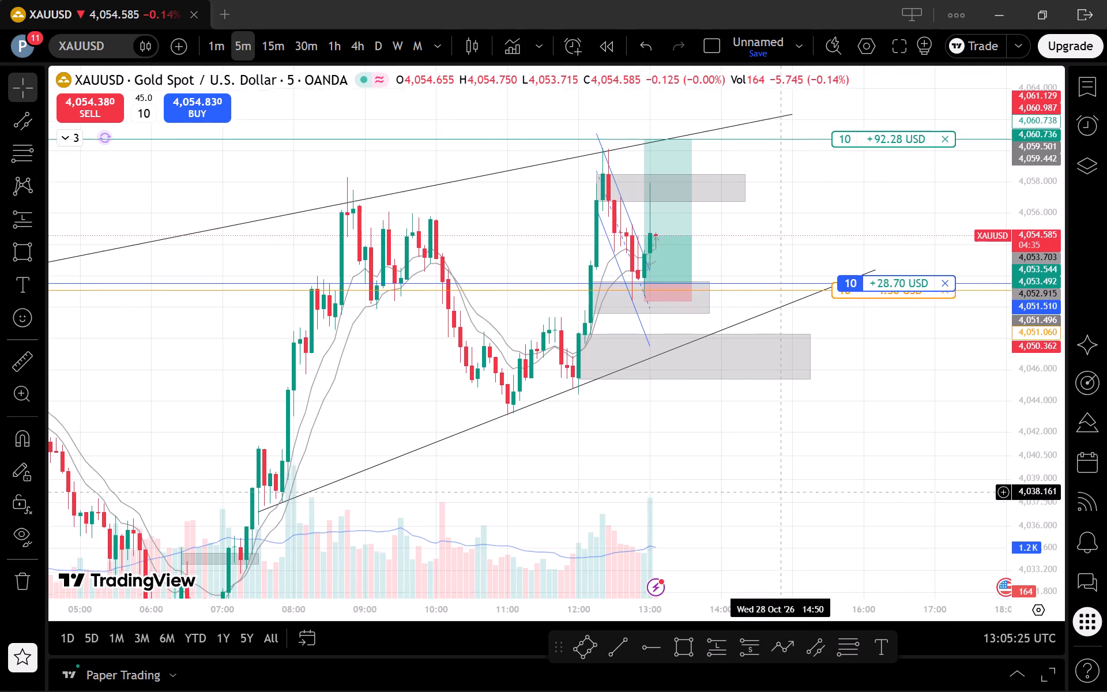
pyautogui.moveTo(780, 495); pyautogui.dragTo(782, 522)
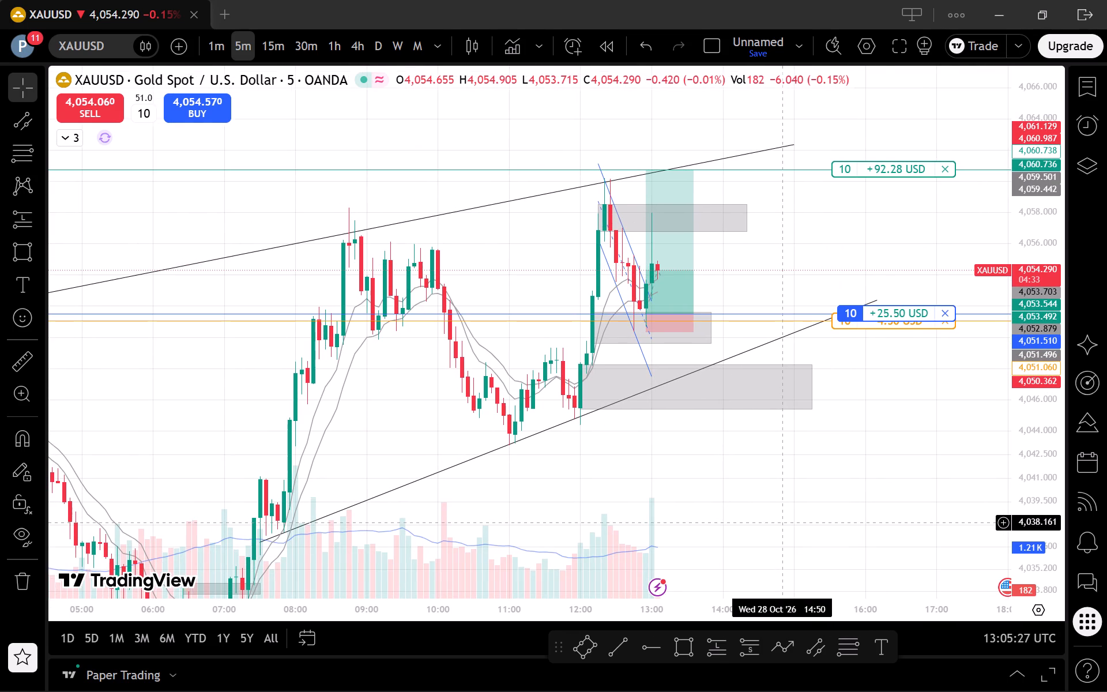
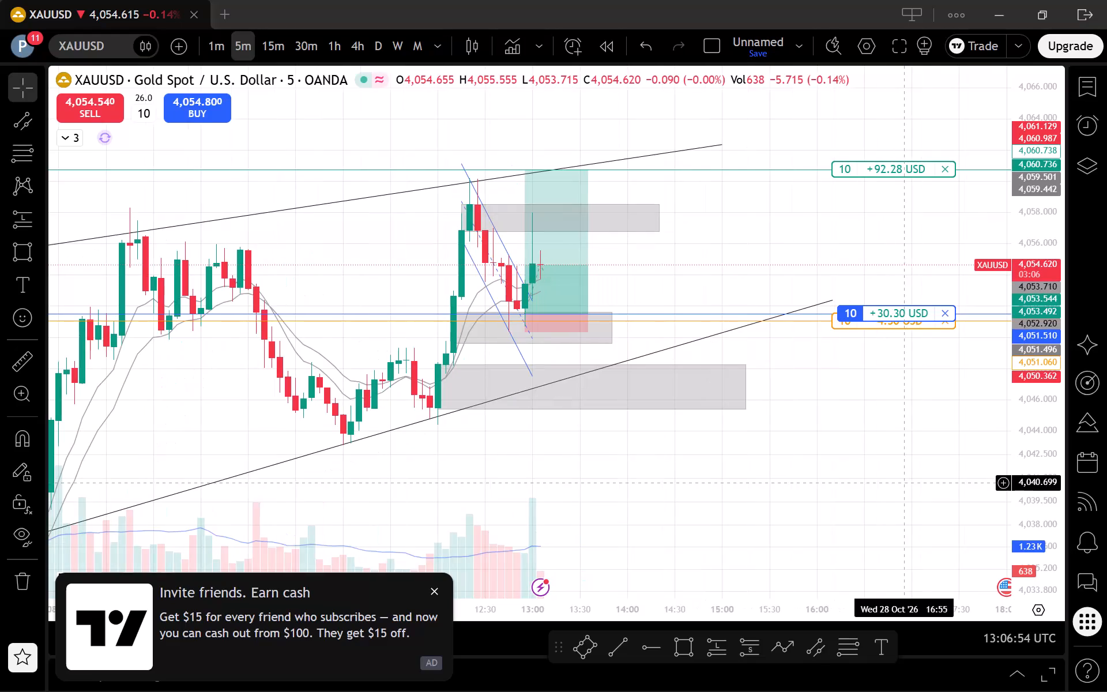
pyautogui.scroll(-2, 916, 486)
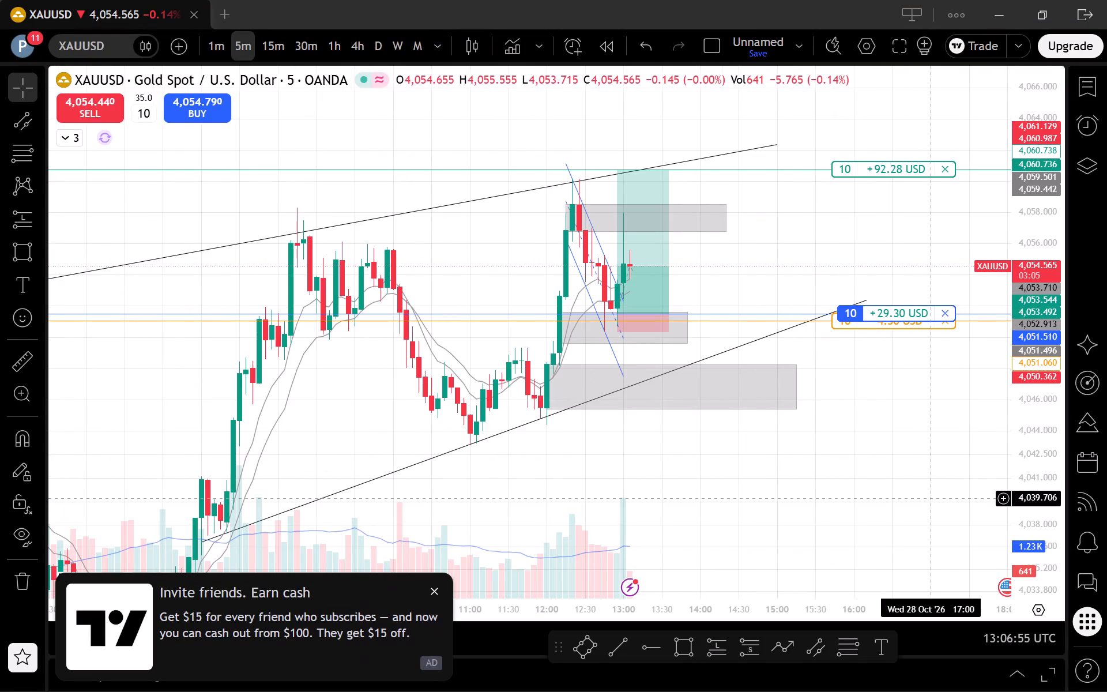
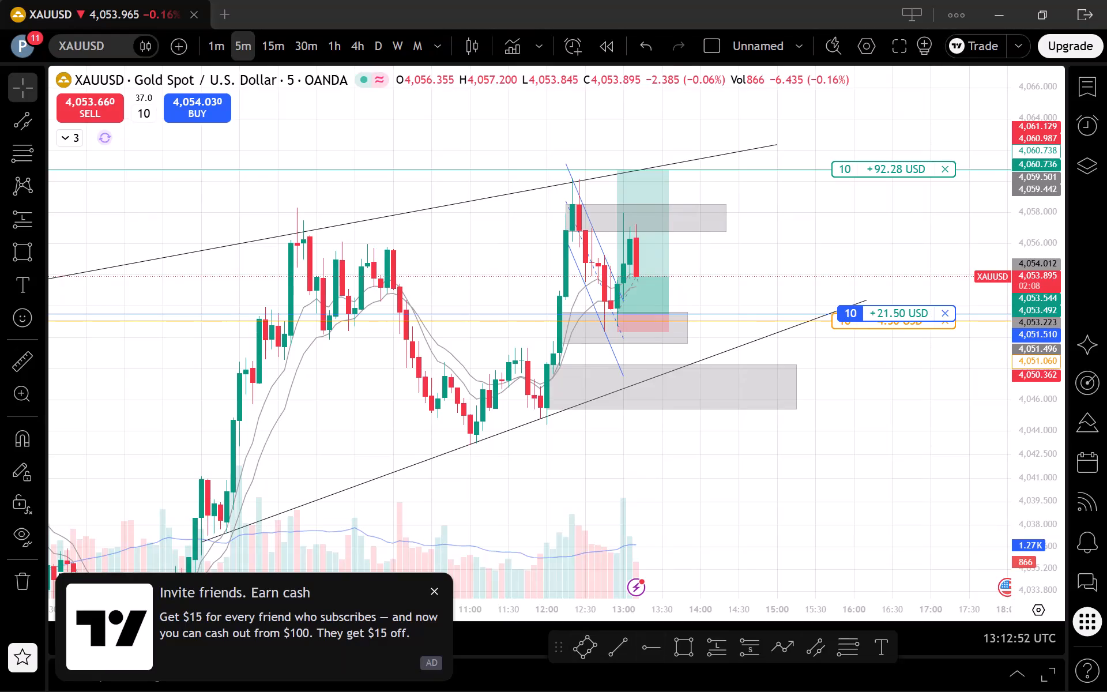
# Dismiss the invite-friends advertisement covering the chart.
pyautogui.click(434, 591)
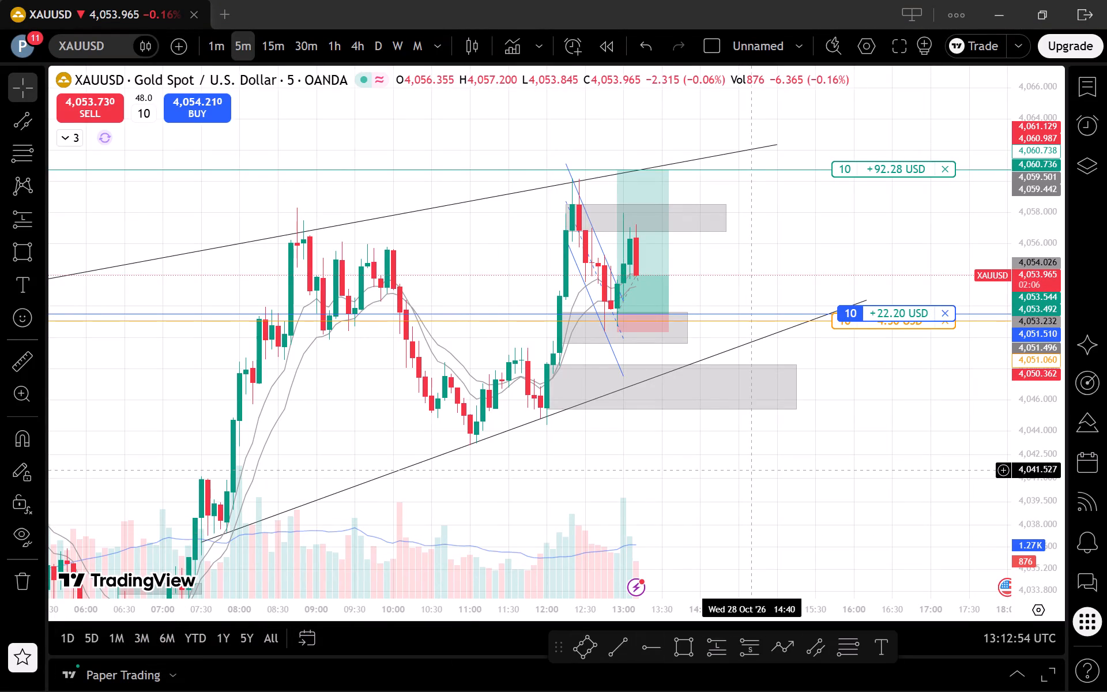
# Switch XAUUSD to the 1-minute timeframe and check recent price action around the long position and descending channel.
pyautogui.click(210, 51)
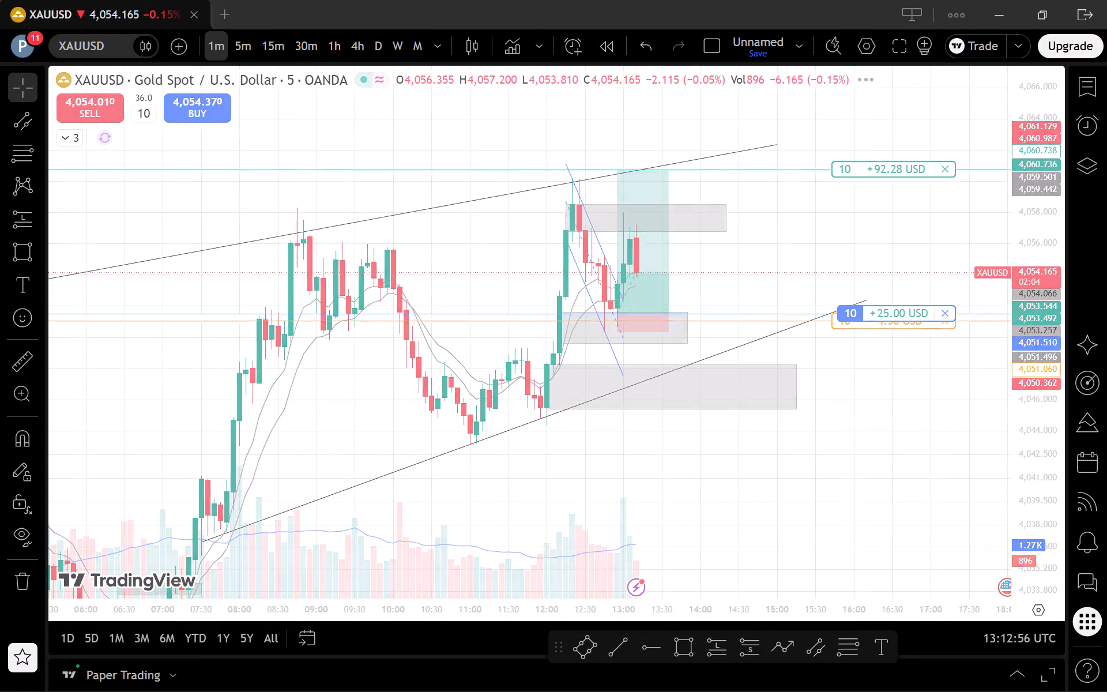
pyautogui.scroll(-2, 849, 430)
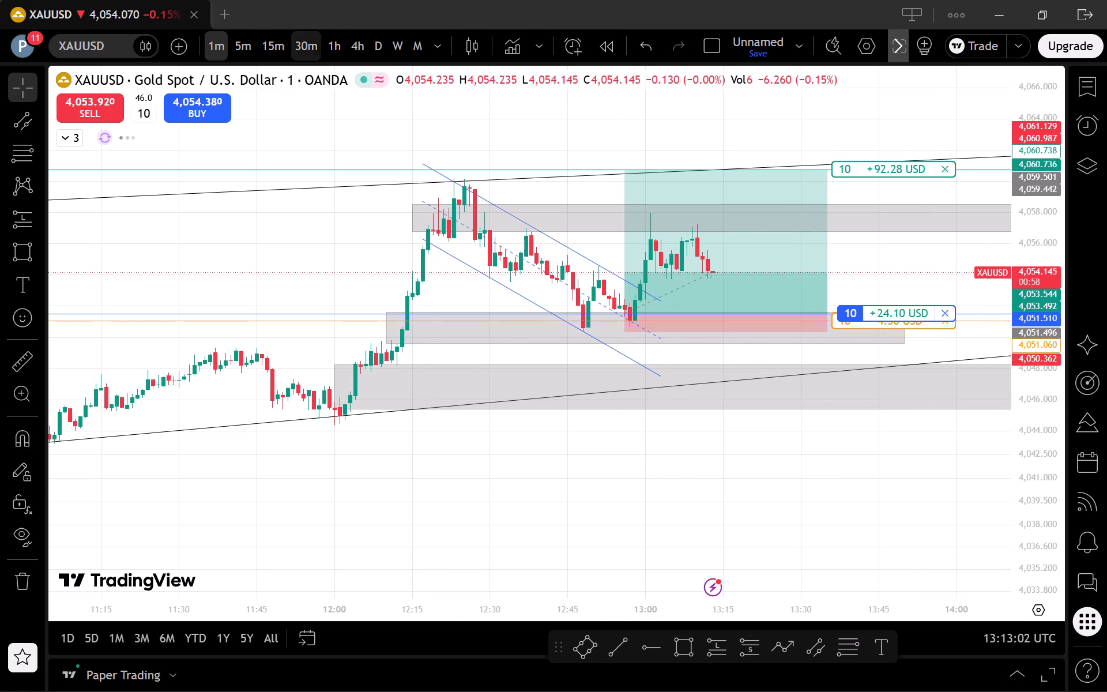
# Return XAUUSD to the 5-minute timeframe and examine price against the trendlines, grey zones and the open long position.
pyautogui.click(243, 49)
pyautogui.moveTo(1053, 358); pyautogui.dragTo(1040, 388)
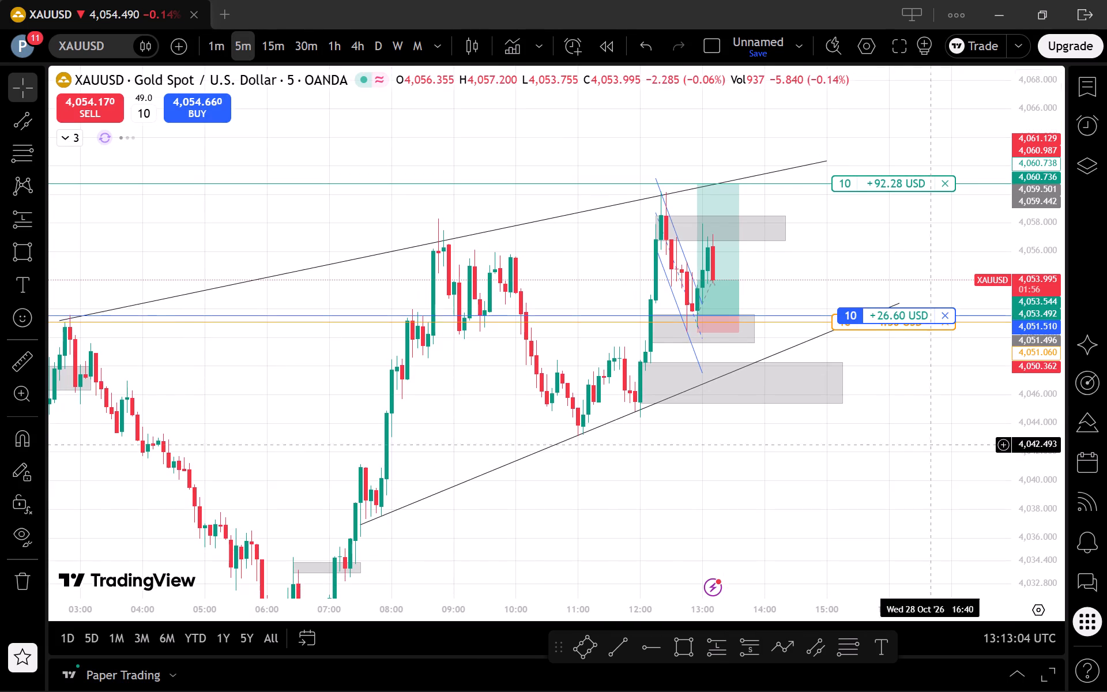
pyautogui.scroll(2, 896, 450)
pyautogui.moveTo(805, 485); pyautogui.dragTo(851, 479)
pyautogui.scroll(2, 851, 473)
pyautogui.moveTo(818, 476); pyautogui.dragTo(771, 471)
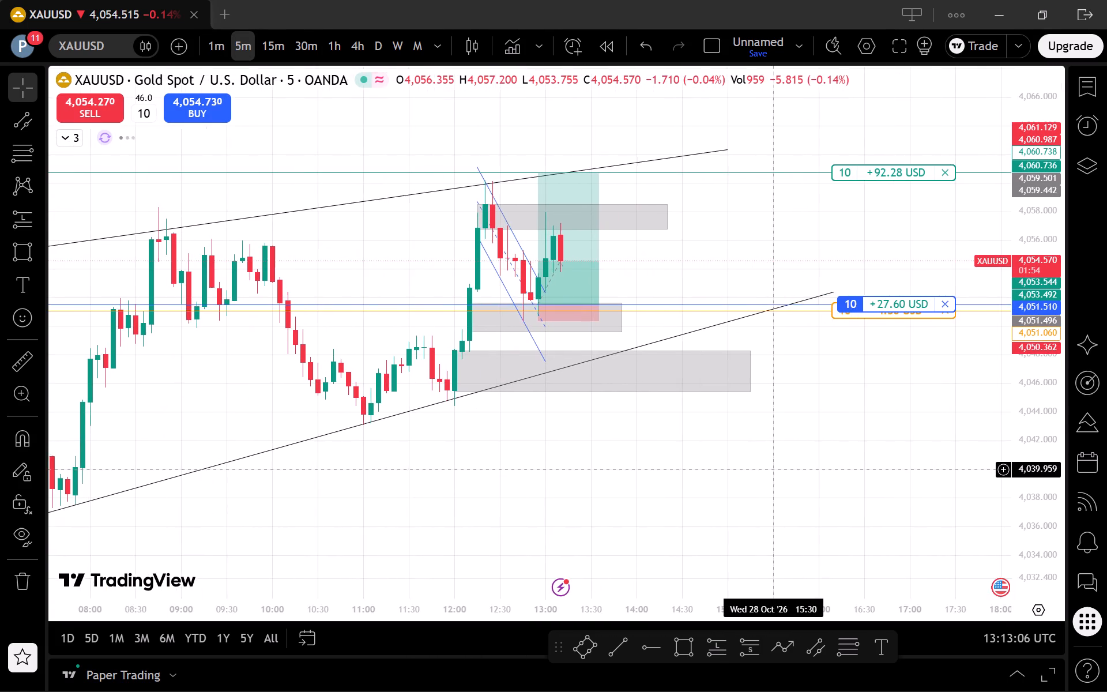
pyautogui.moveTo(771, 471); pyautogui.dragTo(809, 482)
pyautogui.scroll(-3, 831, 480)
pyautogui.scroll(1, 850, 486)
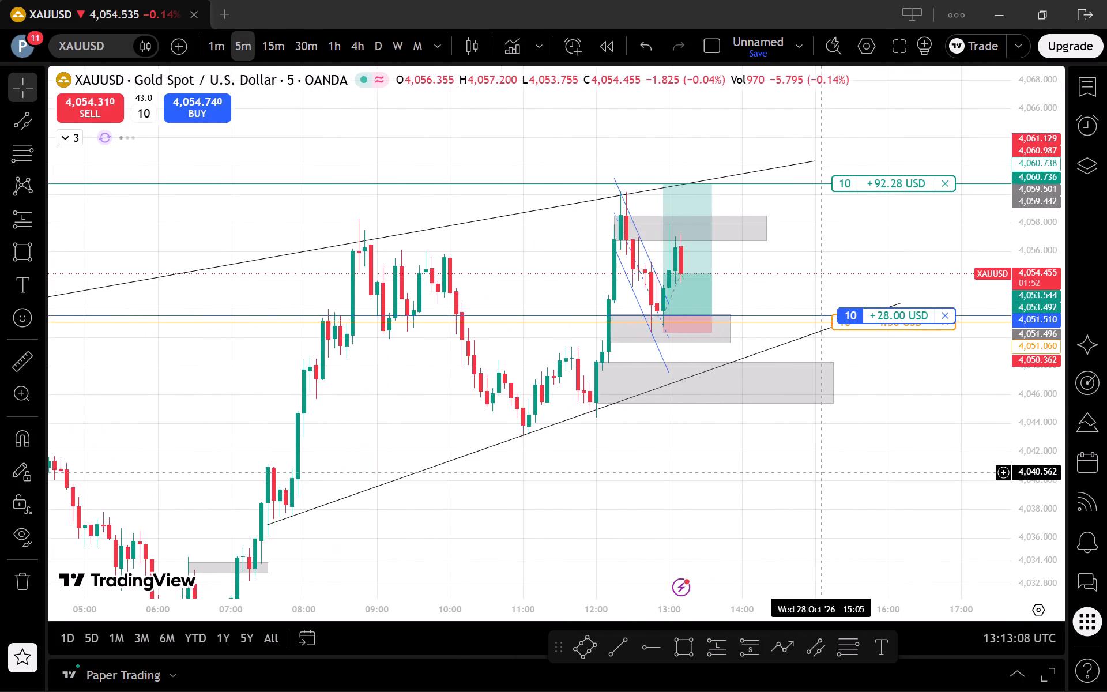
pyautogui.moveTo(781, 469); pyautogui.dragTo(758, 447)
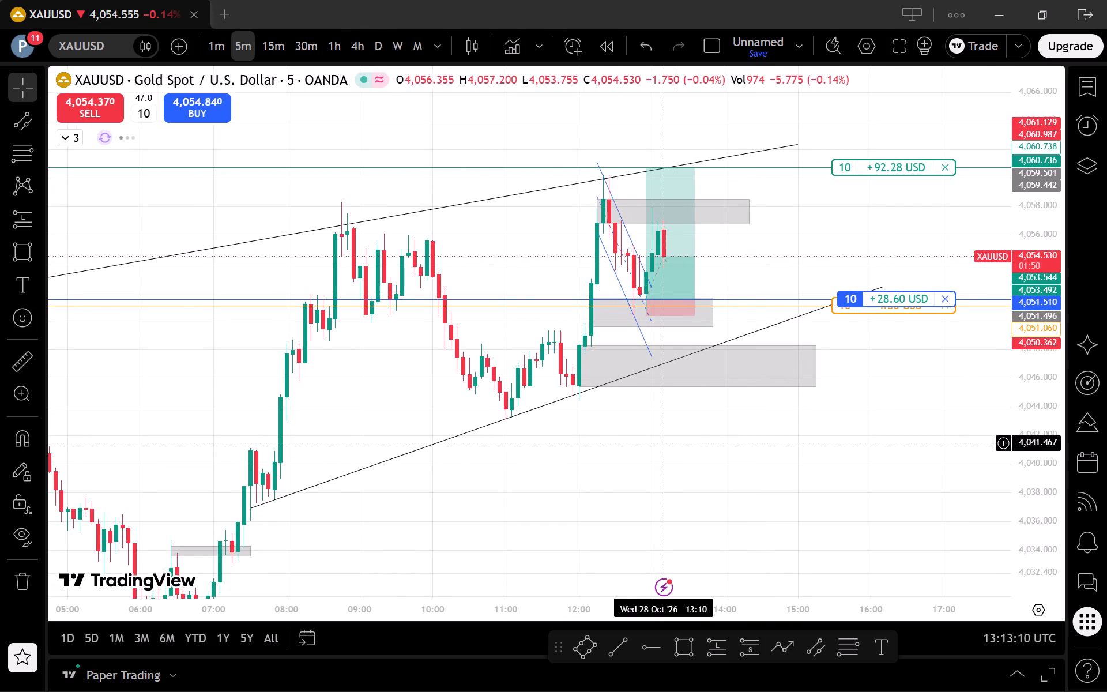
pyautogui.moveTo(708, 466); pyautogui.dragTo(724, 494)
pyautogui.scroll(1, 730, 483)
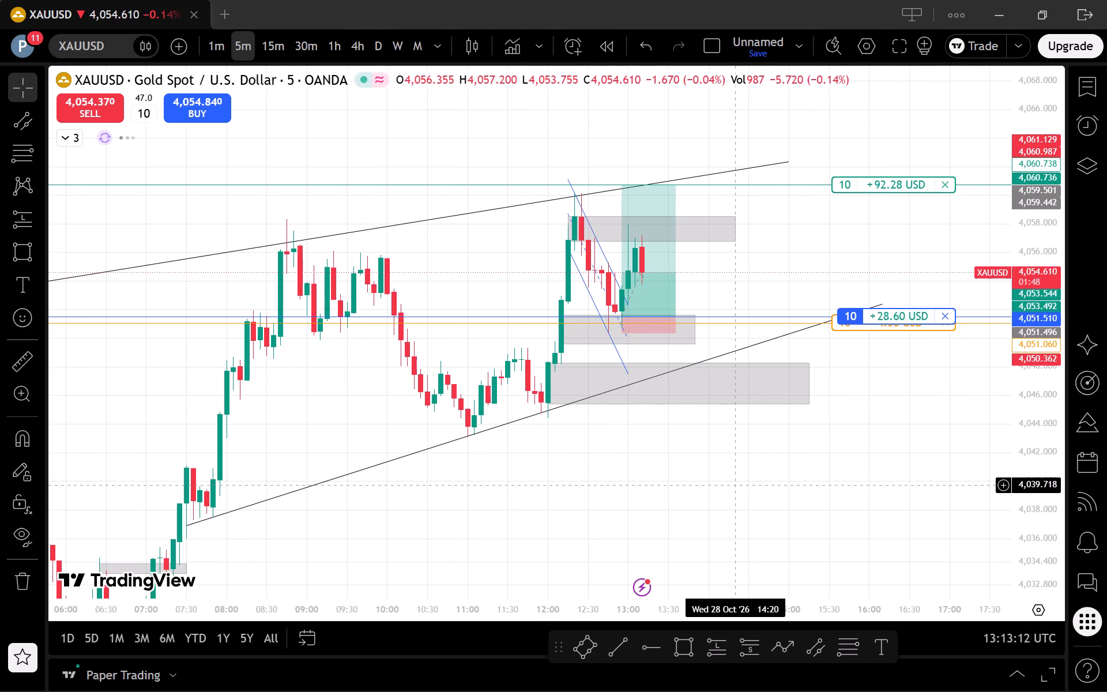
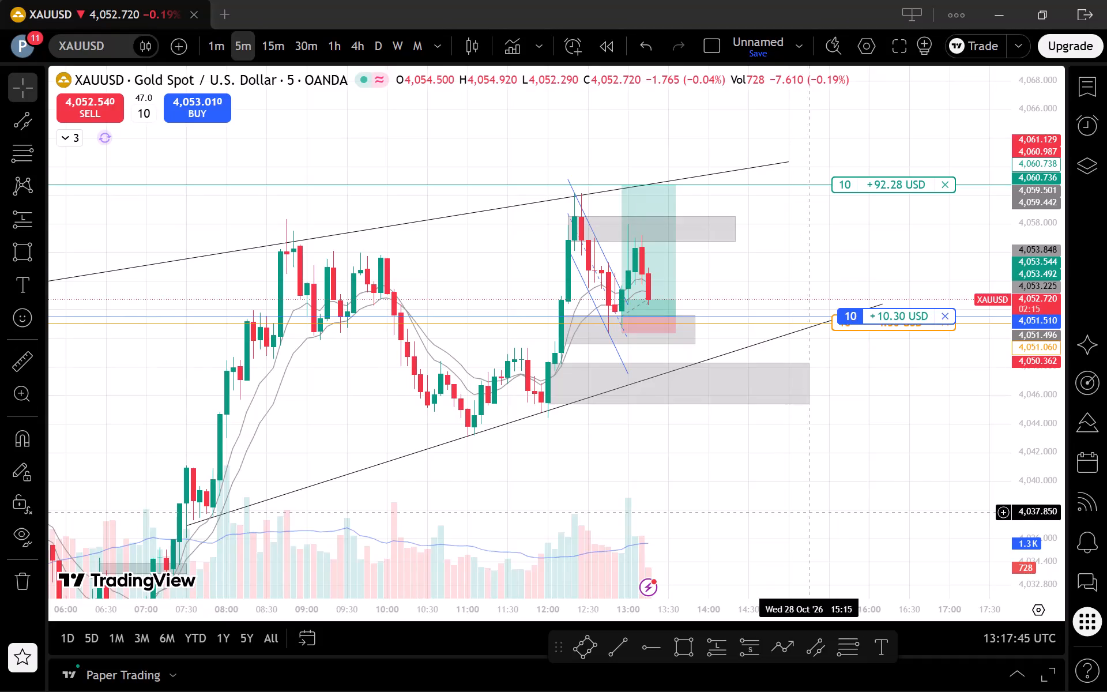
# Dismiss the invite-friends advertisement covering the chart.
pyautogui.scroll(2, 878, 469)
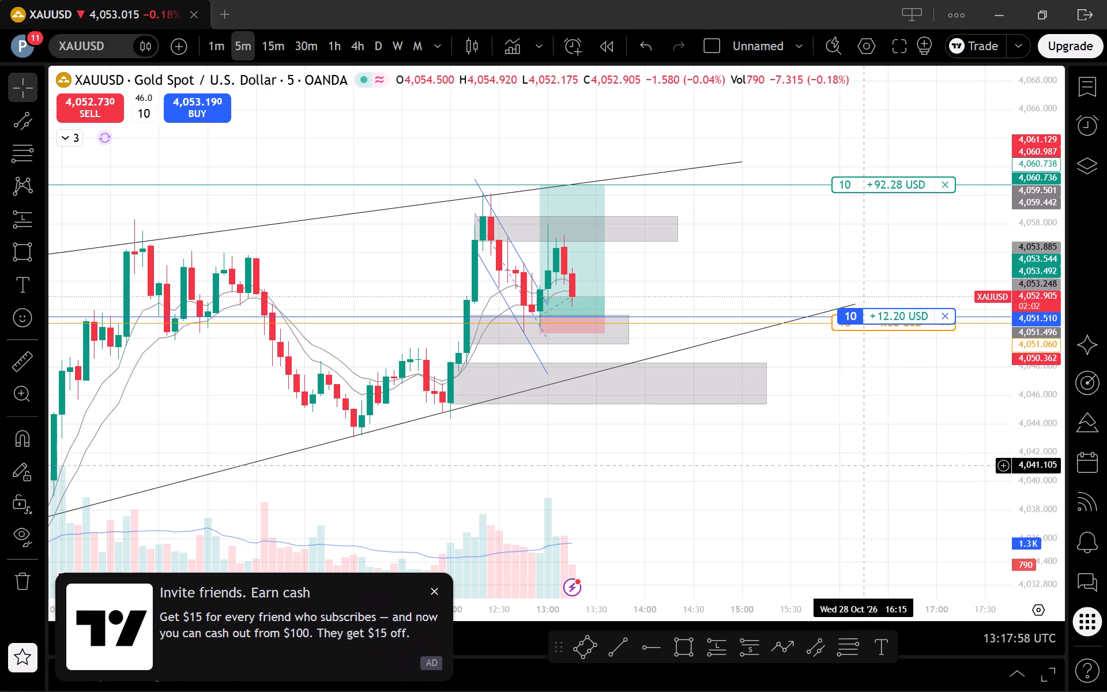
pyautogui.click(430, 589)
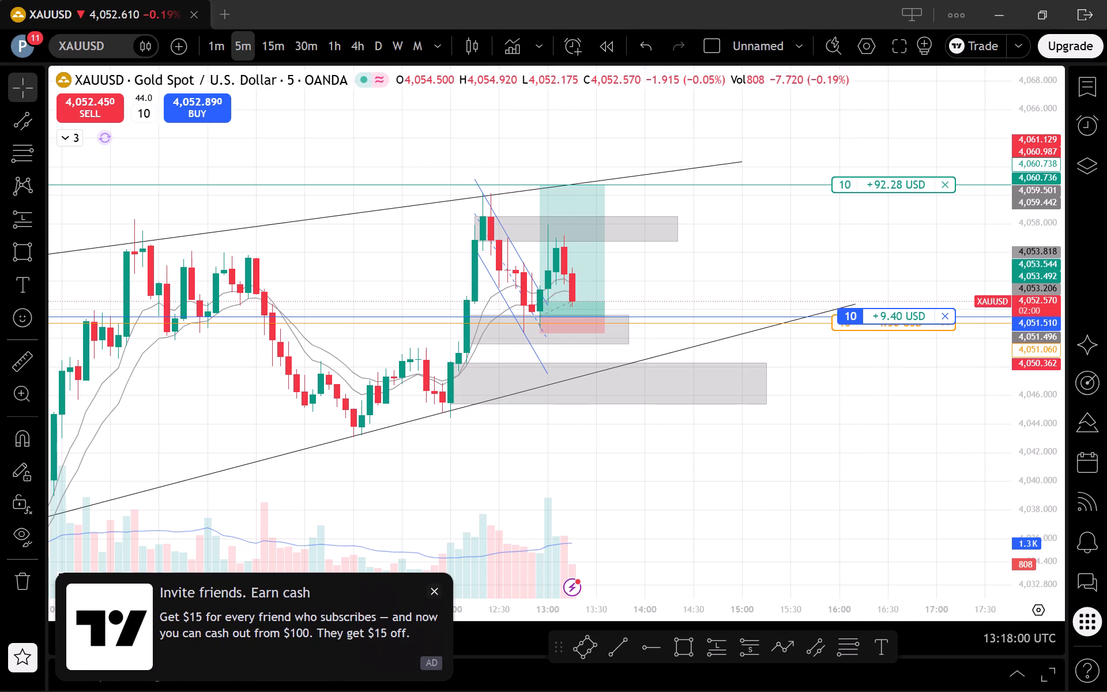
# Switch XAUUSD to the 1-minute timeframe and examine the pullback towards the long position's entry and the grey zones.
pyautogui.click(212, 47)
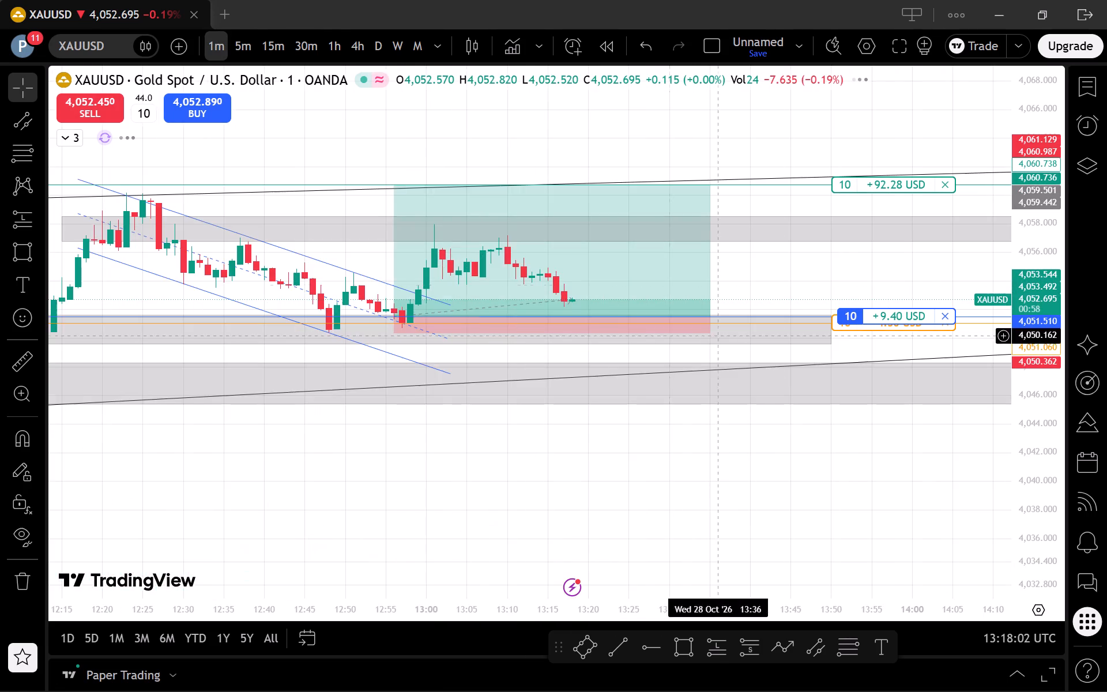
pyautogui.scroll(-4, 854, 446)
pyautogui.moveTo(1029, 554); pyautogui.dragTo(1023, 458)
pyautogui.moveTo(960, 481); pyautogui.dragTo(883, 519)
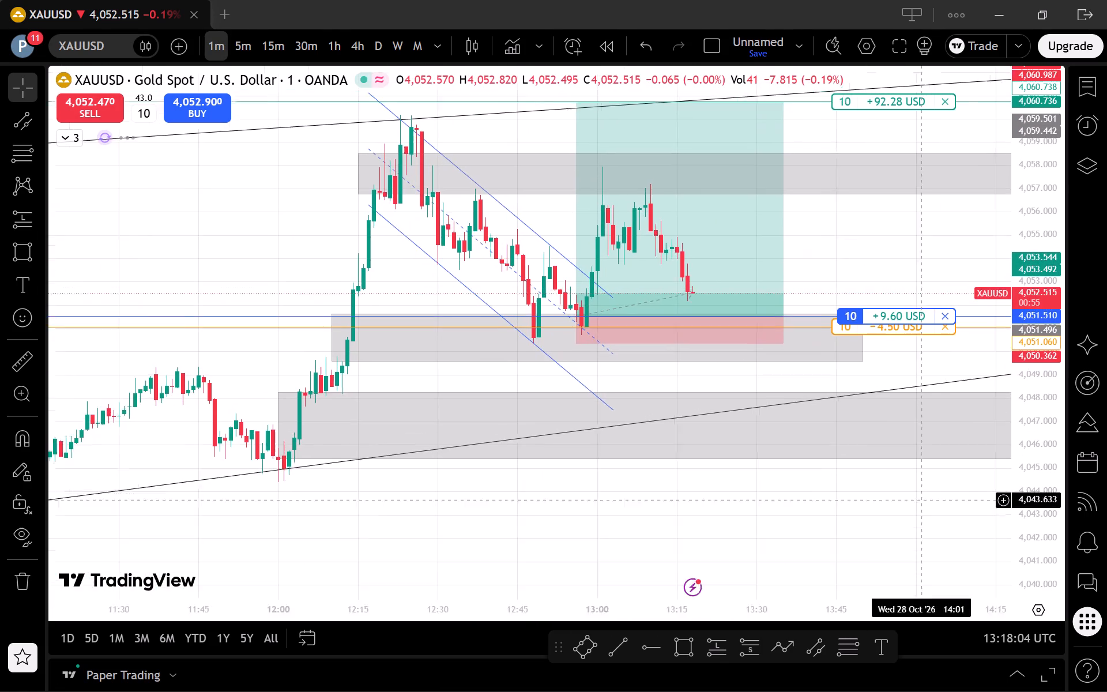
pyautogui.moveTo(883, 519); pyautogui.dragTo(780, 518)
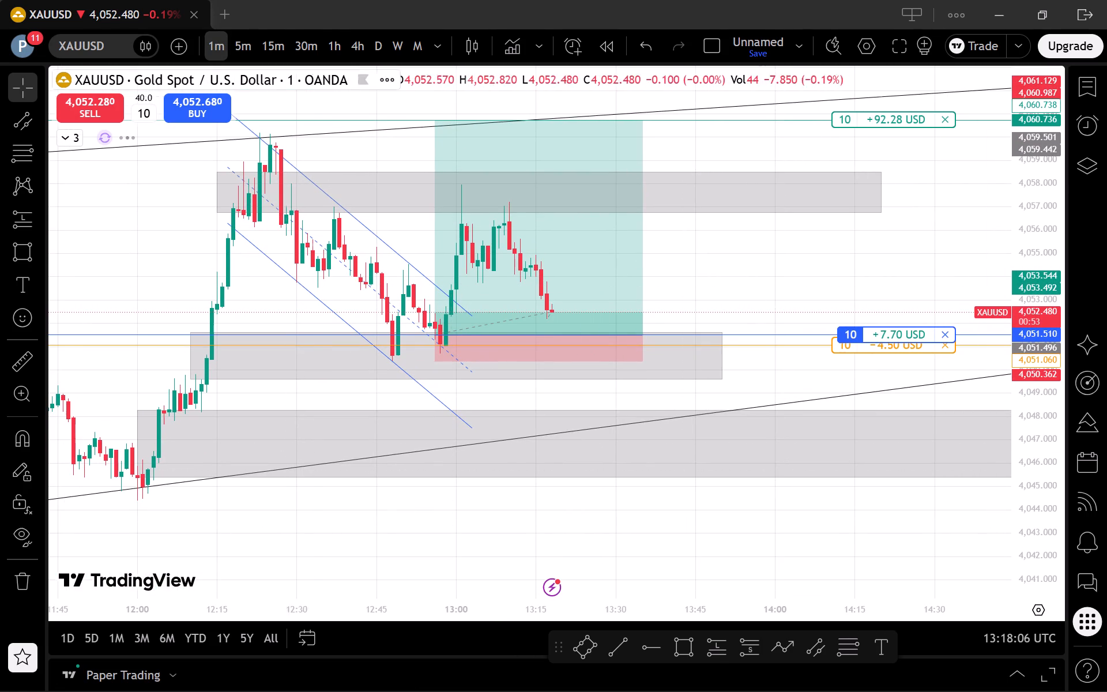
# Return XAUUSD to the 5-minute timeframe and examine price against the rising trendlines, descending channel and grey zones.
pyautogui.click(244, 42)
pyautogui.moveTo(1057, 250); pyautogui.dragTo(1063, 346)
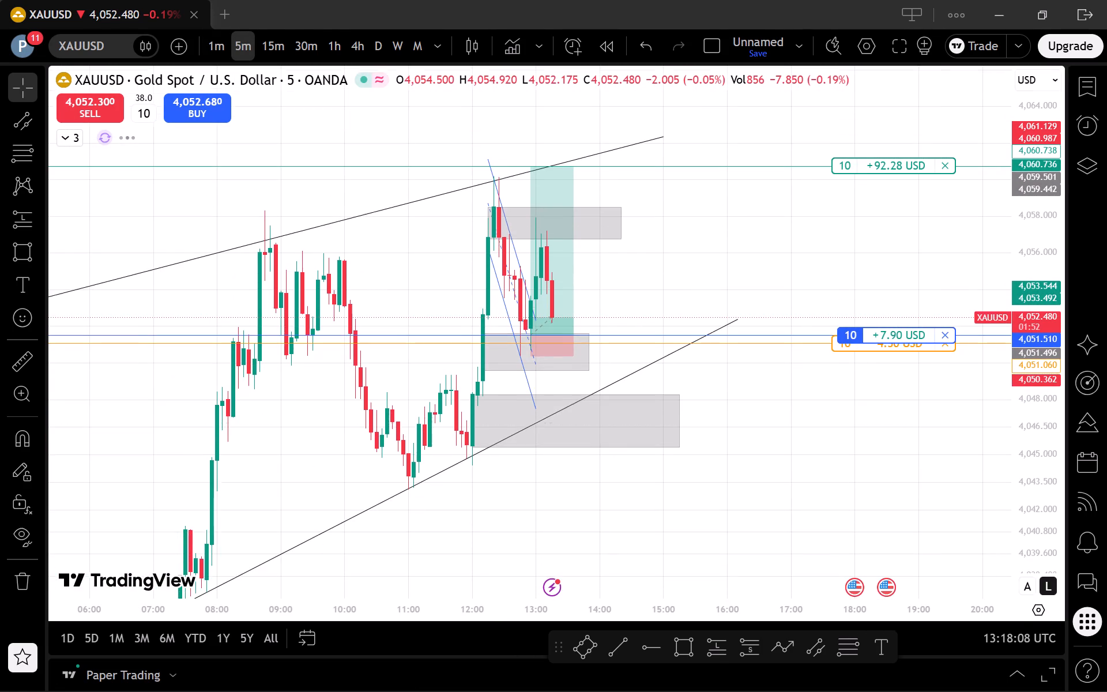
pyautogui.scroll(2, 920, 457)
pyautogui.moveTo(756, 468); pyautogui.dragTo(905, 473)
pyautogui.scroll(1, 894, 462)
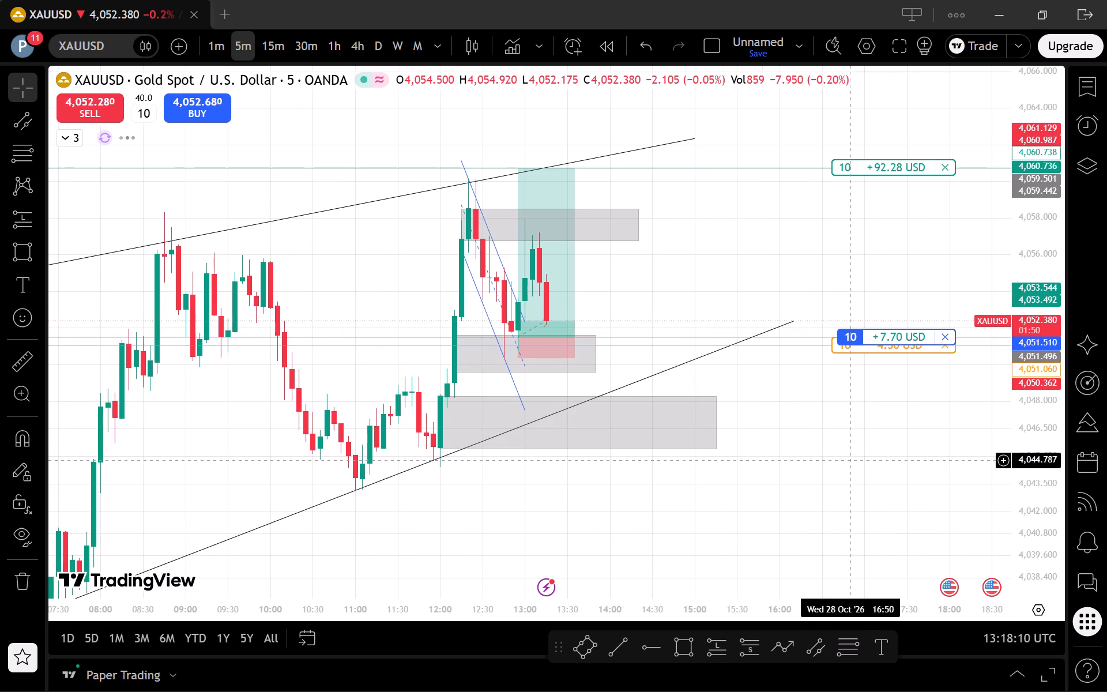
pyautogui.moveTo(847, 461); pyautogui.dragTo(889, 468)
pyautogui.moveTo(838, 464); pyautogui.dragTo(864, 467)
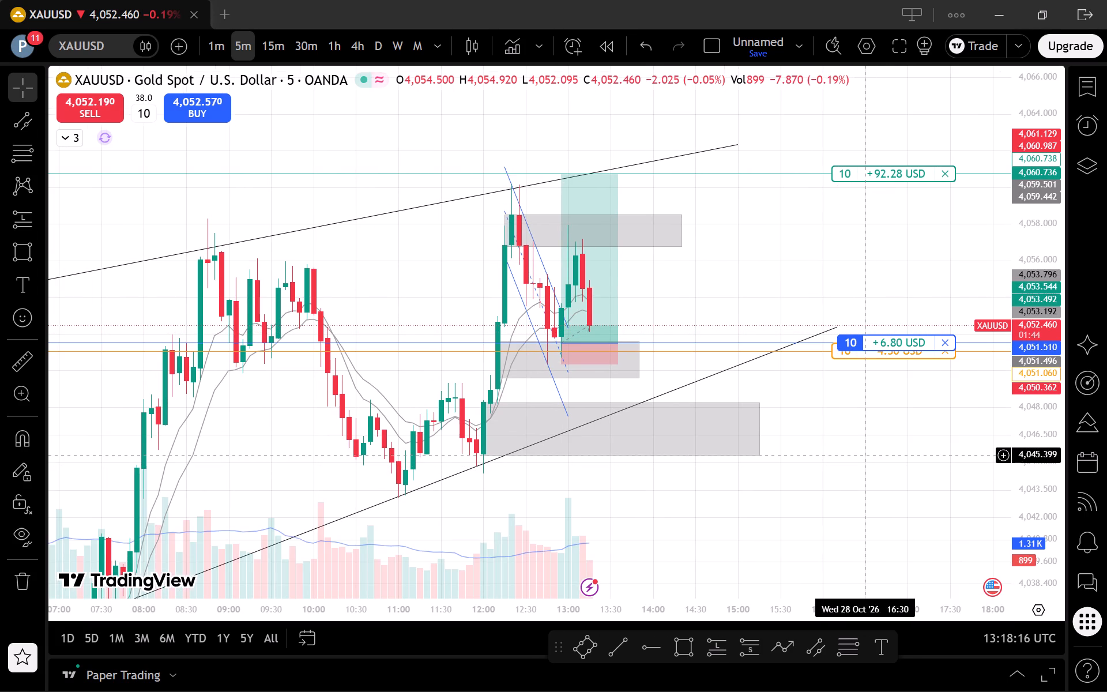
pyautogui.scroll(1, 867, 456)
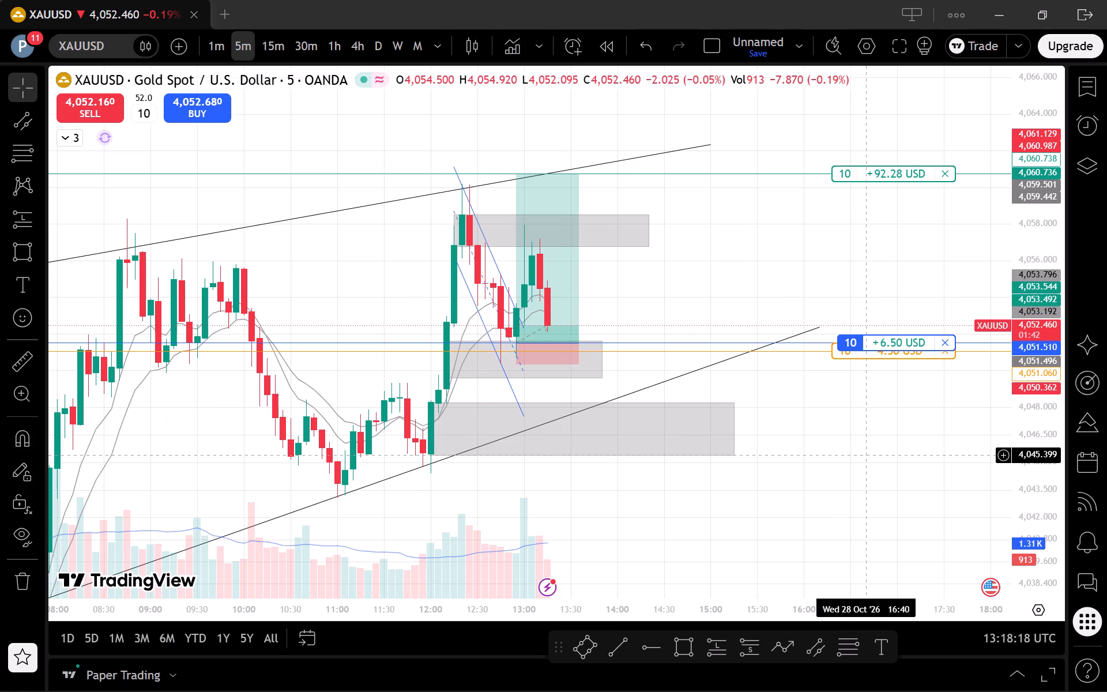
# Switch XAUUSD to the 1-minute timeframe and inspect the latest candles near the long position's entry and stop levels.
pyautogui.click(213, 41)
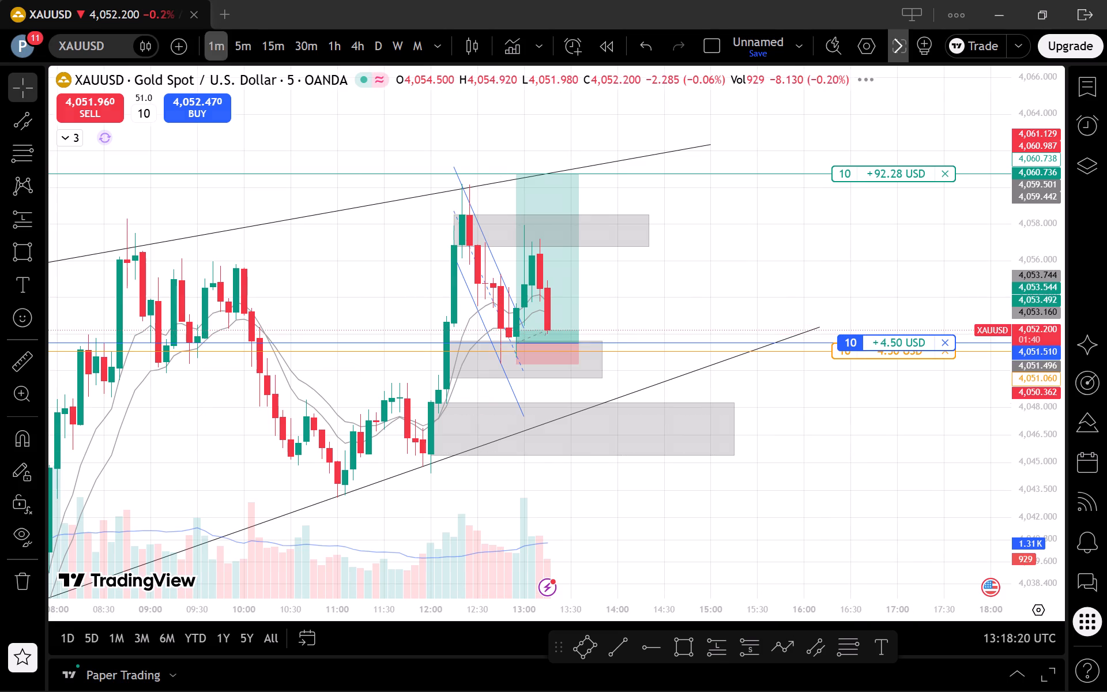
pyautogui.scroll(-4, 781, 525)
pyautogui.moveTo(1049, 550); pyautogui.dragTo(1029, 390)
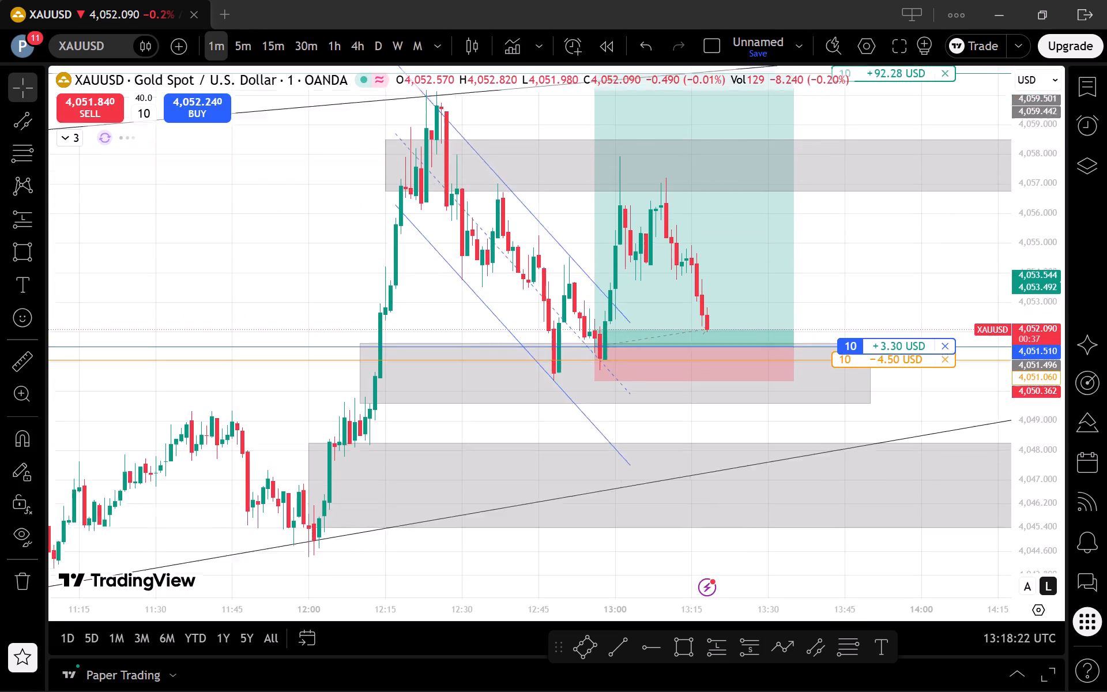
pyautogui.moveTo(1029, 390); pyautogui.dragTo(1026, 386)
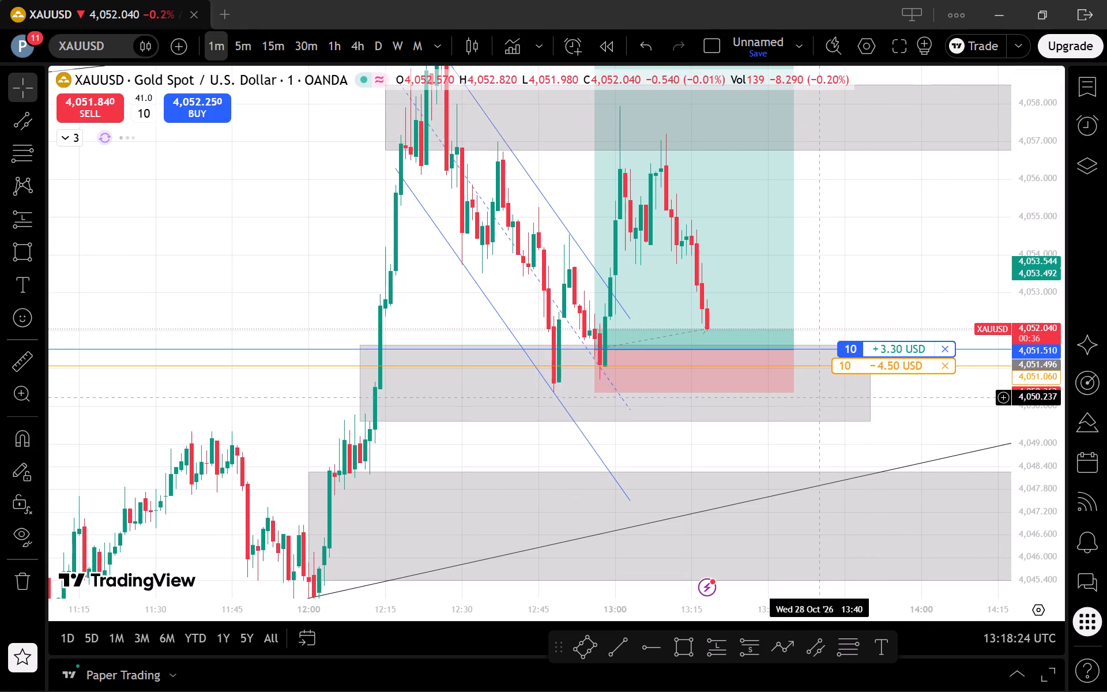
# Return XAUUSD to the 5-minute timeframe and review the open long position within the wider trendline structure.
pyautogui.click(247, 46)
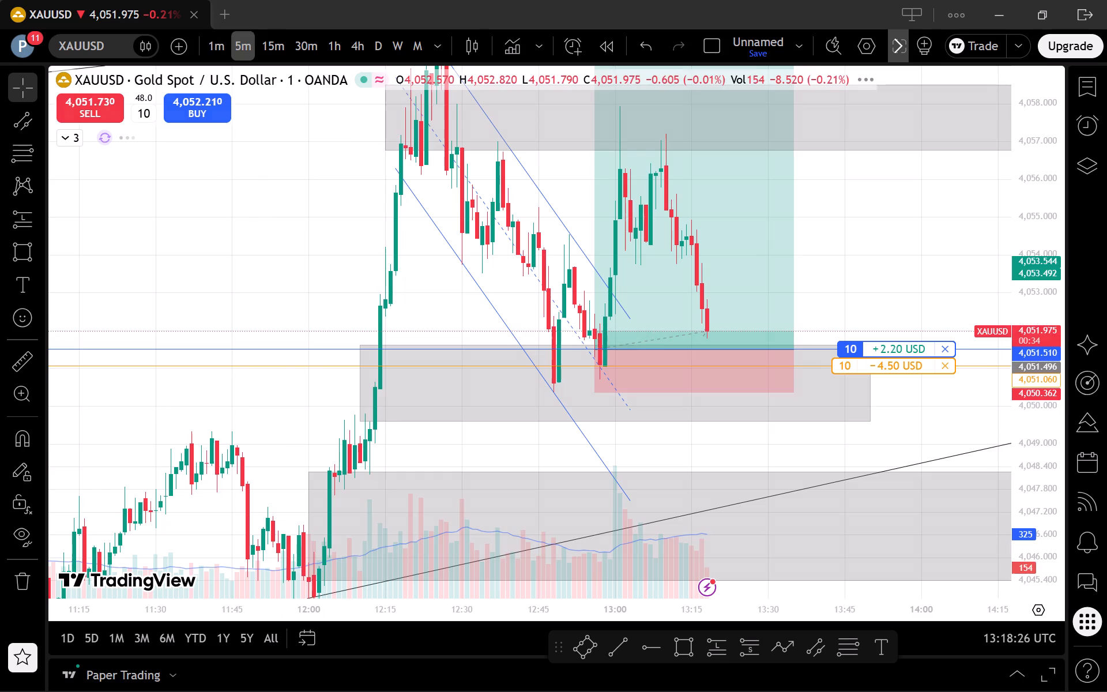
pyautogui.moveTo(1052, 294); pyautogui.dragTo(1045, 492)
pyautogui.scroll(2, 851, 499)
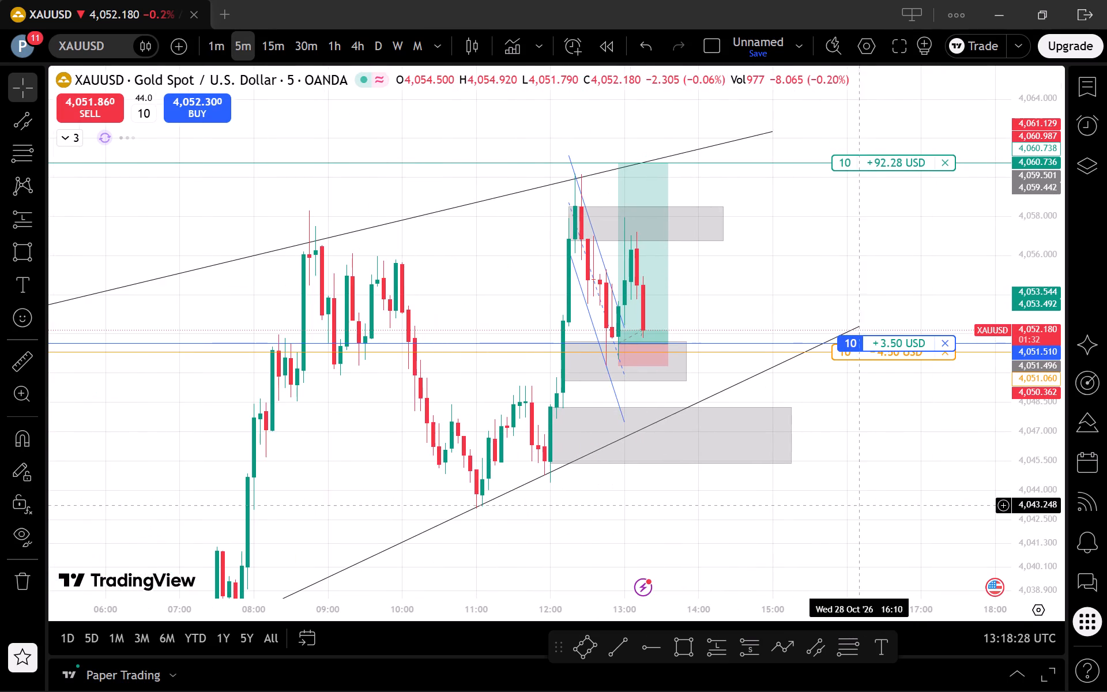
pyautogui.moveTo(867, 509); pyautogui.dragTo(905, 488)
pyautogui.moveTo(1025, 409); pyautogui.dragTo(1034, 456)
pyautogui.moveTo(890, 462); pyautogui.dragTo(889, 453)
# Minimise TradingView to the desktop and switch to the app with the K icon.
pyautogui.click(992, 11)
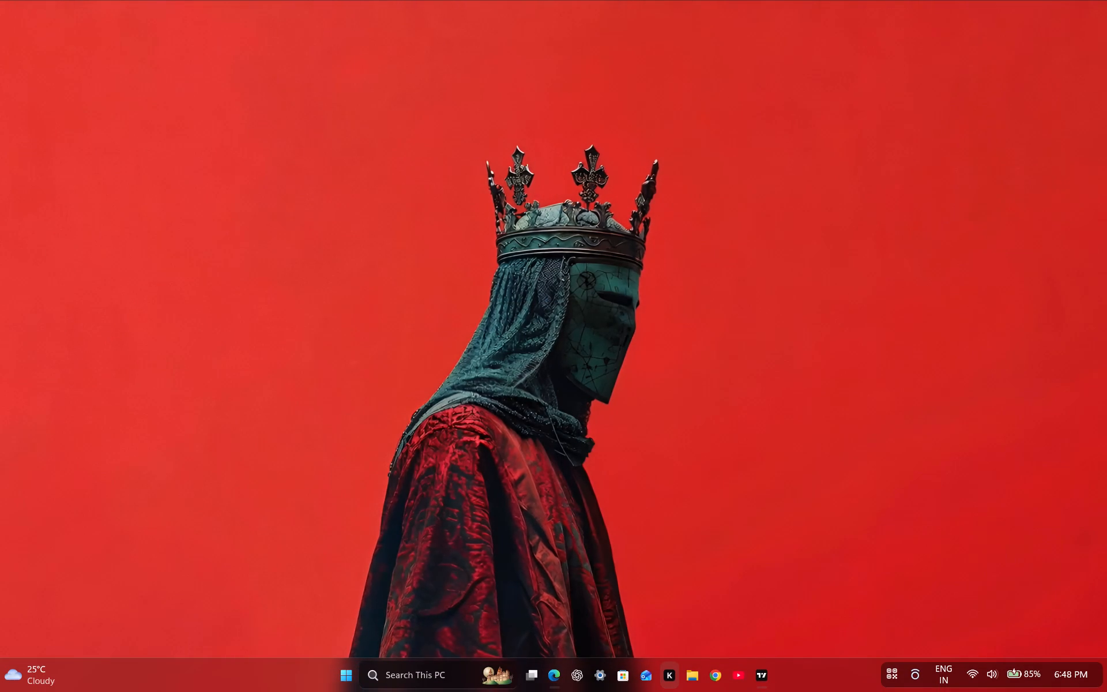
pyautogui.click(672, 677)
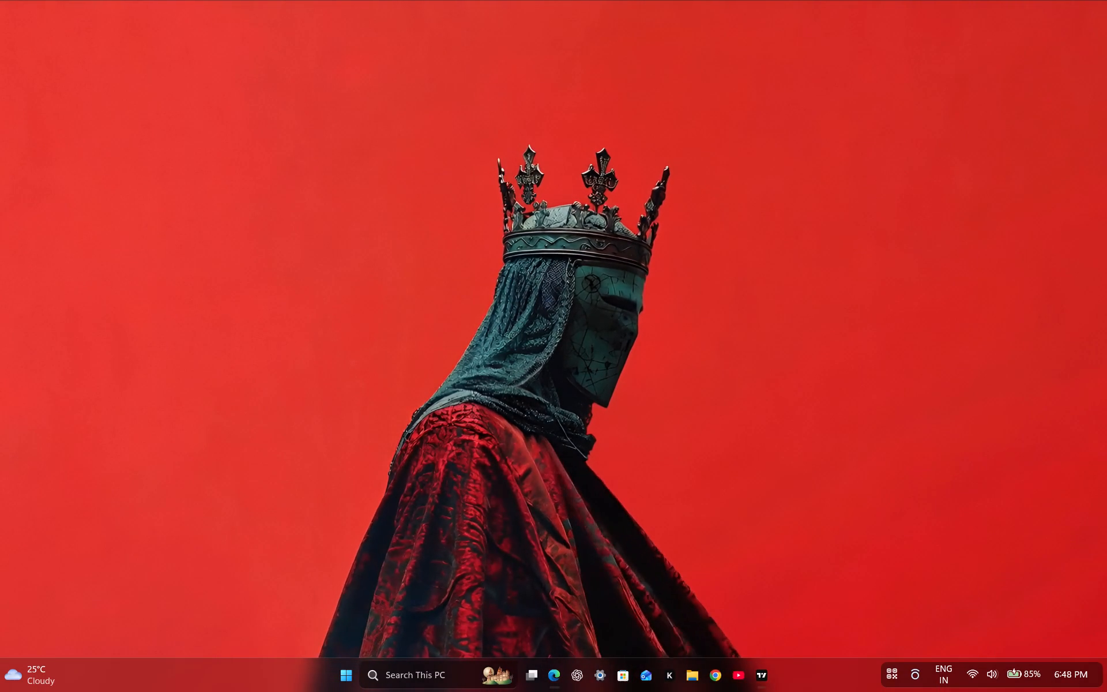
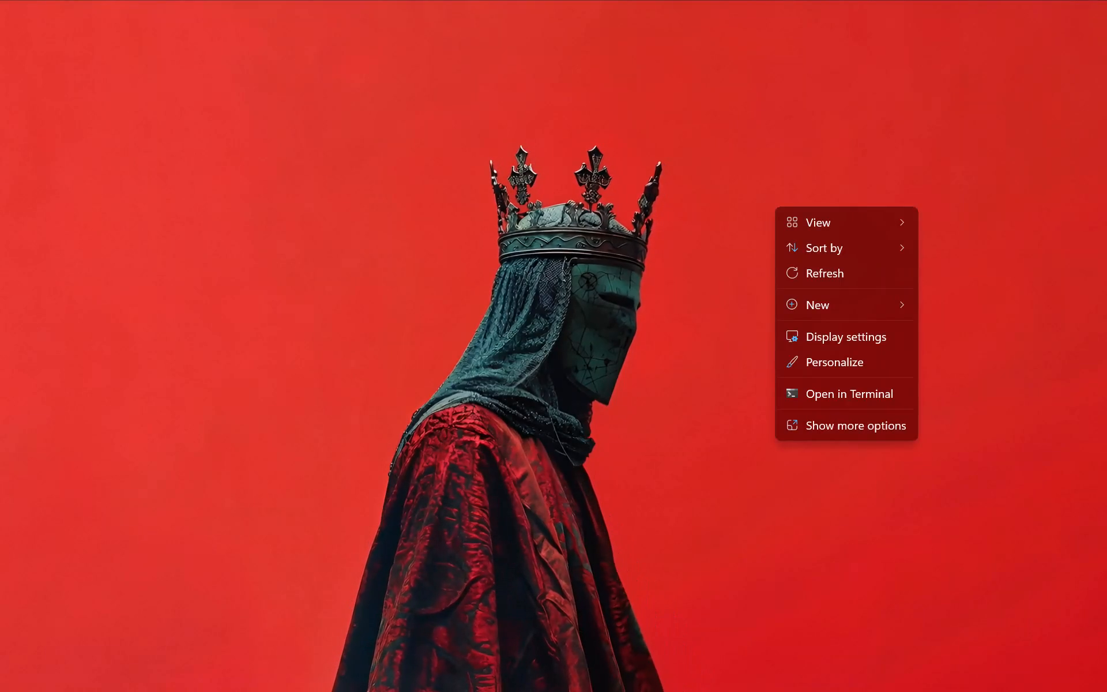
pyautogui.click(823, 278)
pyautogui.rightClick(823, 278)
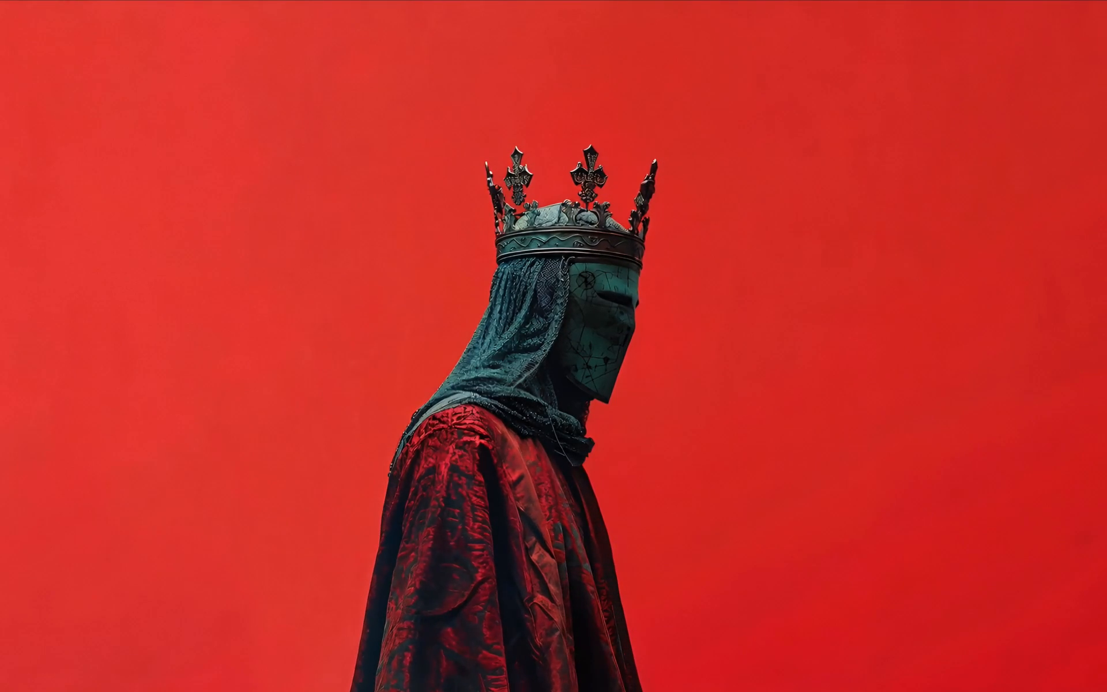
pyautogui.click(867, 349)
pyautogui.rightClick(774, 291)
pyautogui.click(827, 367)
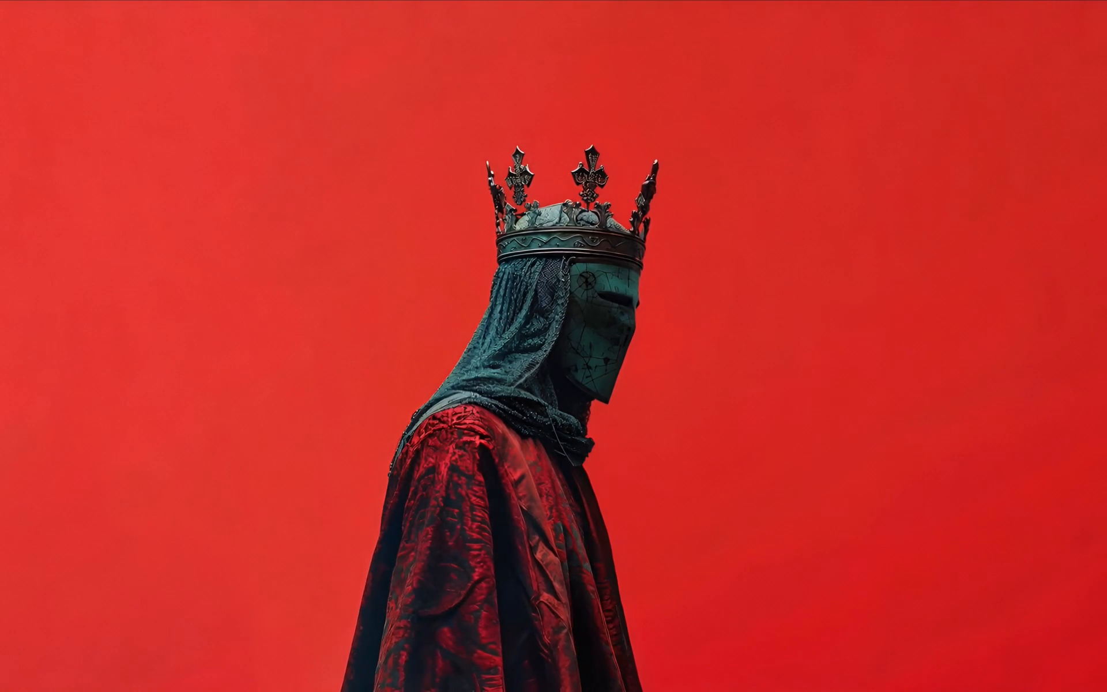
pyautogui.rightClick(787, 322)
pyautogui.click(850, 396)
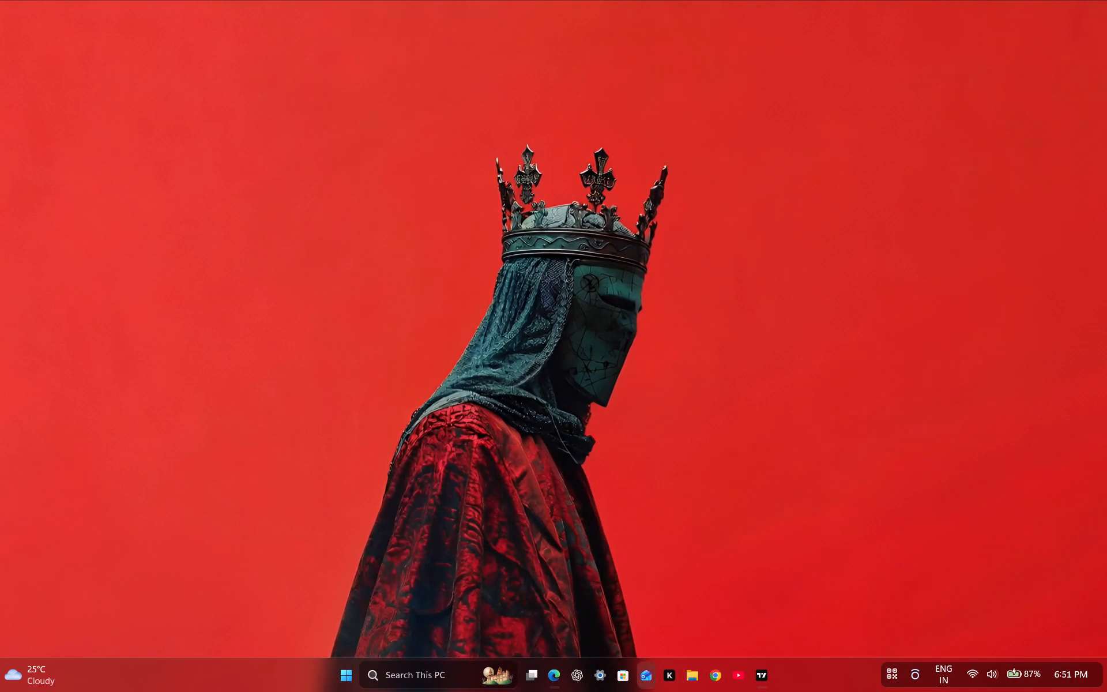
# Open the app with the K icon from the desktop.
pyautogui.click(674, 681)
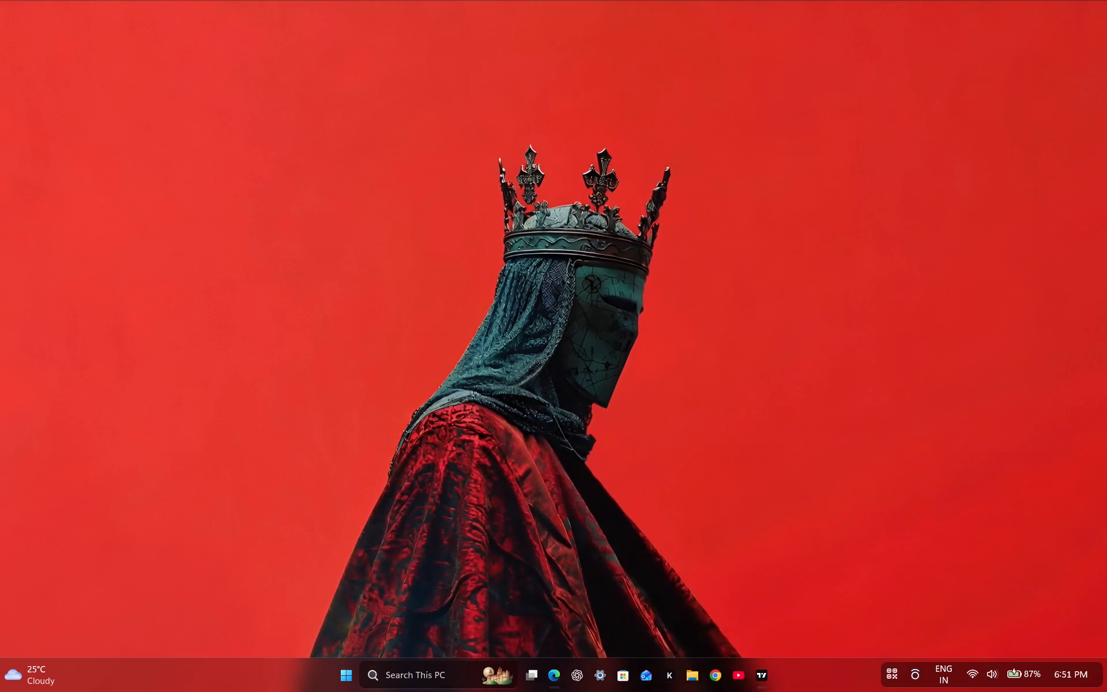